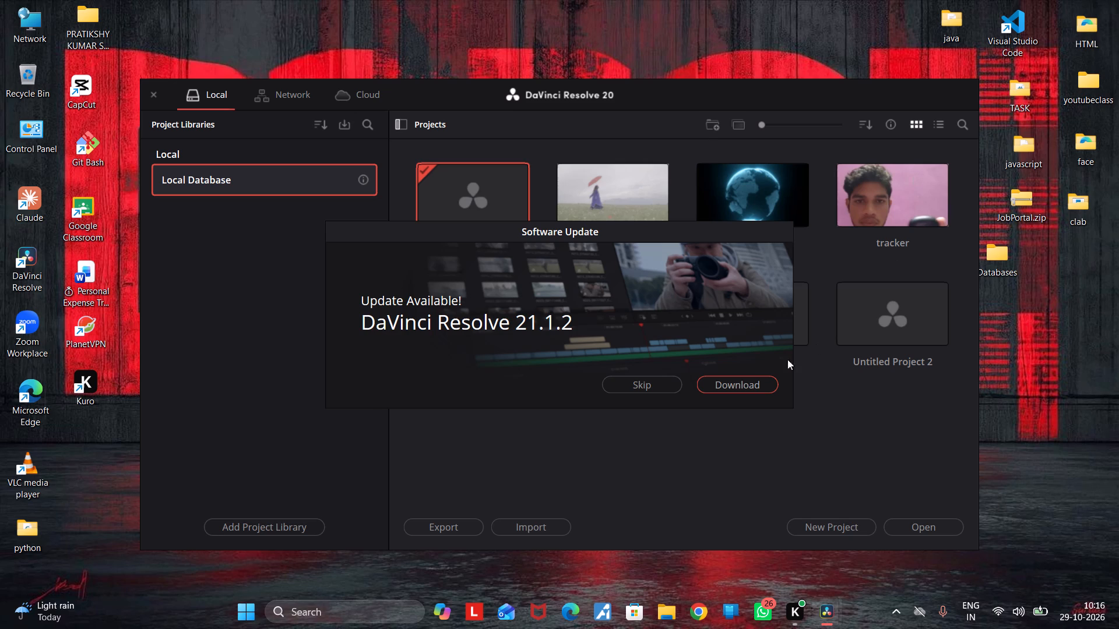
Skip the DaVinci Resolve 21.1.2 software update.
left_click(662, 384)
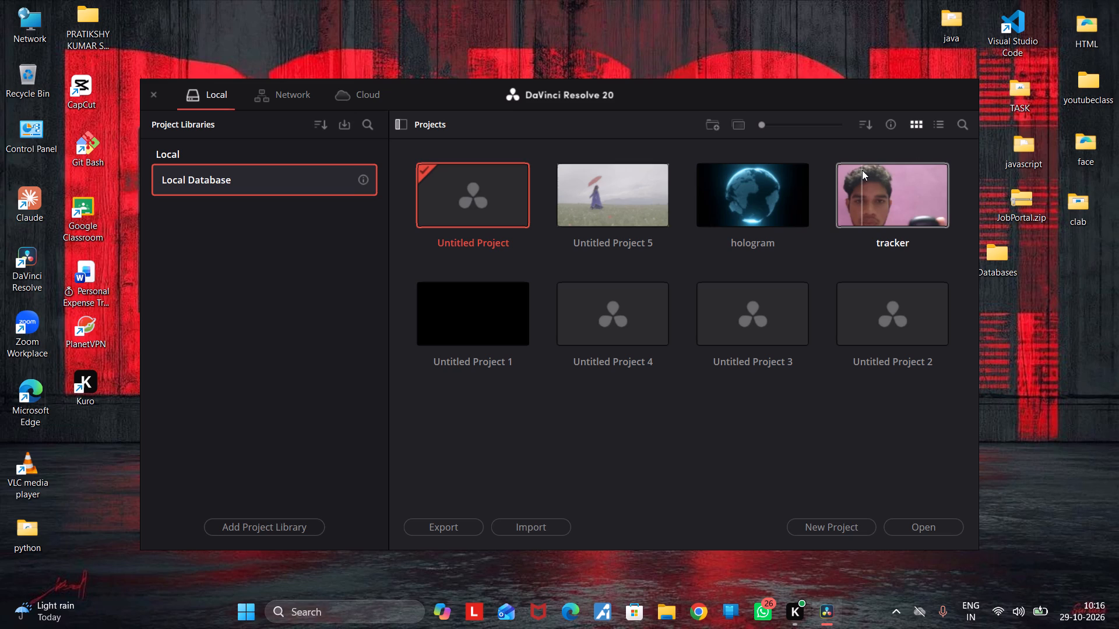
Start a new project from the Untitled Project entry in the local database and name it animation.
double_click(497, 218)
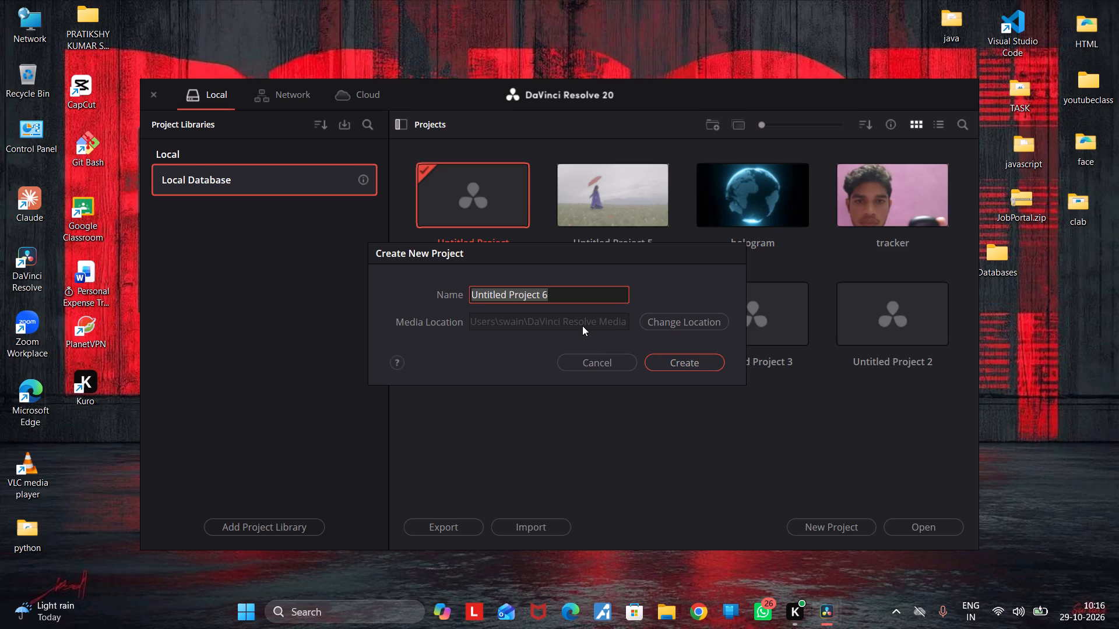
key("BackSpace")
type("ania")
key("BackSpace")
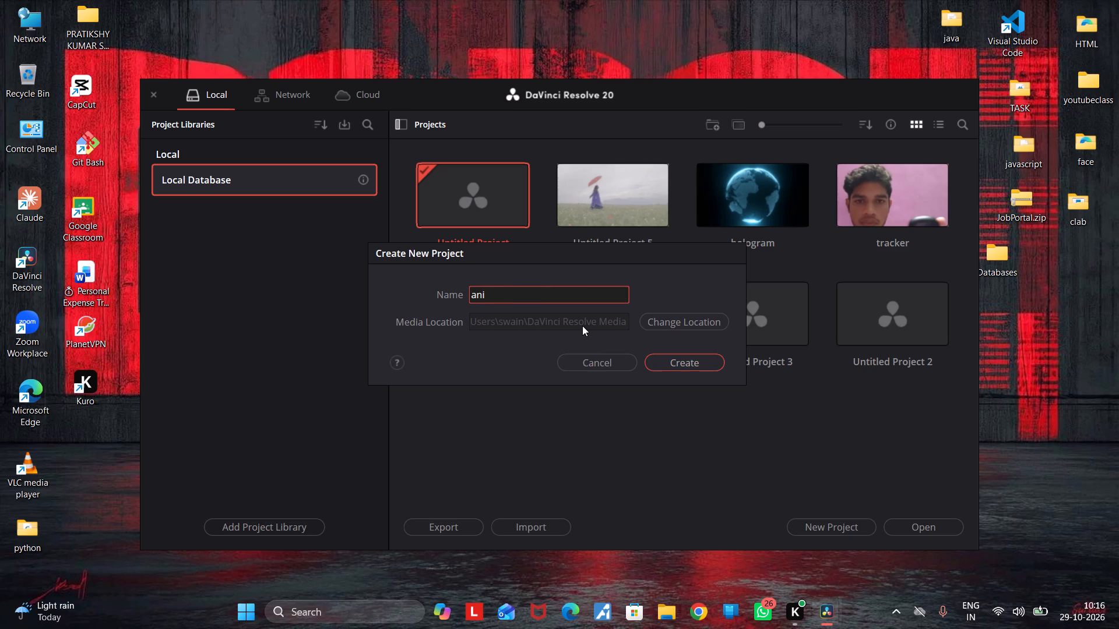
type("matu")
key("BackSpace")
type("ion")
Change the new project's media location to the root of the New Volume (D:) drive.
left_click(659, 320)
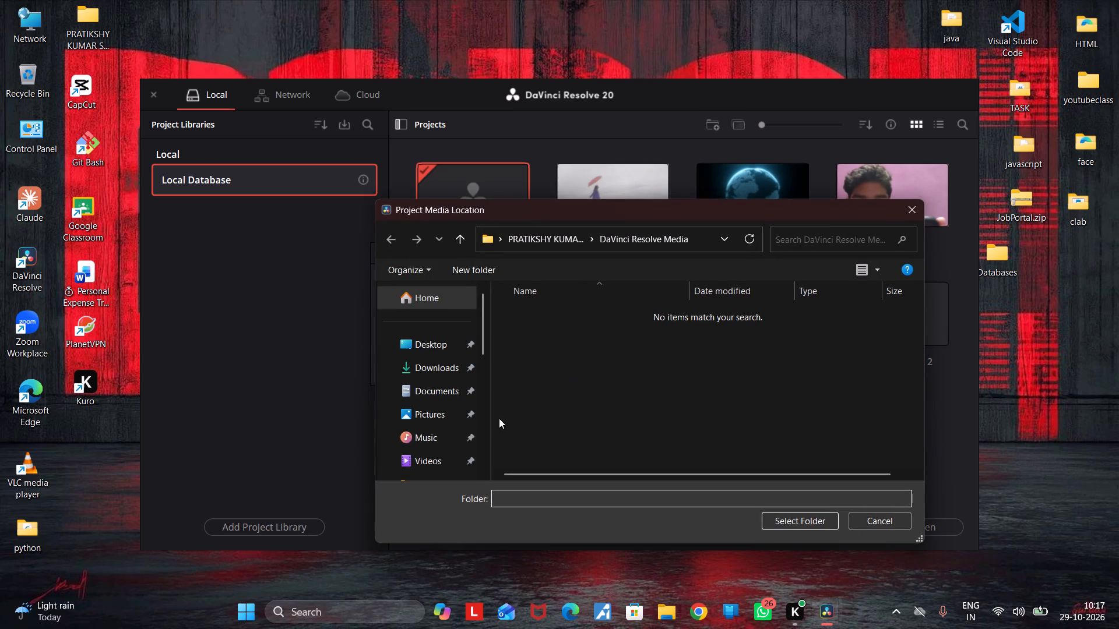
scroll(448, 406, "down", 13)
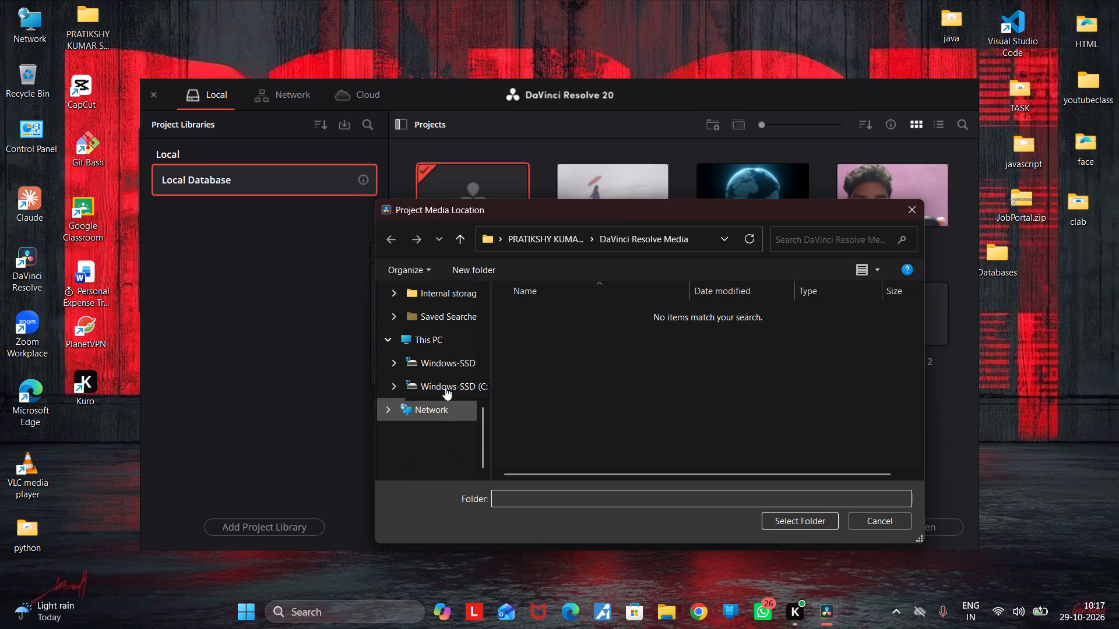
left_click(439, 397)
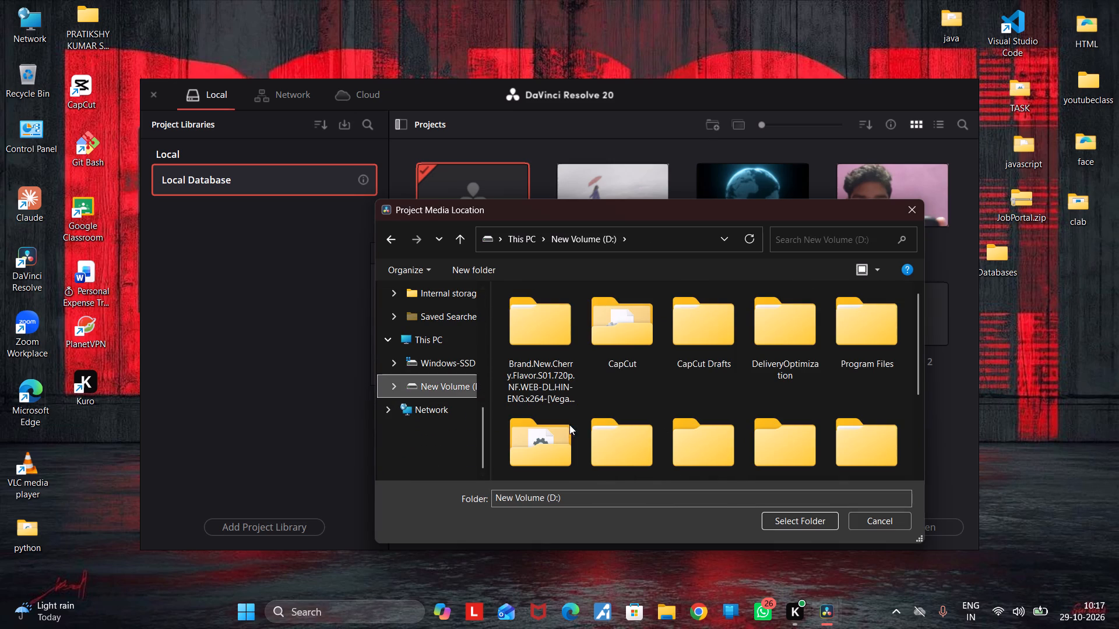
scroll(568, 420, "down", 10)
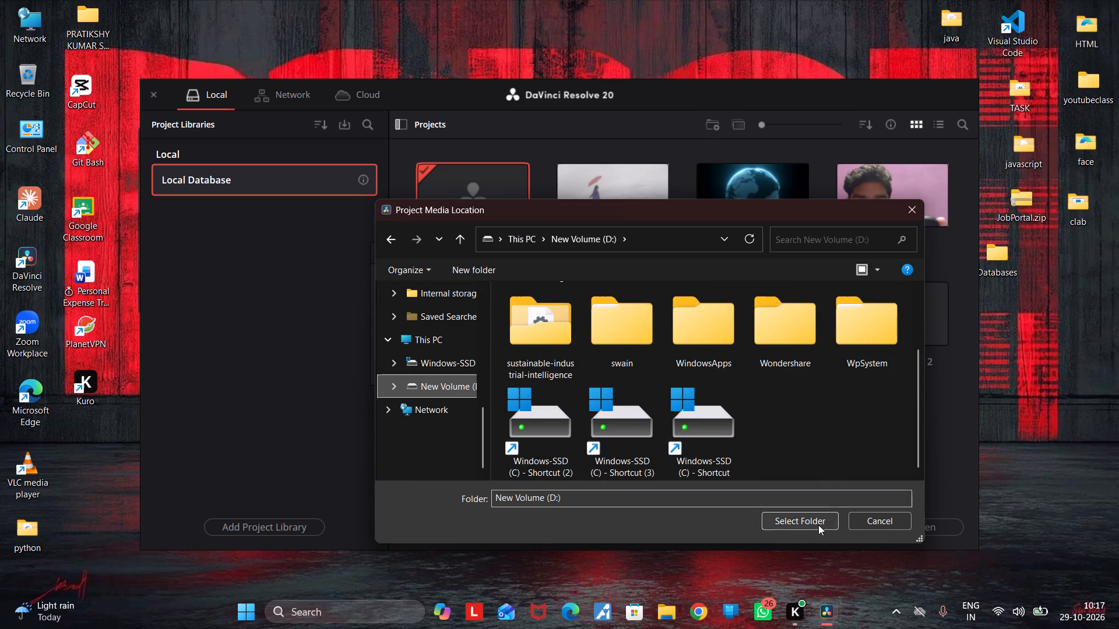
left_click(818, 525)
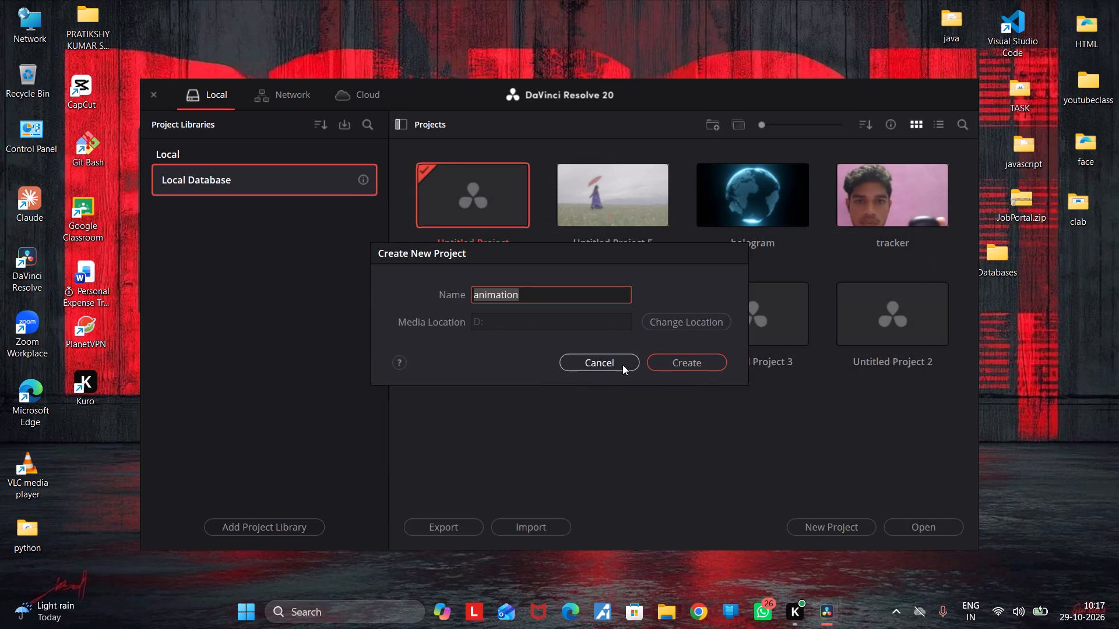
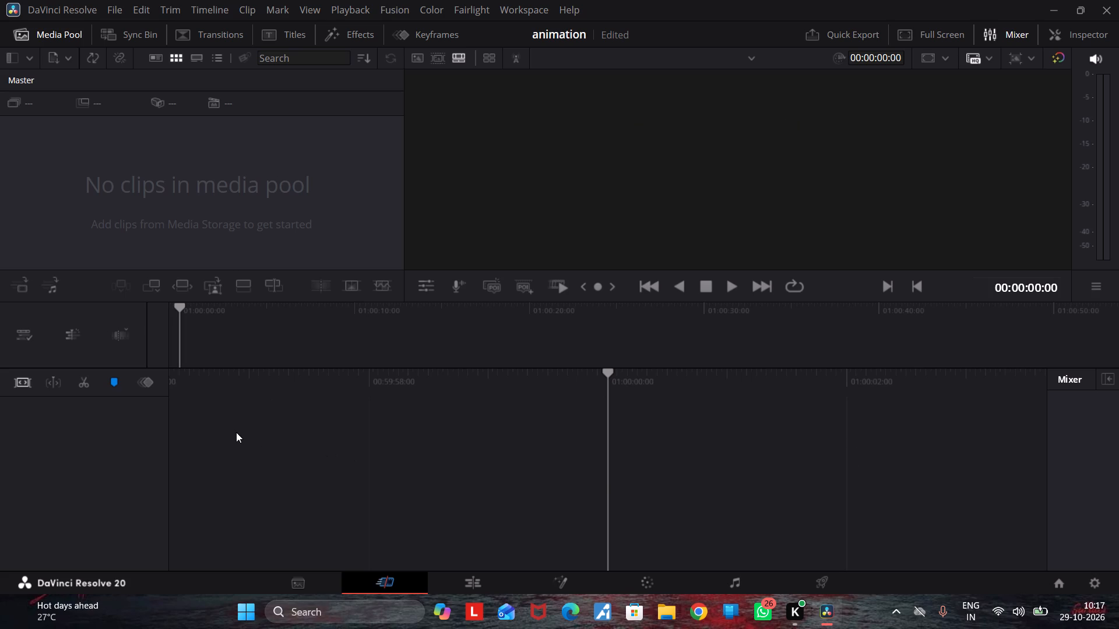
Set the project's timeline frame rate to 30 frames per second and save the project settings.
left_click(1095, 586)
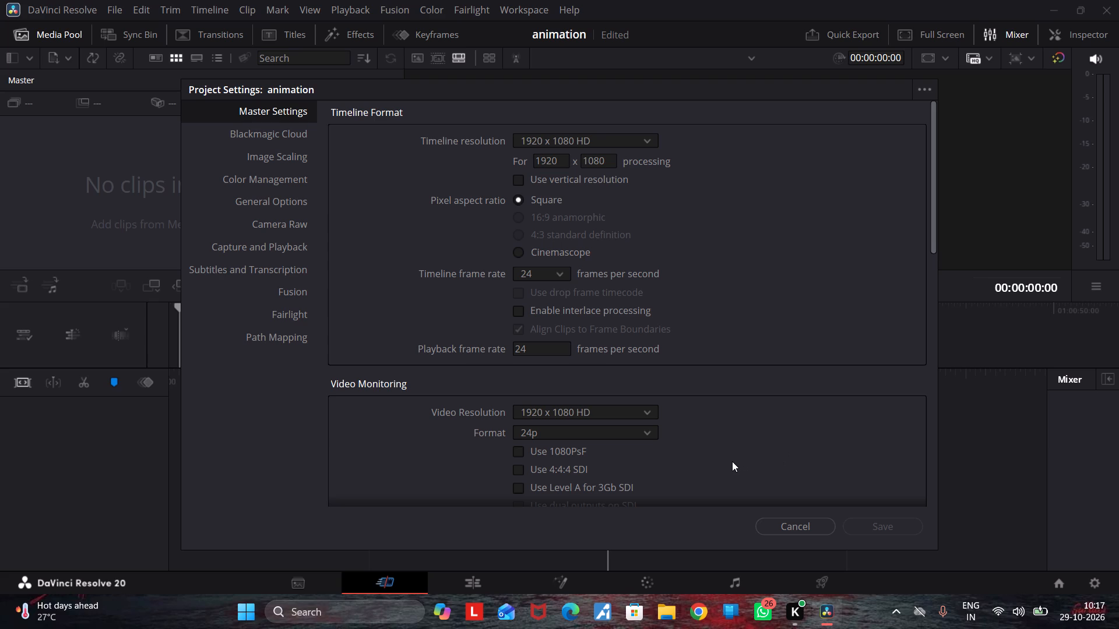
left_click(557, 273)
left_click(547, 386)
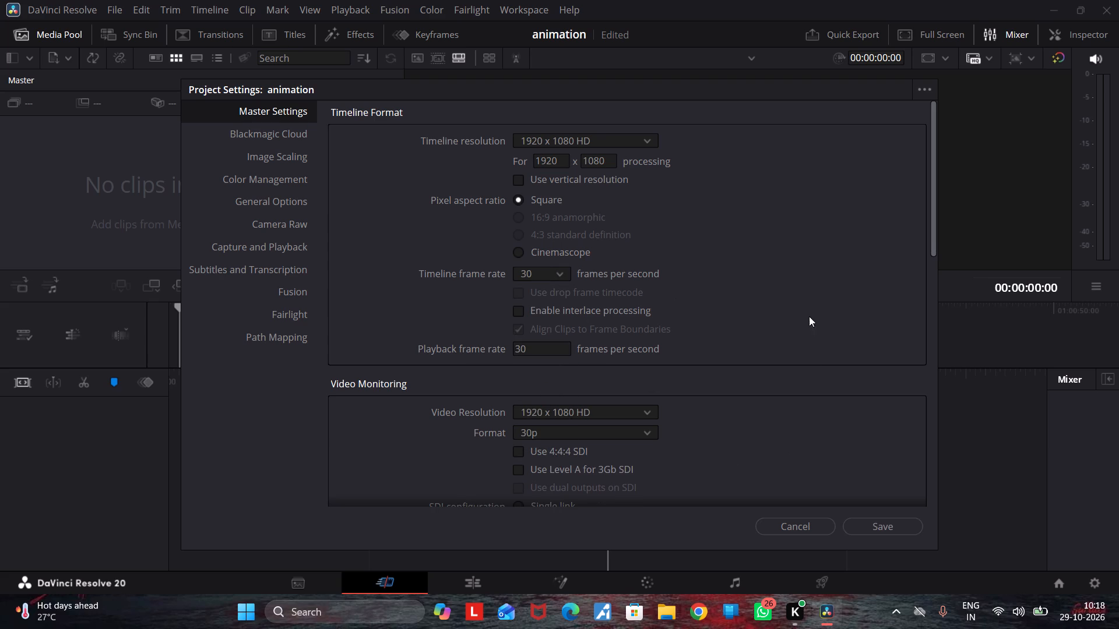
left_click(875, 530)
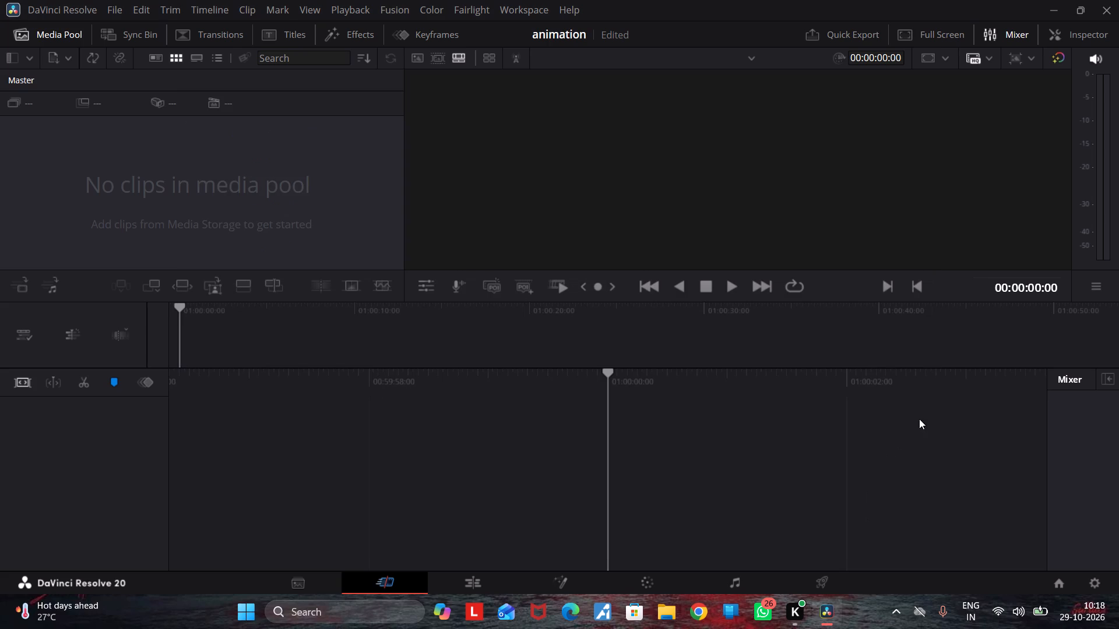
Add a Fusion Composition from the video effects to the empty timeline.
scroll(403, 282, "up", 6)
left_click(345, 41)
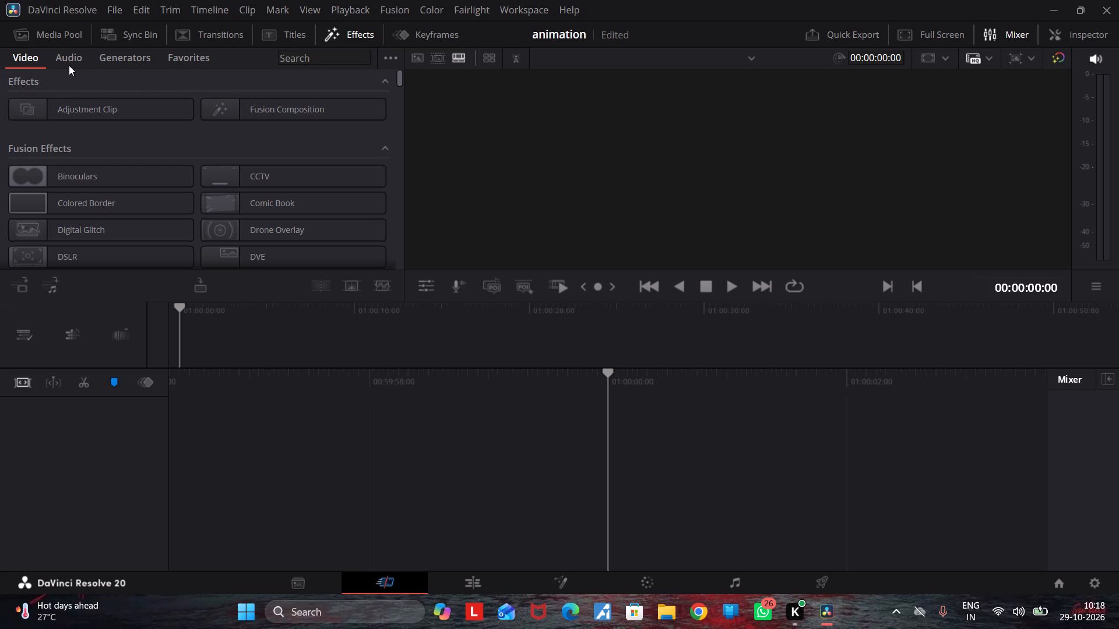
scroll(184, 171, "down", 2)
scroll(184, 171, "up", 2)
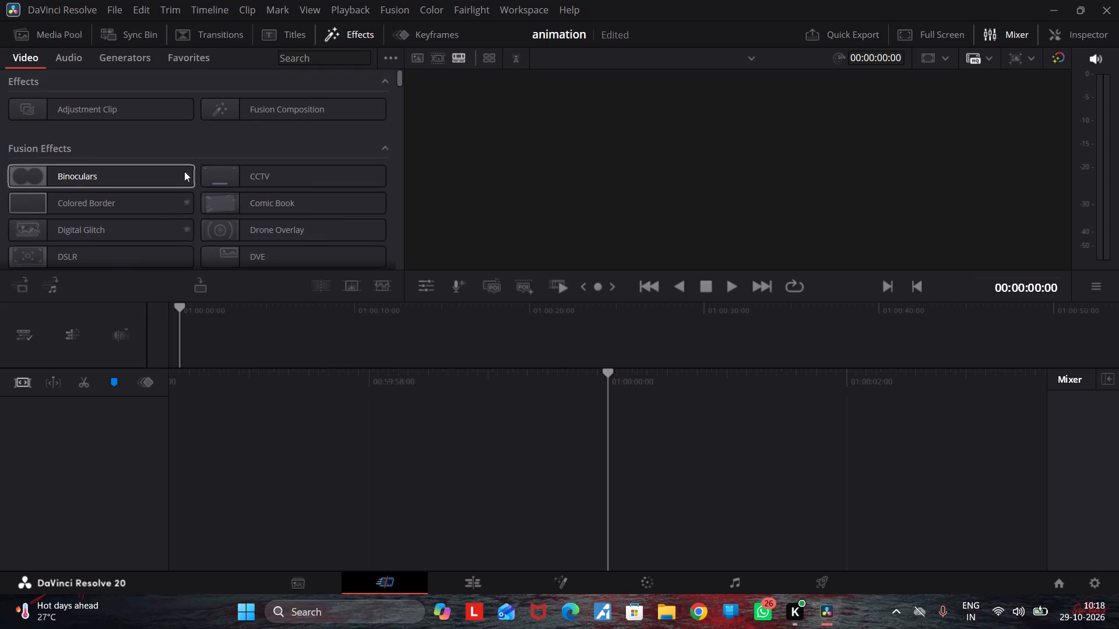
scroll(184, 171, "up", 2)
left_click_drag(319, 105, 288, 490)
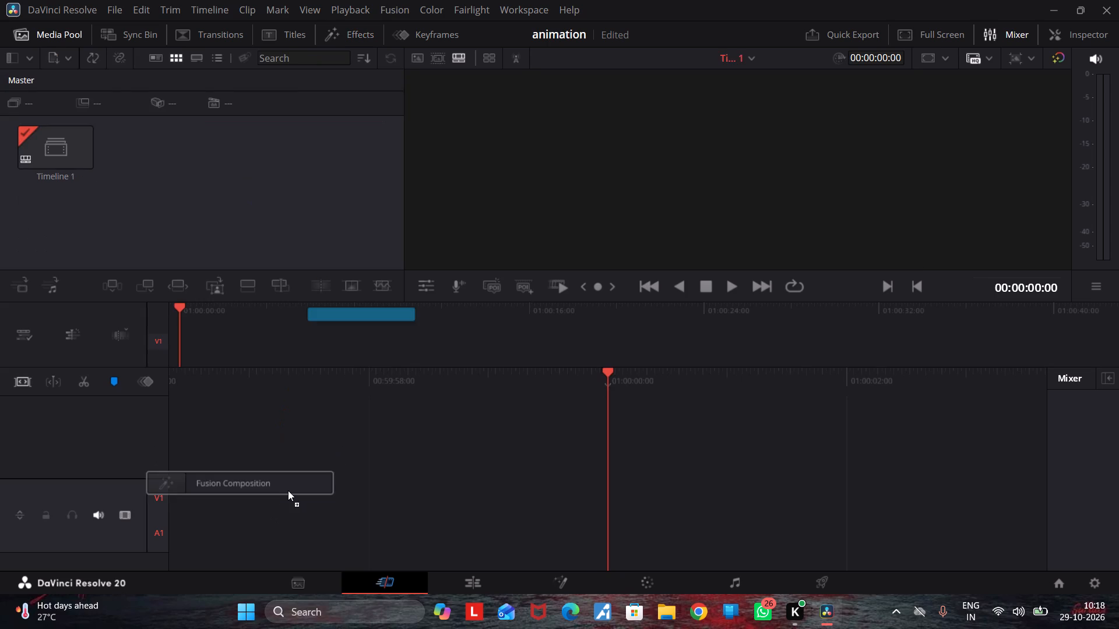
left_click_drag(288, 490, 294, 460)
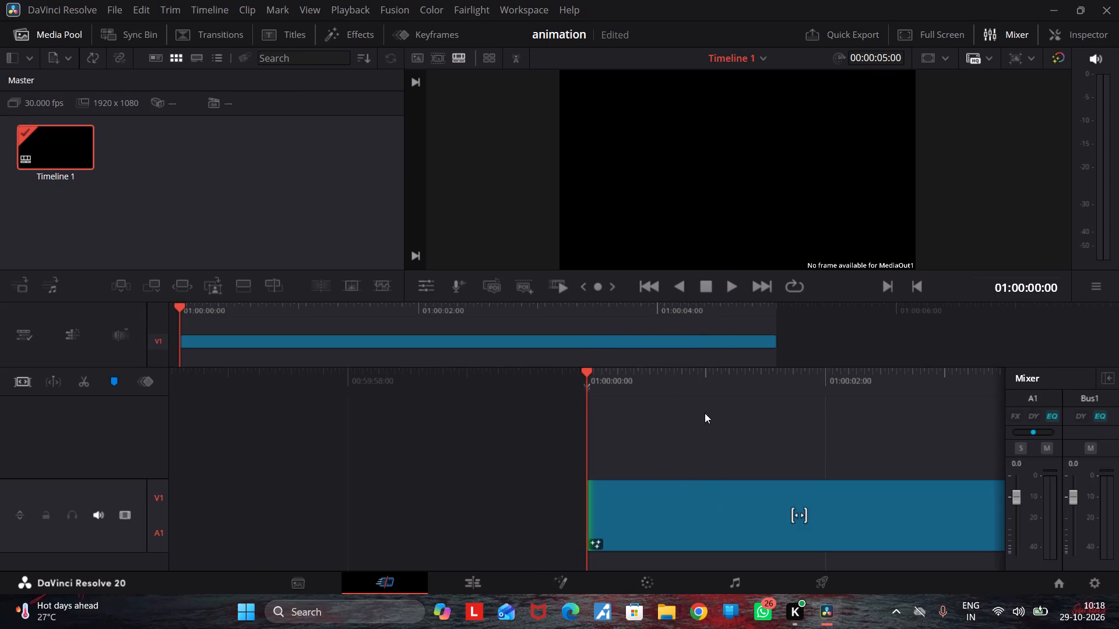
Play back the Fusion Composition clip and scrub the playhead through the timeline to check it.
left_click(722, 282)
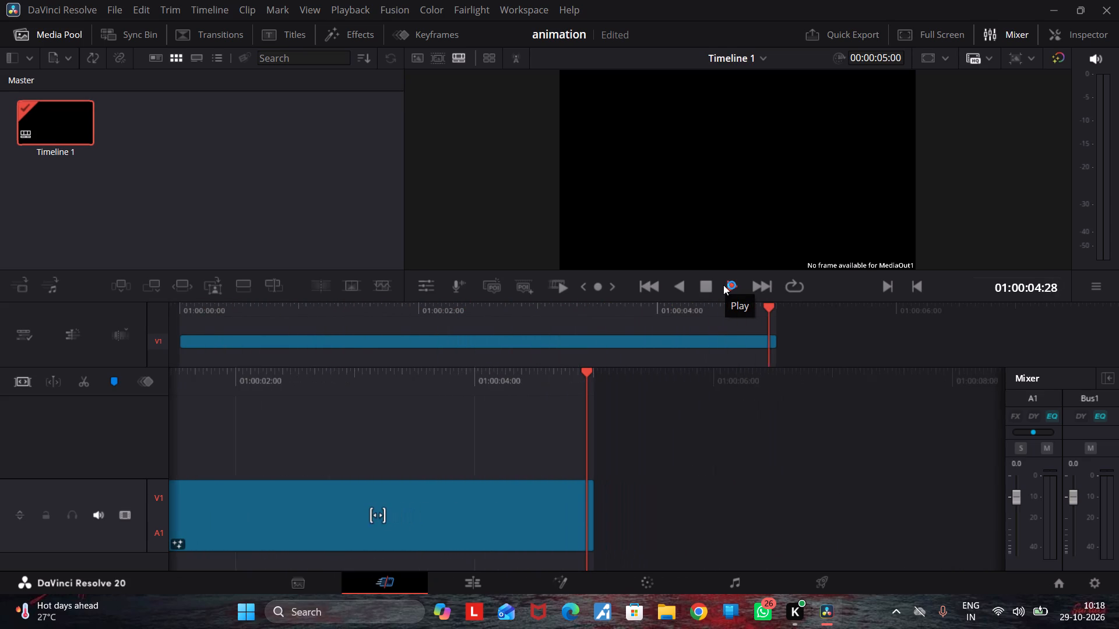
left_click_drag(667, 418, 673, 416)
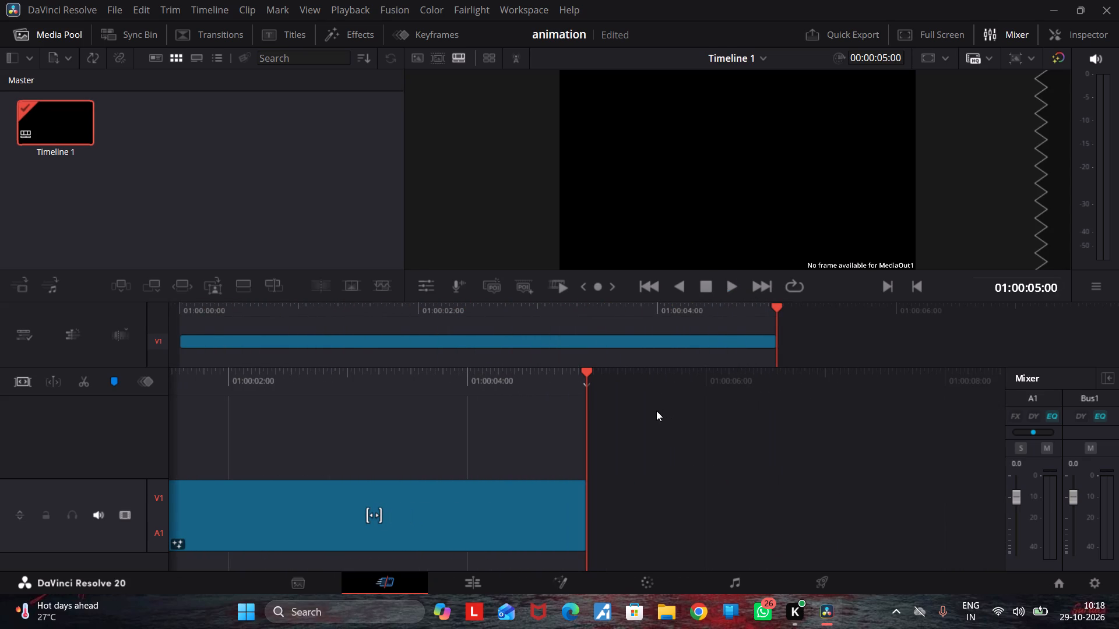
key("Left")
left_click_drag(638, 476, 544, 475)
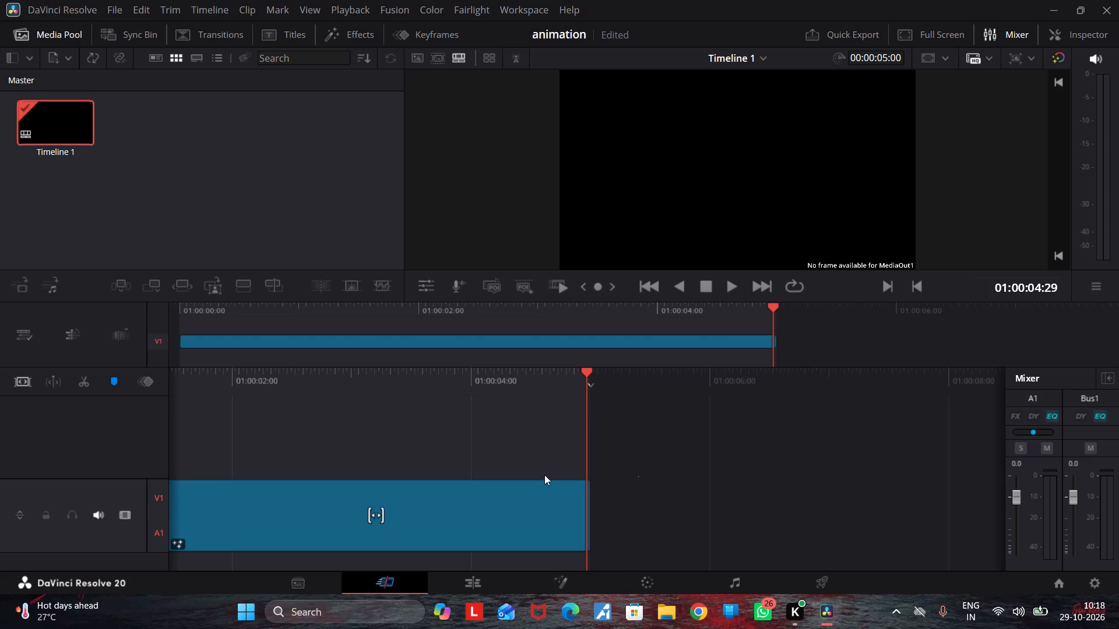
left_click_drag(544, 475, 787, 444)
left_click_drag(347, 469, 641, 468)
left_click_drag(779, 306, 68, 471)
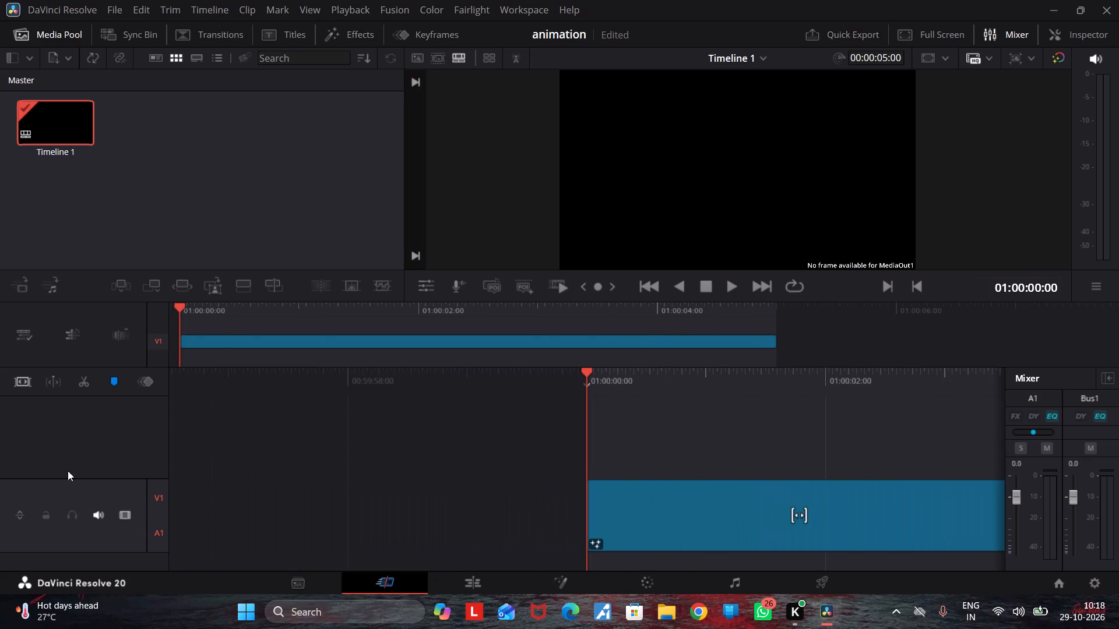
left_click_drag(68, 471, 221, 462)
left_click_drag(731, 452, 522, 450)
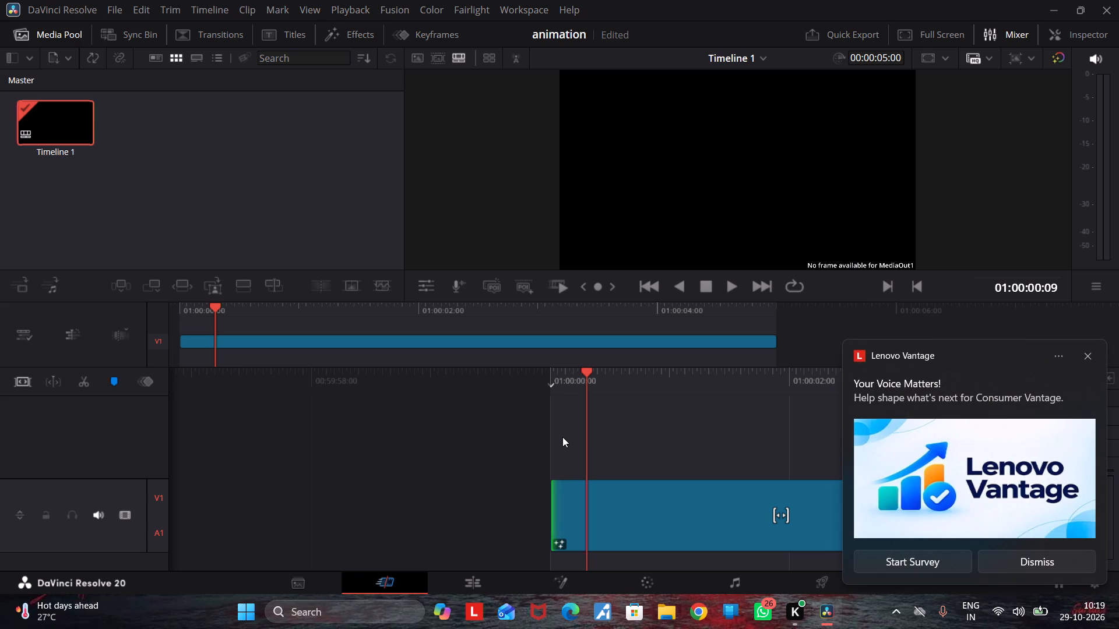
Close the Lenovo Vantage survey notification.
left_click(1083, 354)
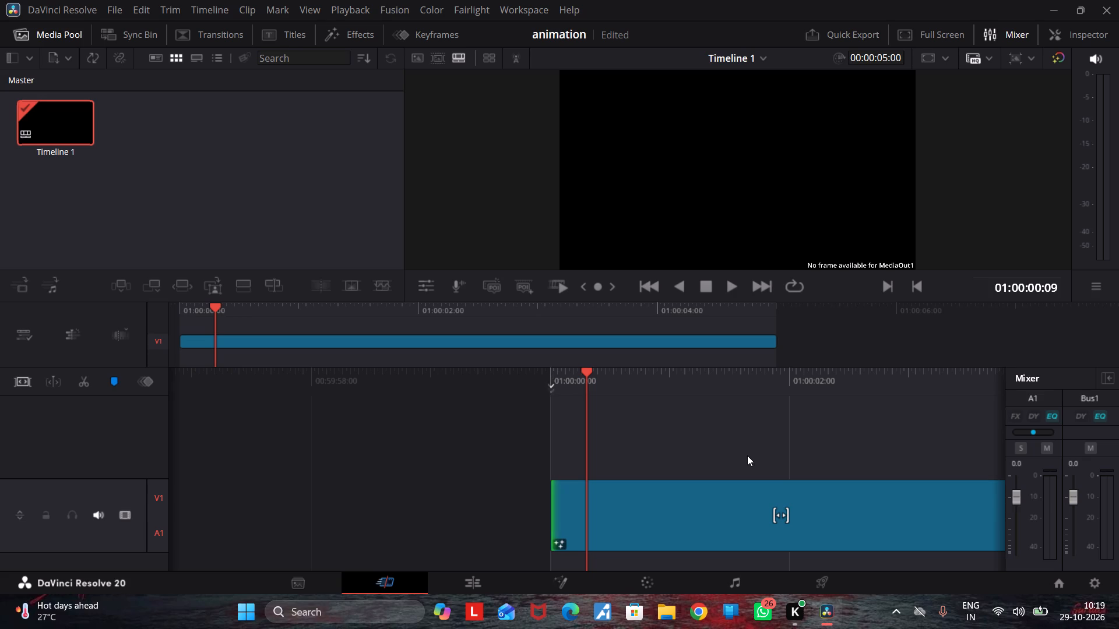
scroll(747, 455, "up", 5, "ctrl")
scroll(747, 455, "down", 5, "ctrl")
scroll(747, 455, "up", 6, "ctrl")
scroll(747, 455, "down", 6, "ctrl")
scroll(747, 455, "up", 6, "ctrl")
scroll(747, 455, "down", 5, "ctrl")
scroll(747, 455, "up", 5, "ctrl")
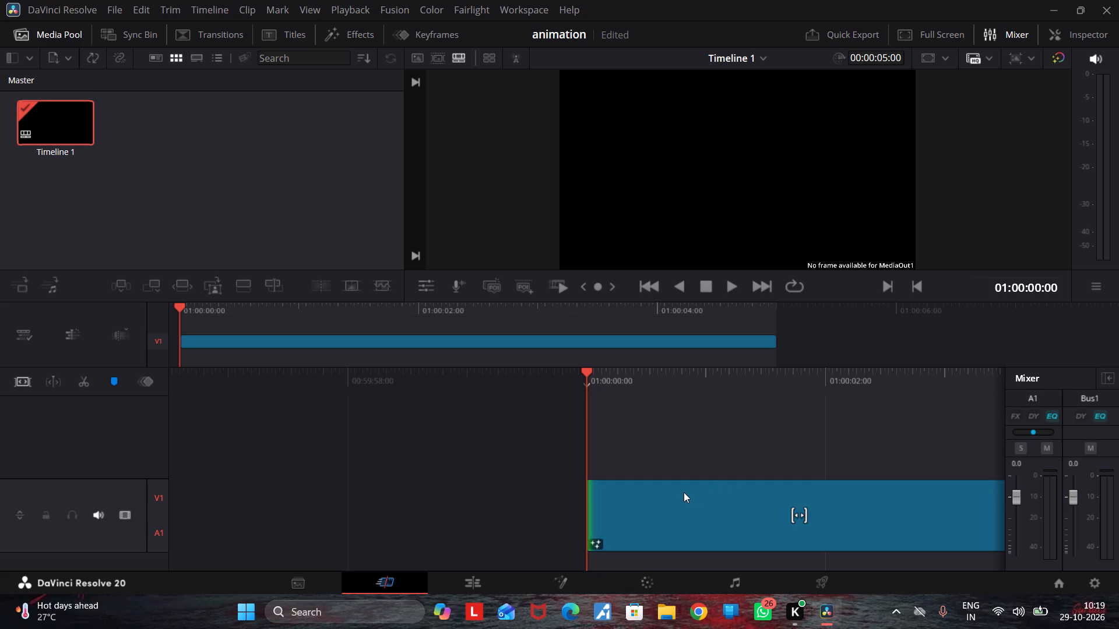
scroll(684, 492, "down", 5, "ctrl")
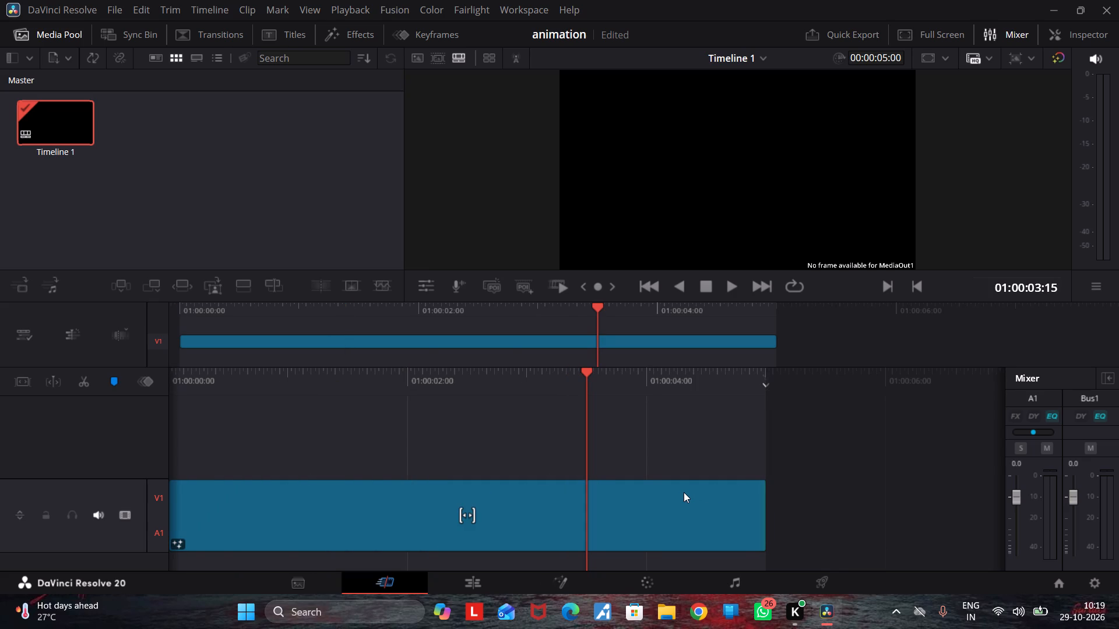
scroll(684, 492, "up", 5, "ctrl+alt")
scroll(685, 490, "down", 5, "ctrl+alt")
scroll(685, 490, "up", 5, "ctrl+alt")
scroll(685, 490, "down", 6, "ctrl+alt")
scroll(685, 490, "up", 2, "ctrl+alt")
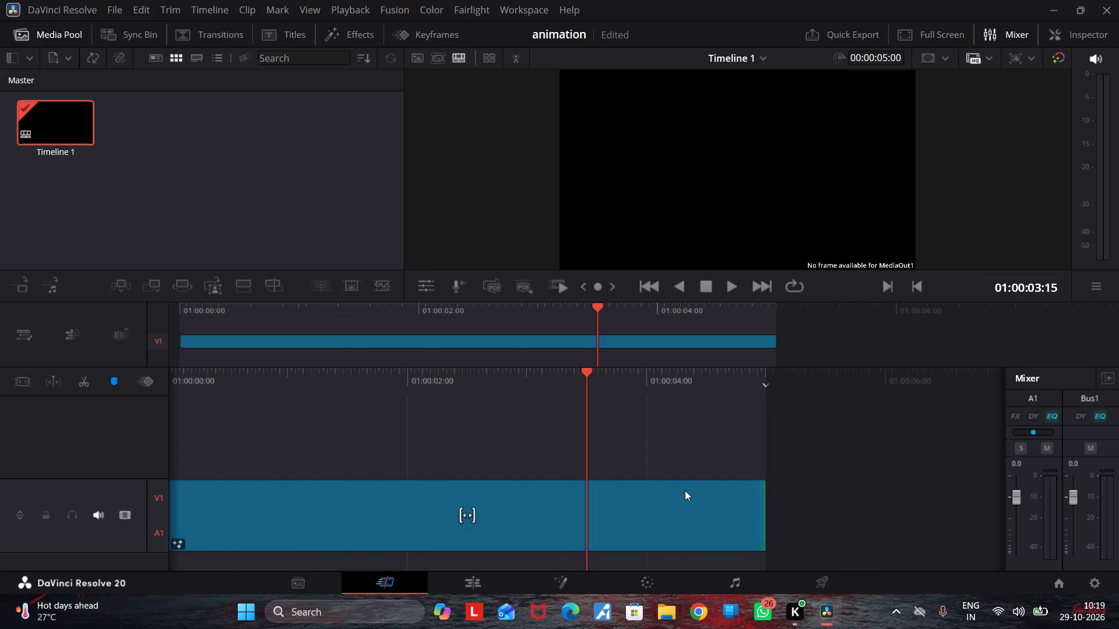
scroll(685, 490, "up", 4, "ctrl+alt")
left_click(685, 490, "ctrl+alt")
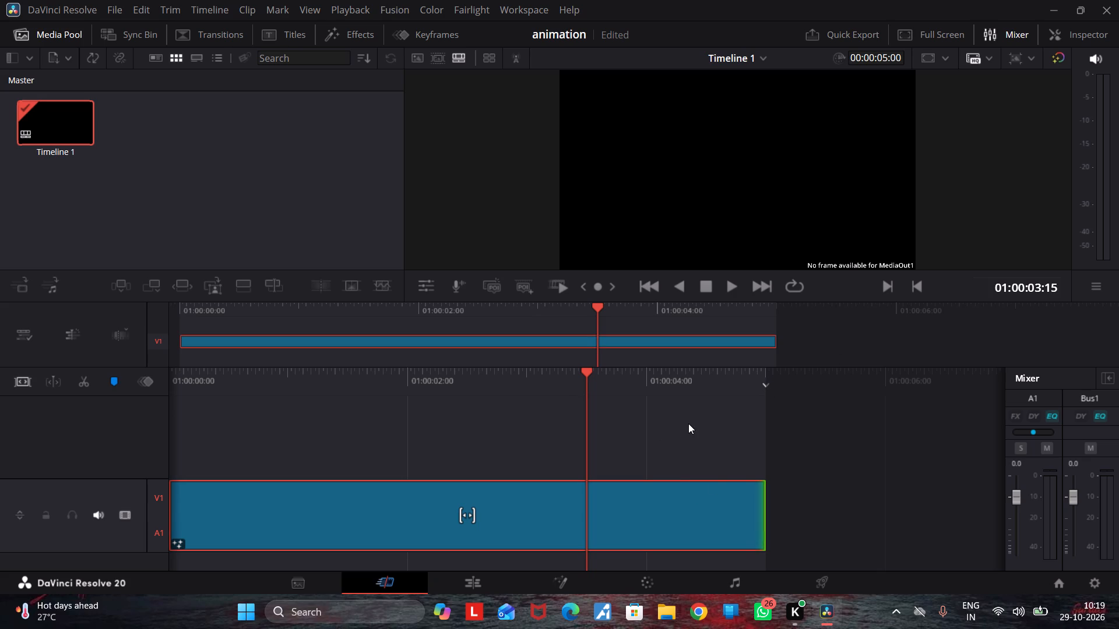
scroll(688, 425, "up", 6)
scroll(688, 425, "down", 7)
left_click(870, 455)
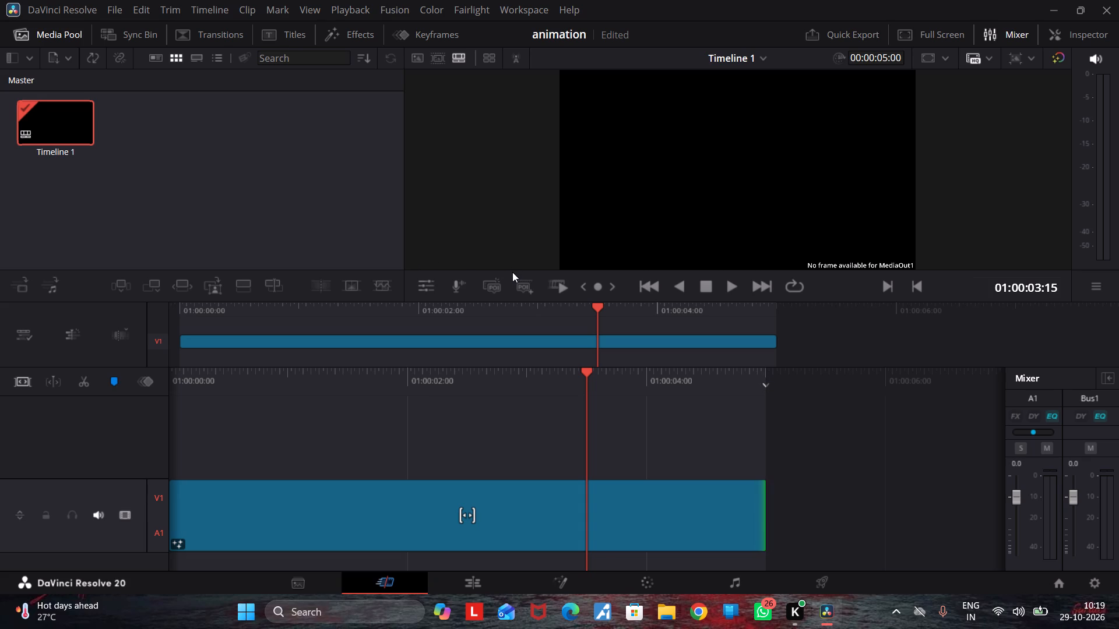
Open the composition on the Fusion page and enlarge the viewer area above the node graph.
left_click(572, 578)
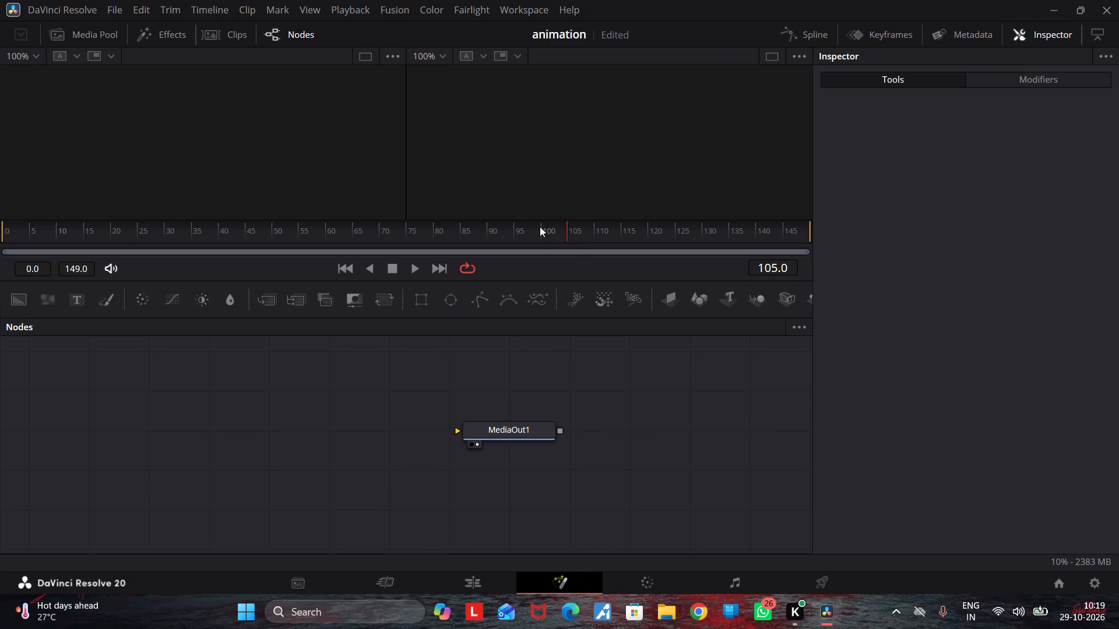
left_click_drag(542, 221, 556, 356)
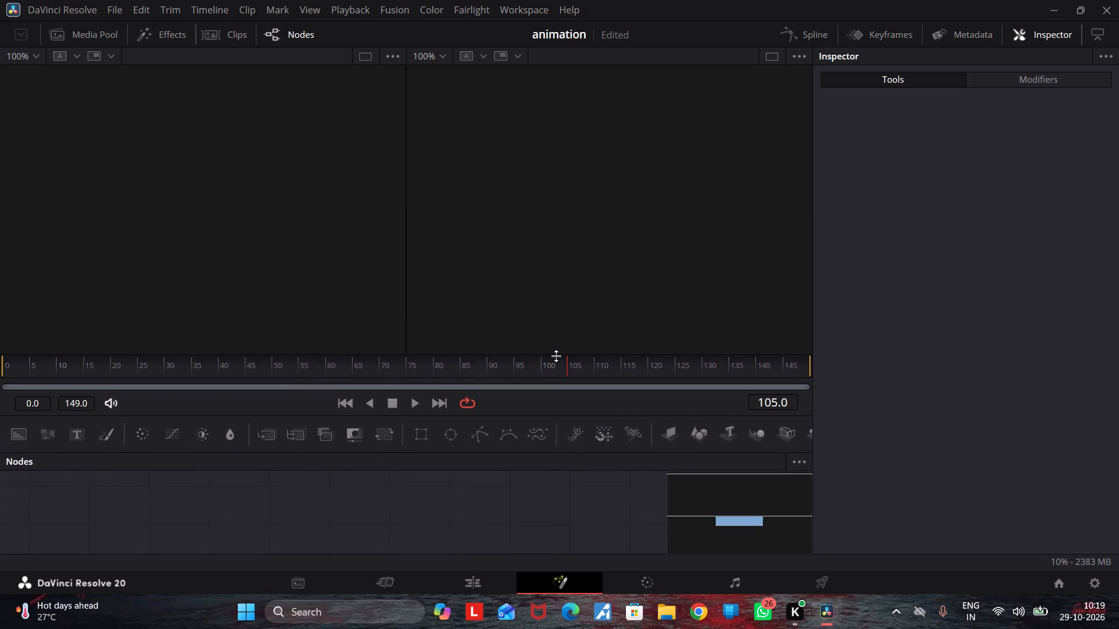
left_click_drag(556, 356, 564, 281)
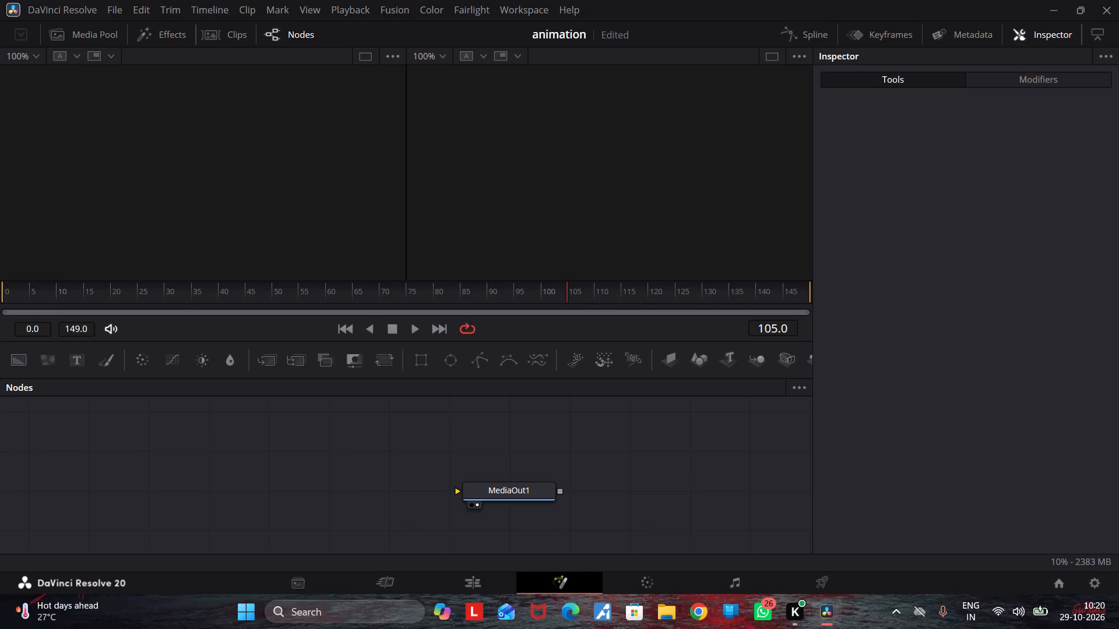
Switch to Windows Settings, search for task and open the Taskbar settings.
left_click(360, 608)
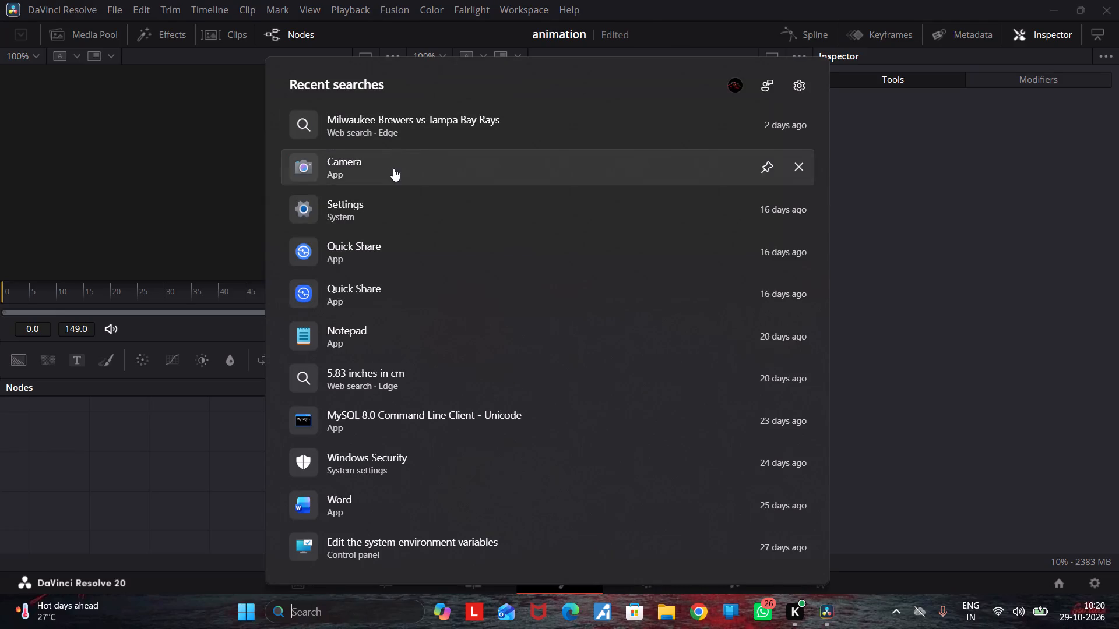
left_click(392, 206)
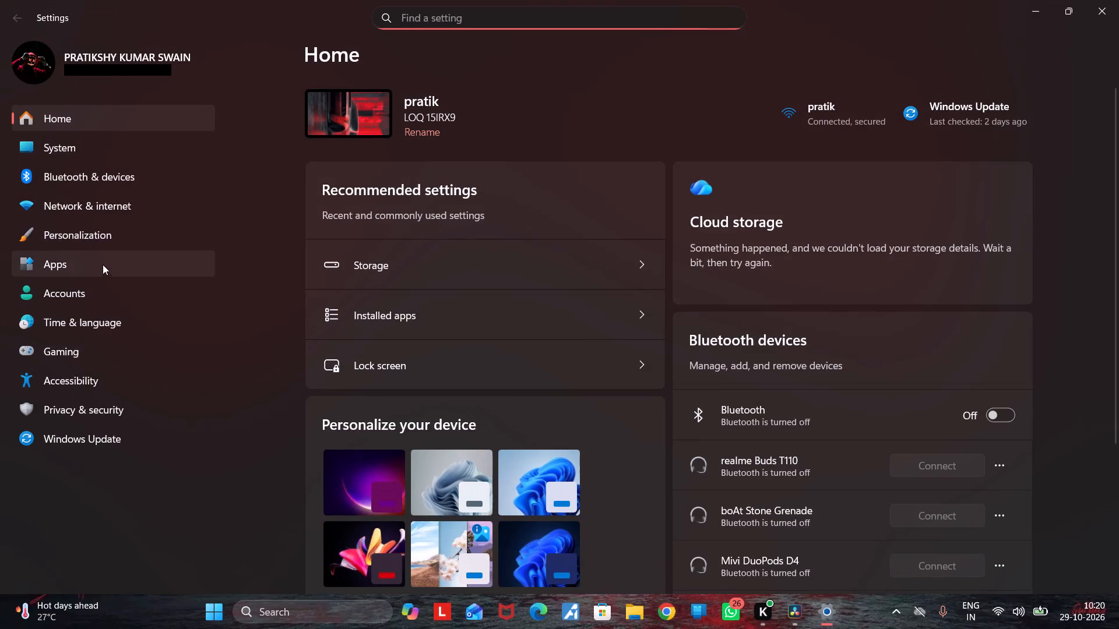
left_click(92, 184)
left_click(104, 217)
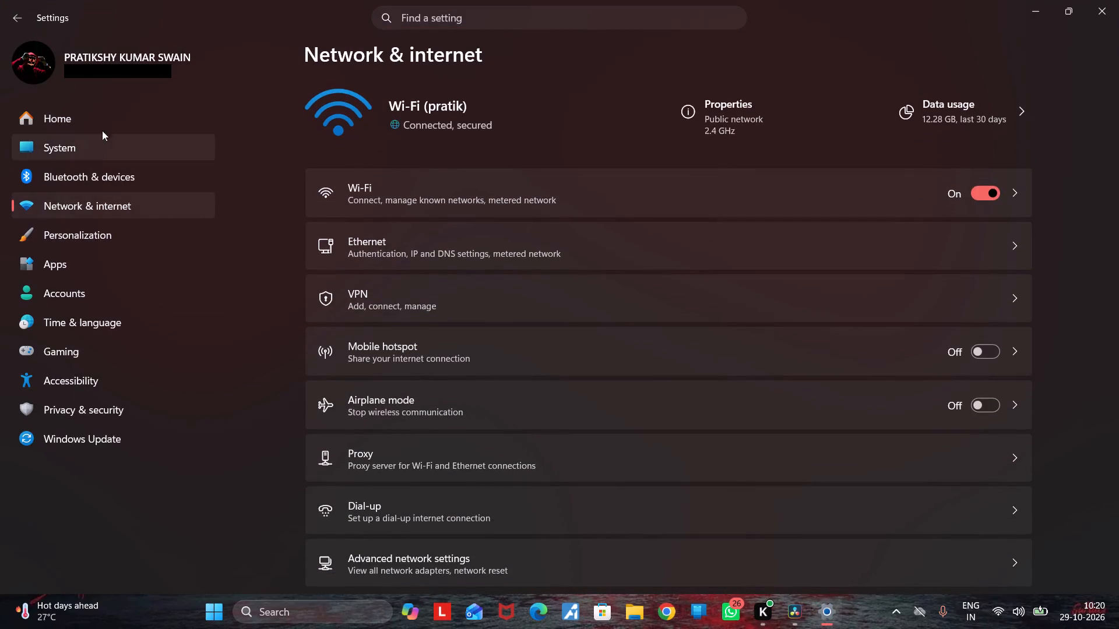
left_click(114, 115)
left_click(487, 16)
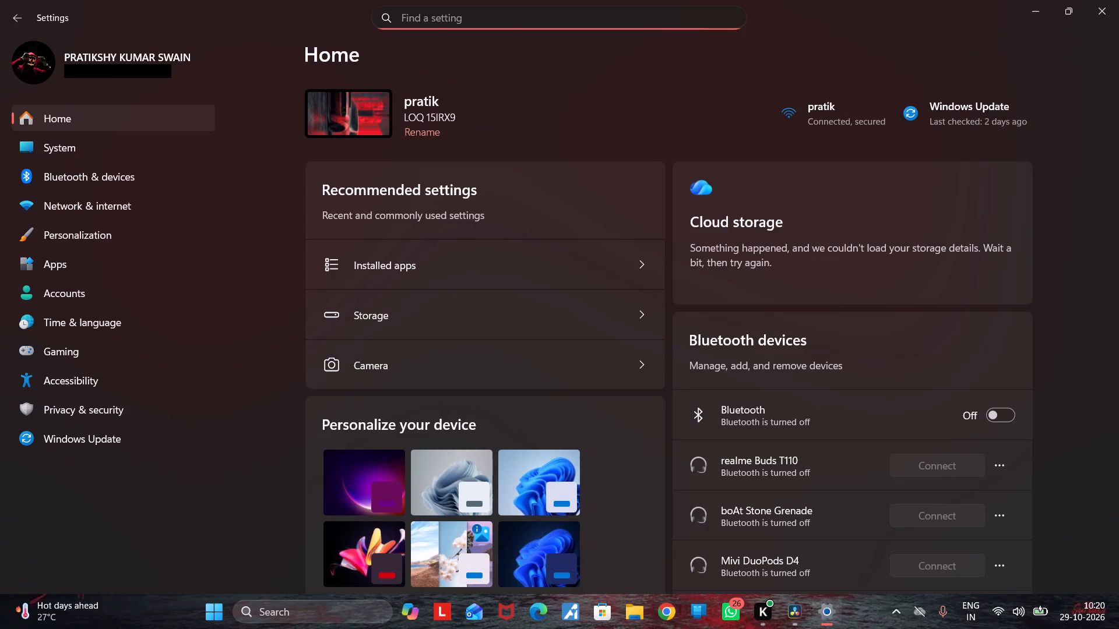
type("task")
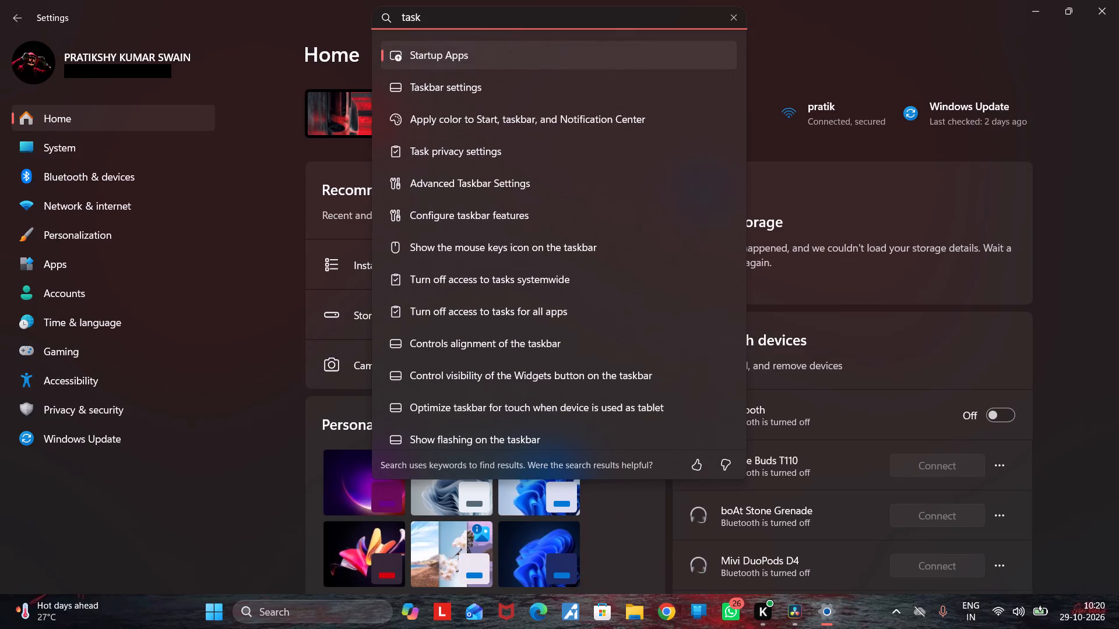
left_click(485, 84)
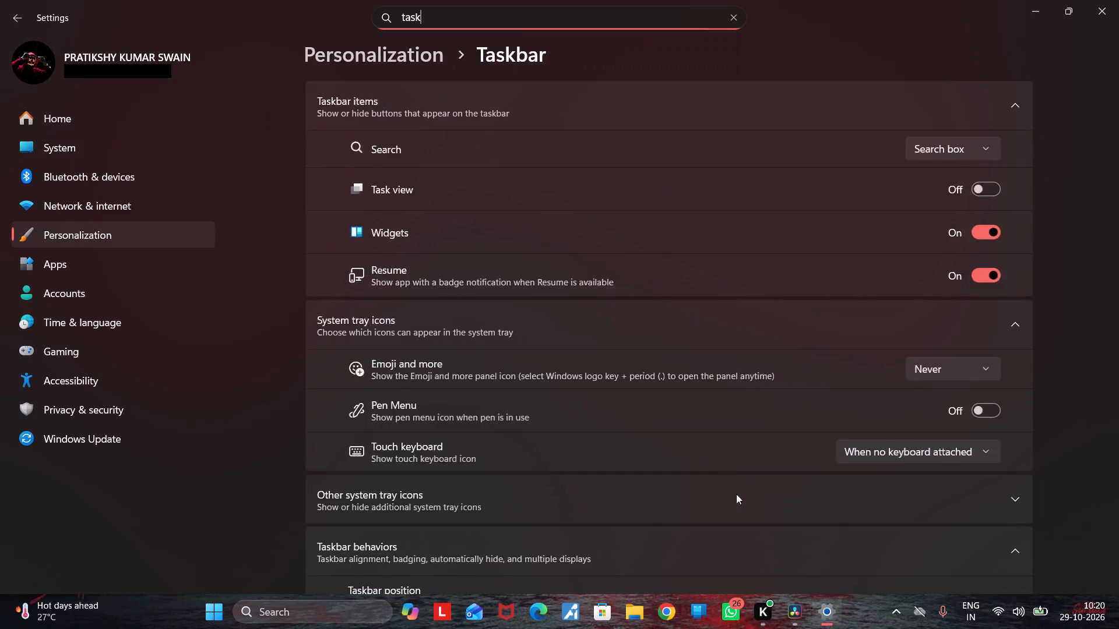
Try the Top and Bottom taskbar positions, set the position to Right, and return to DaVinci Resolve.
scroll(736, 494, "down", 4)
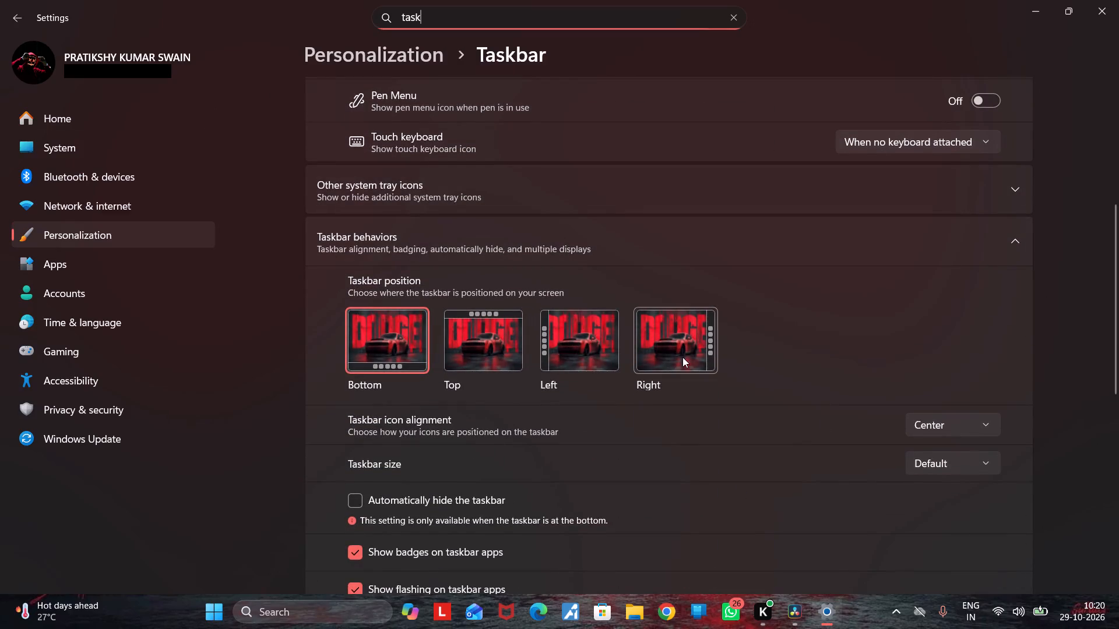
left_click(502, 352)
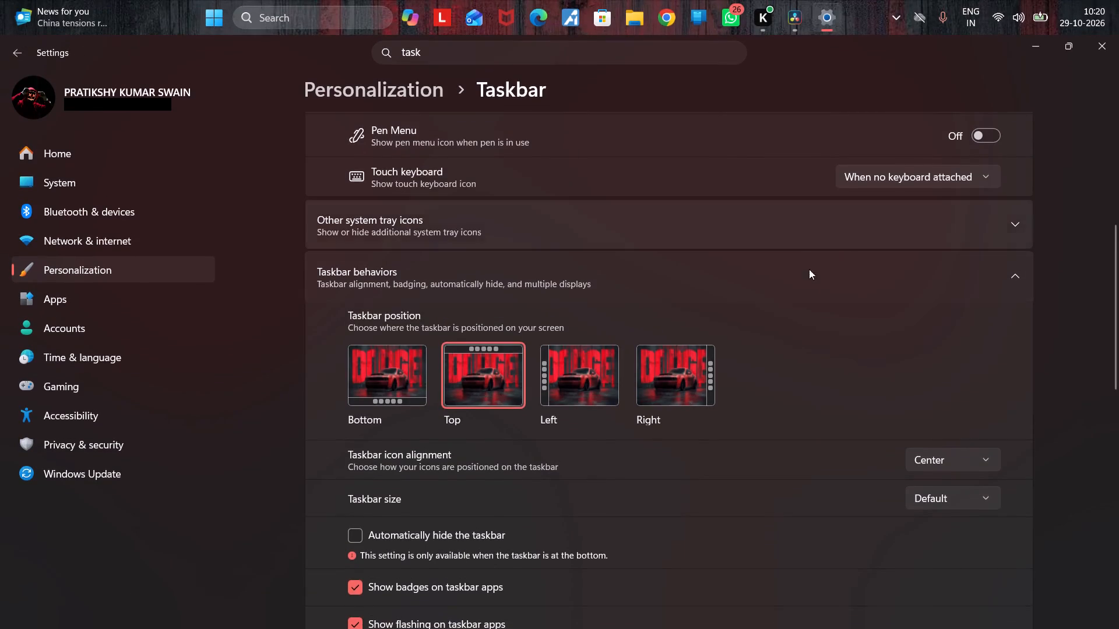
left_click(394, 386)
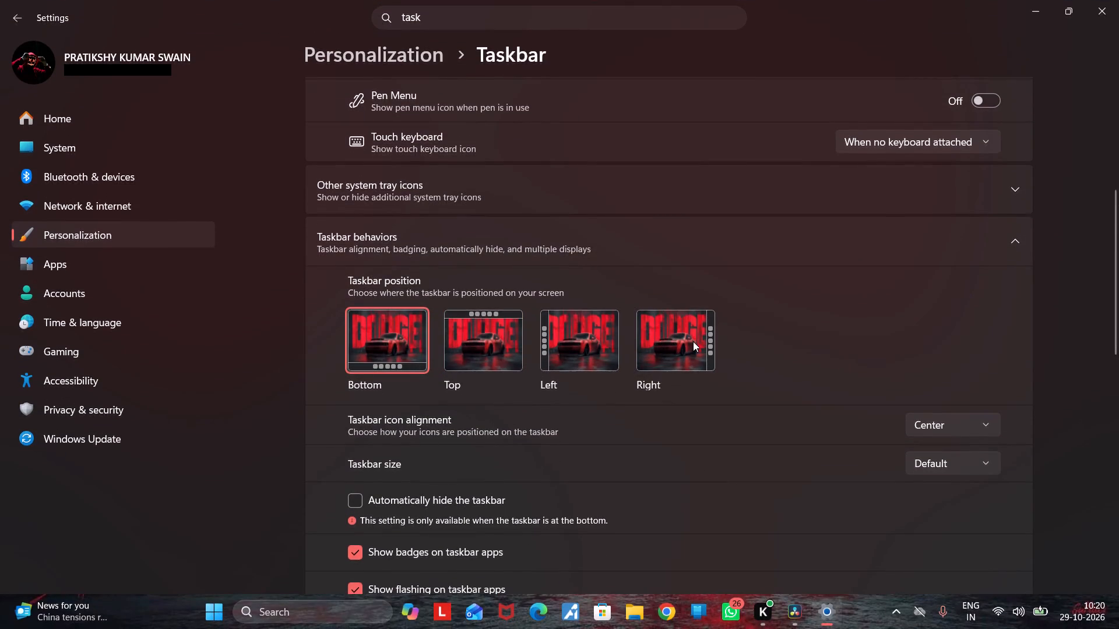
left_click(693, 341)
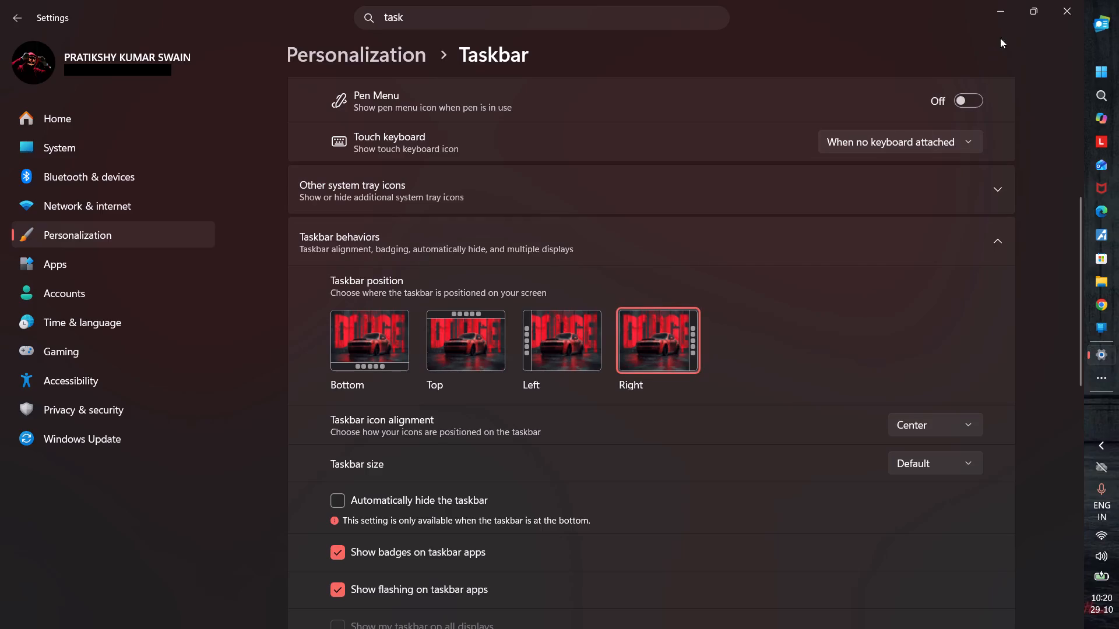
left_click(1004, 19)
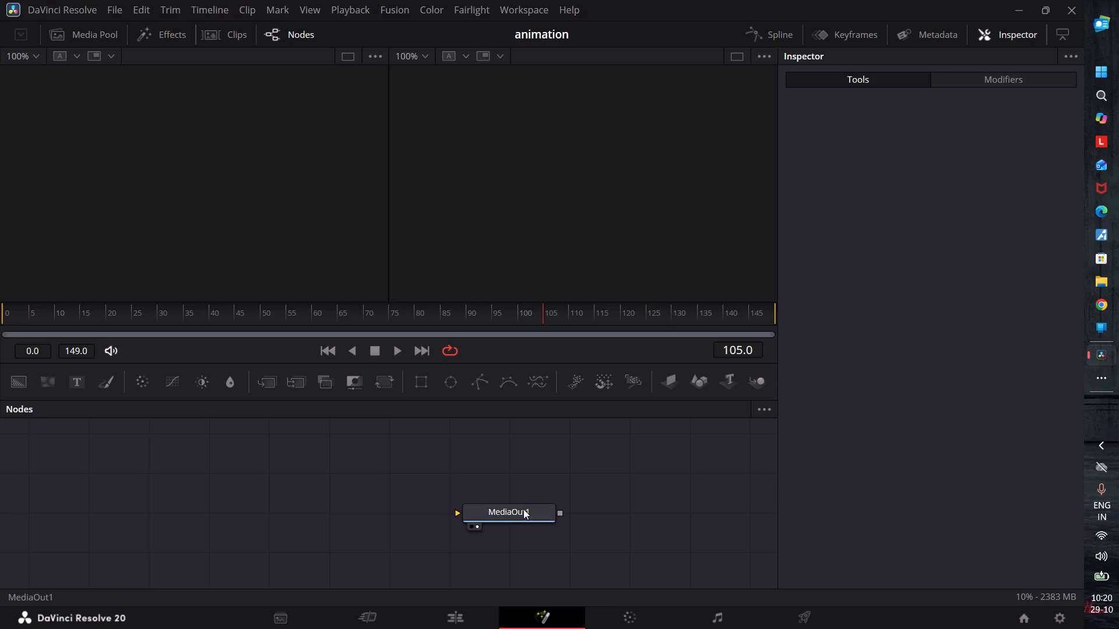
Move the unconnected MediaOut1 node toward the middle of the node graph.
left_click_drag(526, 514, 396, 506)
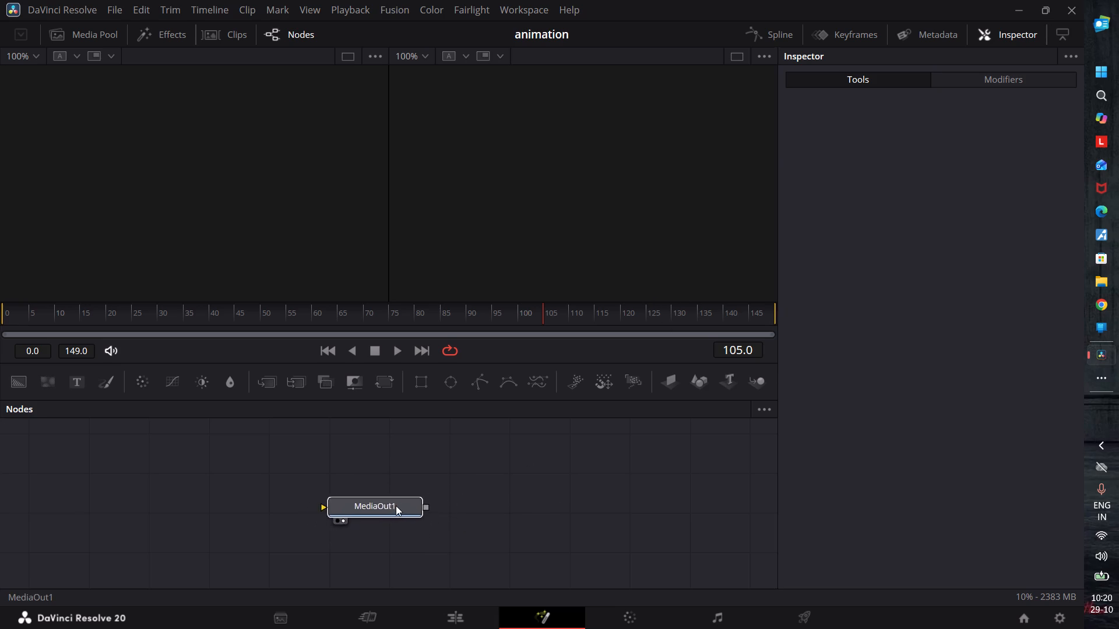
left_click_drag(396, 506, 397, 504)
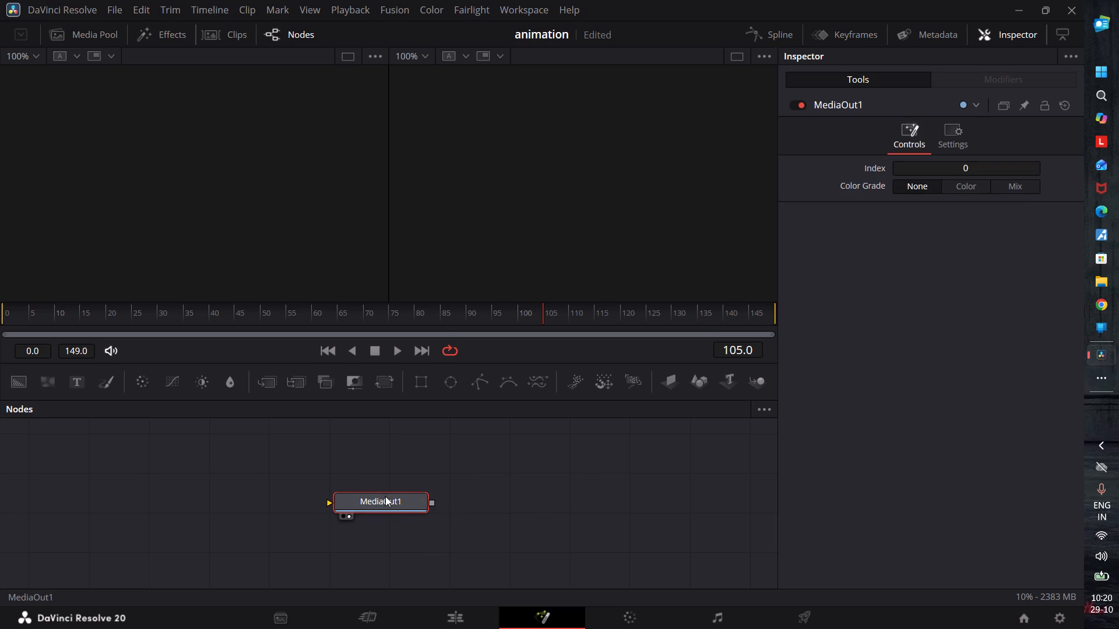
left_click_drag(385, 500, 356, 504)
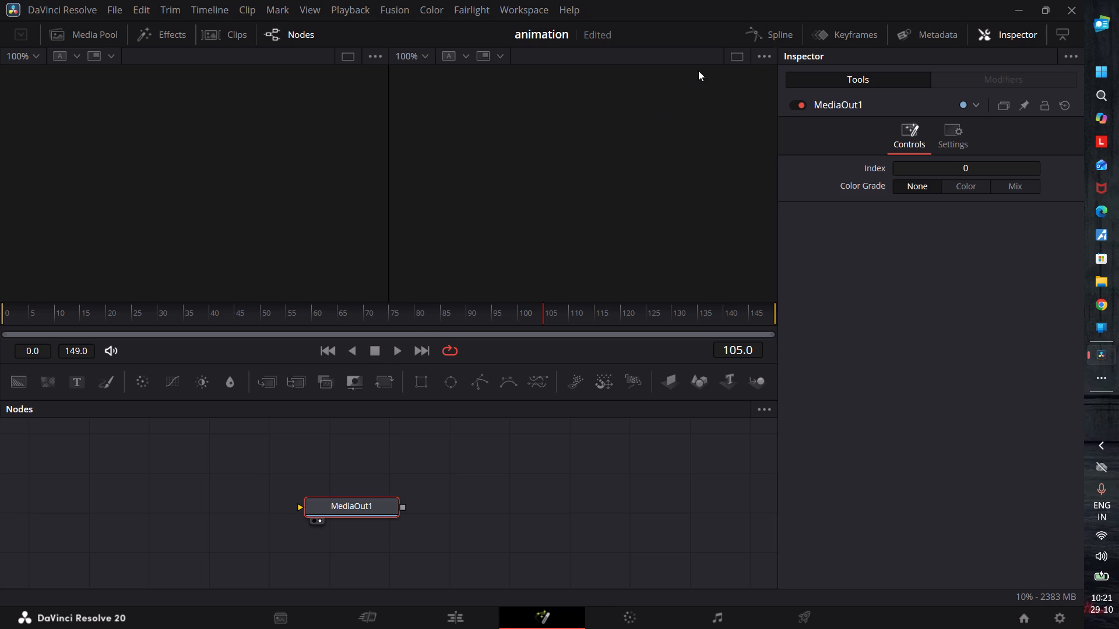
Switch the Fusion page from two side-by-side viewers to a single viewer.
left_click(728, 54)
left_click(738, 57)
left_click(739, 58)
left_click(738, 59)
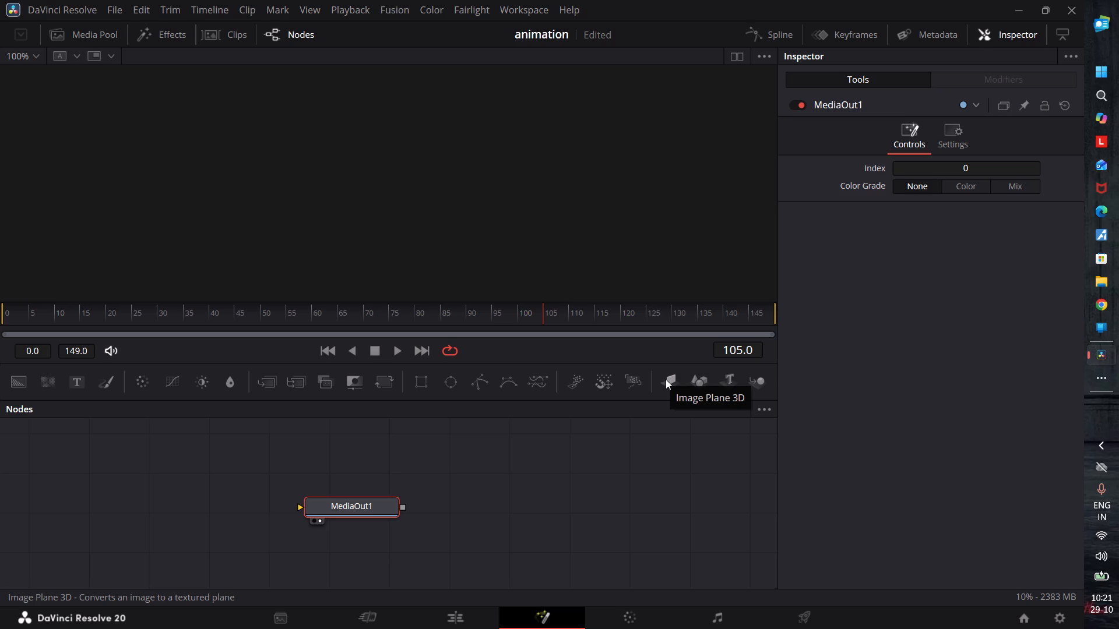
Add an Image Plane 3D node and arrange it to the right of MediaOut1 with a clear gap between them.
left_click_drag(666, 379, 548, 460)
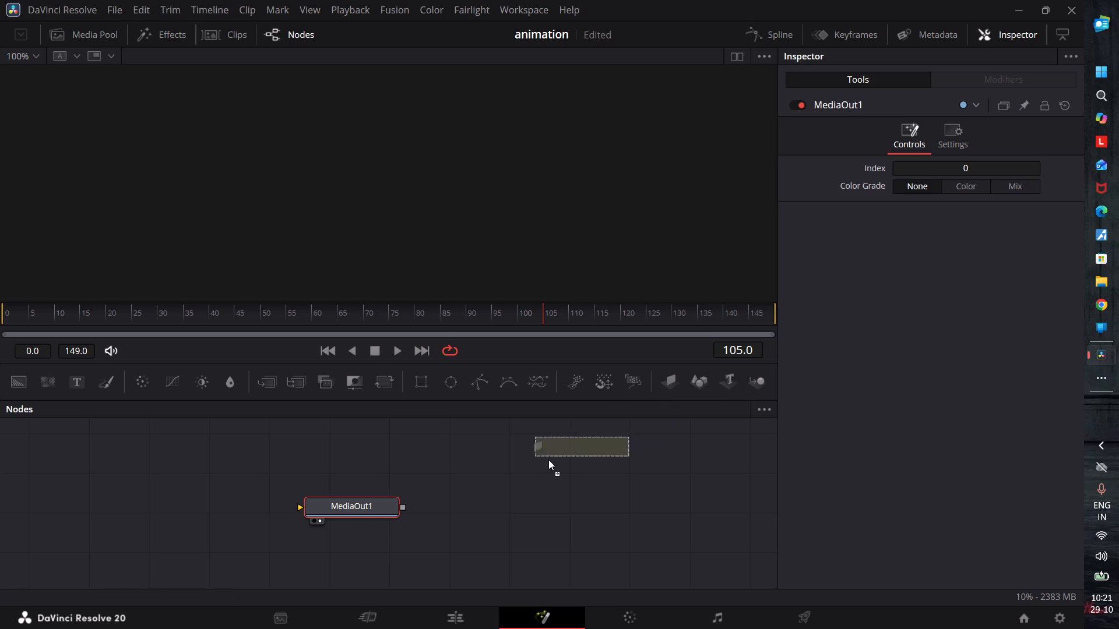
left_click_drag(548, 460, 451, 486)
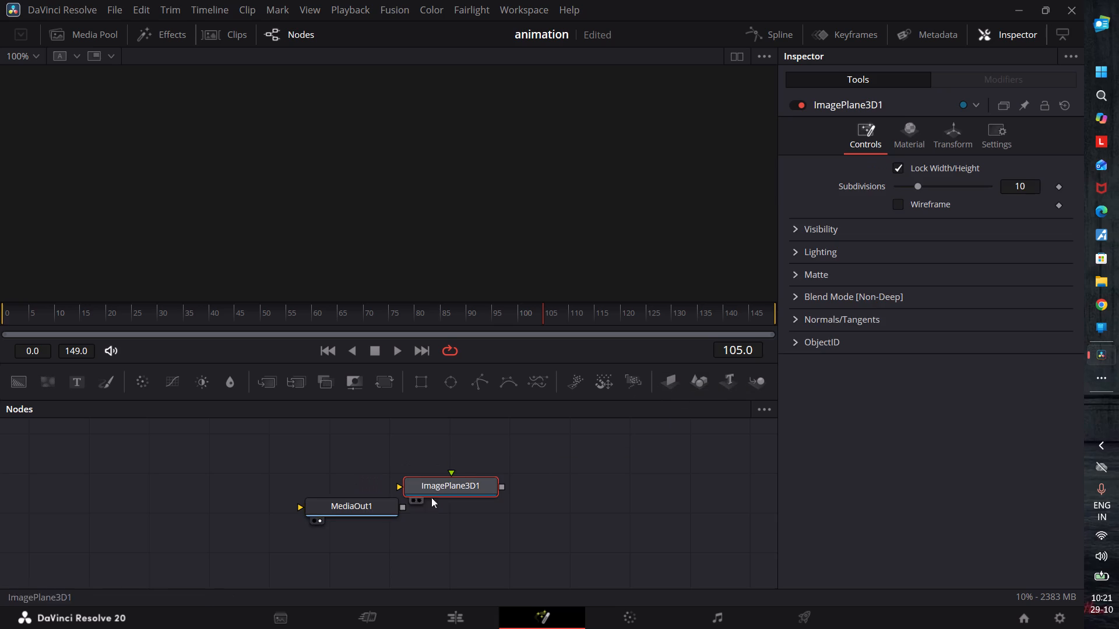
left_click_drag(381, 509, 146, 471)
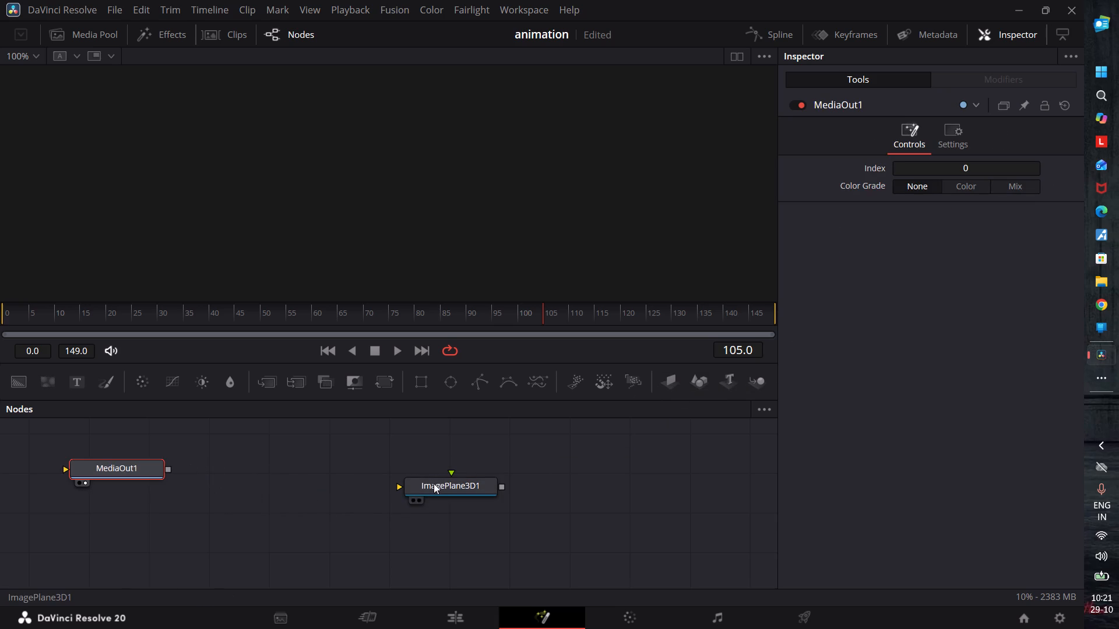
left_click_drag(434, 483, 323, 483)
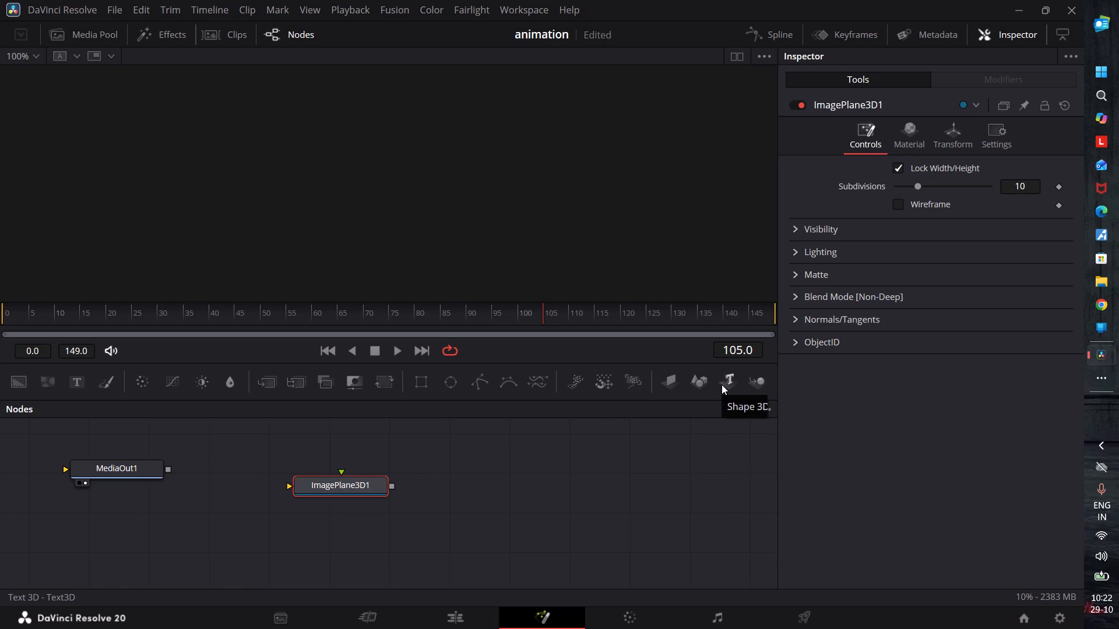
Add a Merge 3D node to the right of the ImagePlane3D1 node, leaving it unconnected.
left_click_drag(755, 384, 488, 506)
left_click(488, 506)
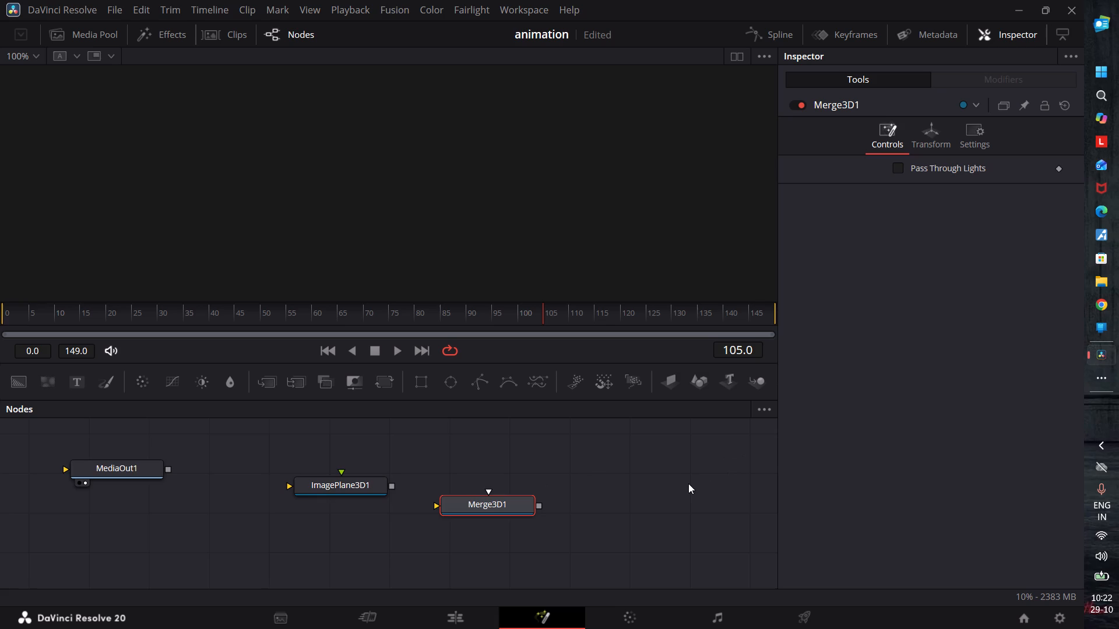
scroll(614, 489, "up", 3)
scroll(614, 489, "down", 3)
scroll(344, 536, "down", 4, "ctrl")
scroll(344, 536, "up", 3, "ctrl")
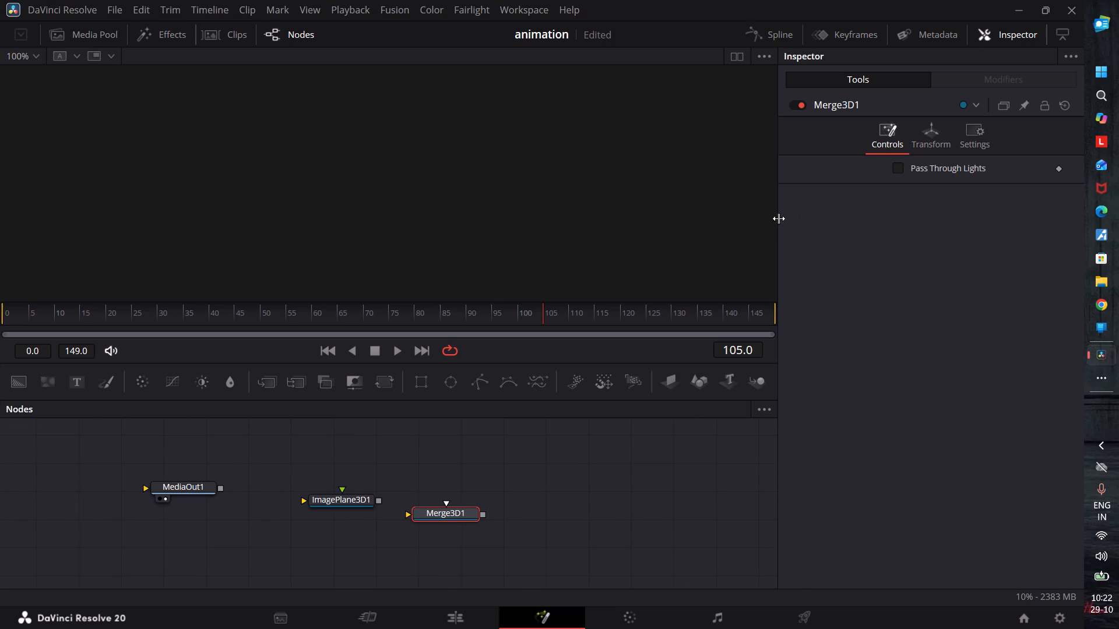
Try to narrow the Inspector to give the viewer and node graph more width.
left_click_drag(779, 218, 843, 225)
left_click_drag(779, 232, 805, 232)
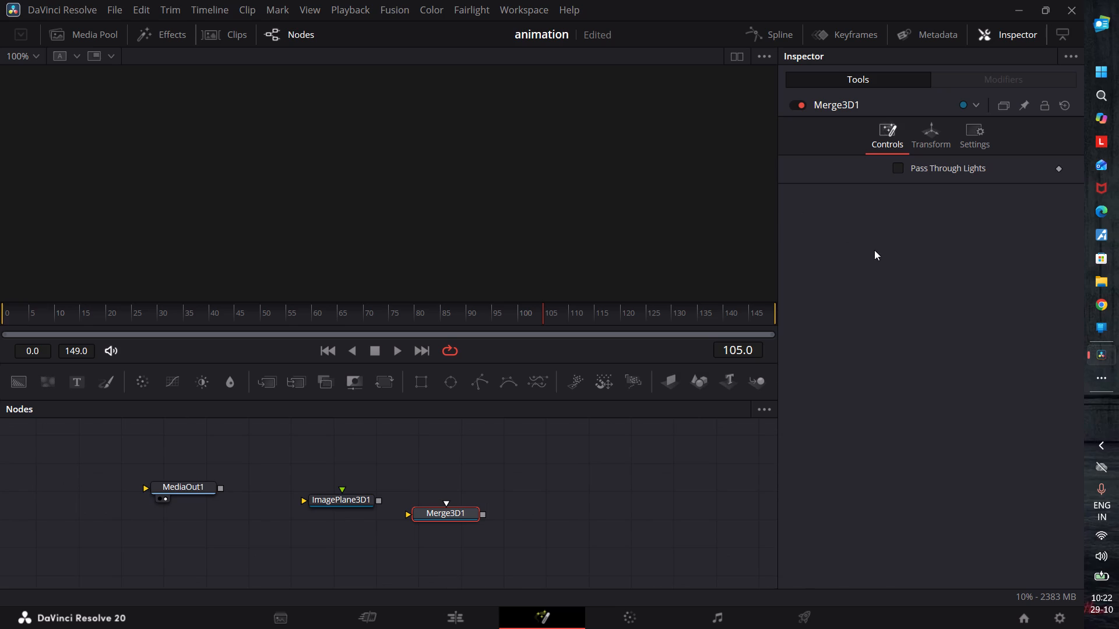
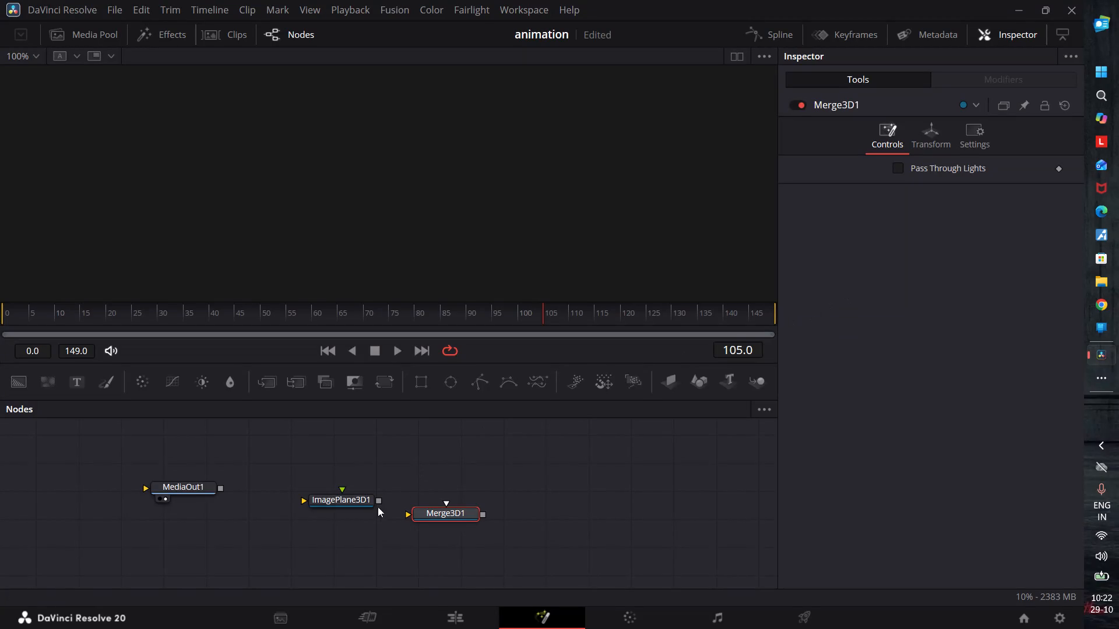
Connect the output of the ImagePlane3D1 node to the scene input of Merge3D1.
left_click_drag(379, 498, 404, 509)
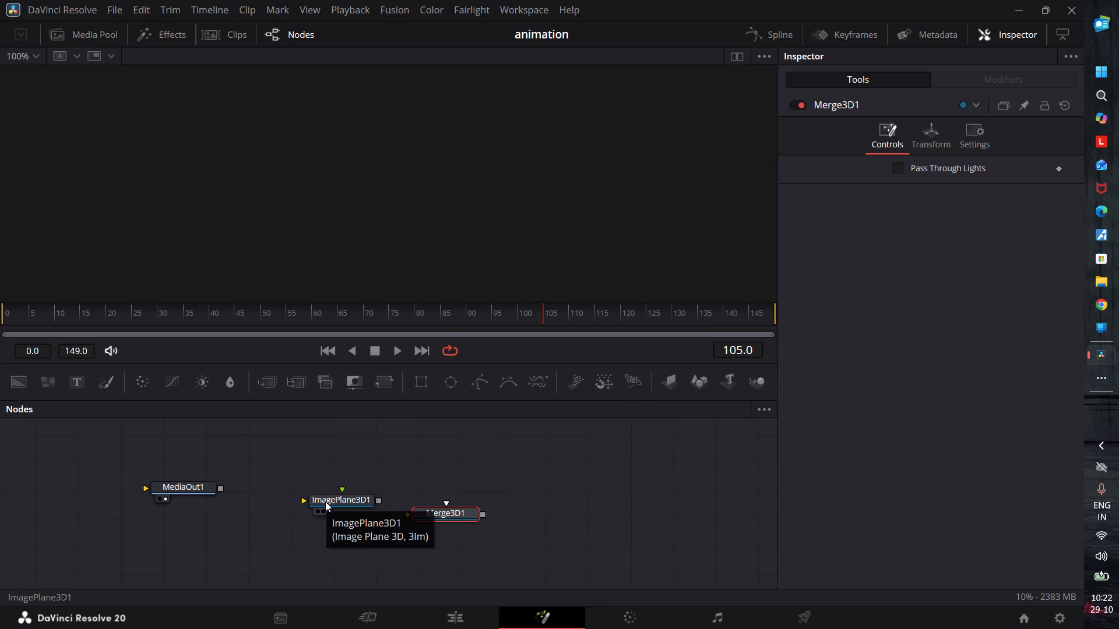
left_click(456, 511)
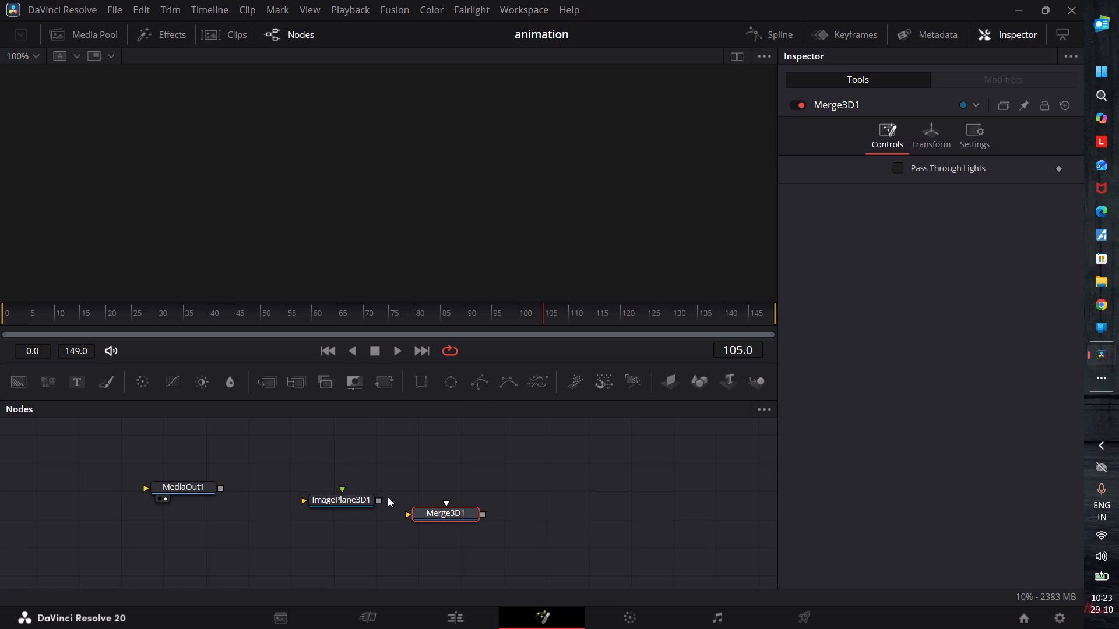
left_click_drag(381, 499, 407, 514)
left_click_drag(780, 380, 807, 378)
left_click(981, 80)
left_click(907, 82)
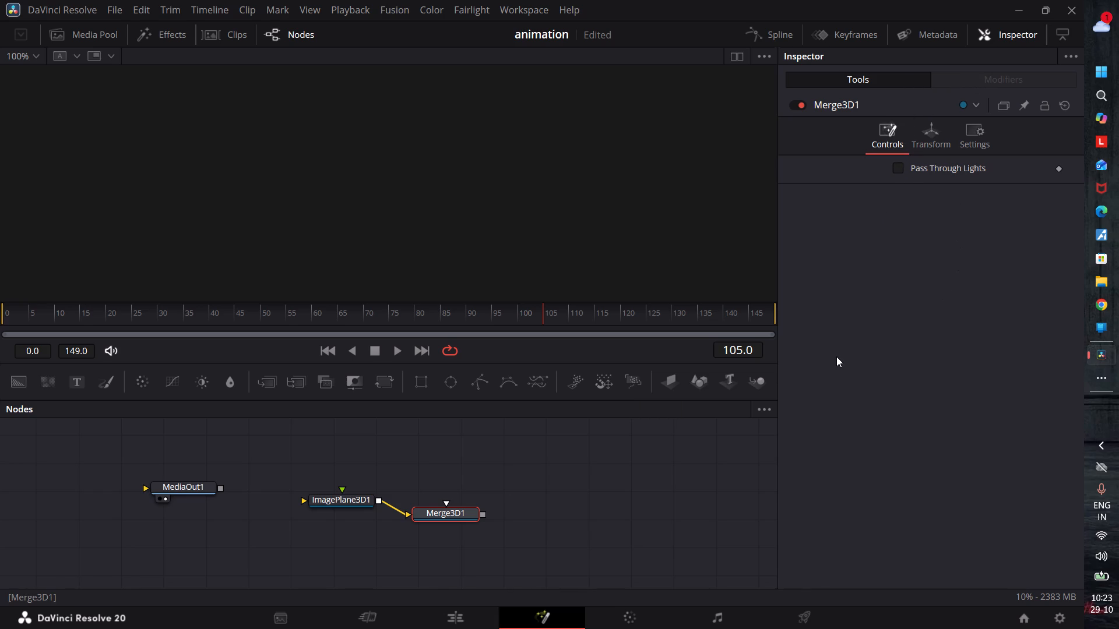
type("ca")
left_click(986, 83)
Move the playhead to the composition's last frame, 149.
left_click_drag(695, 331, 739, 324)
left_click_drag(739, 324, 778, 316)
left_click_drag(764, 310, 652, 316)
left_click_drag(708, 320, 780, 319)
left_click(770, 406)
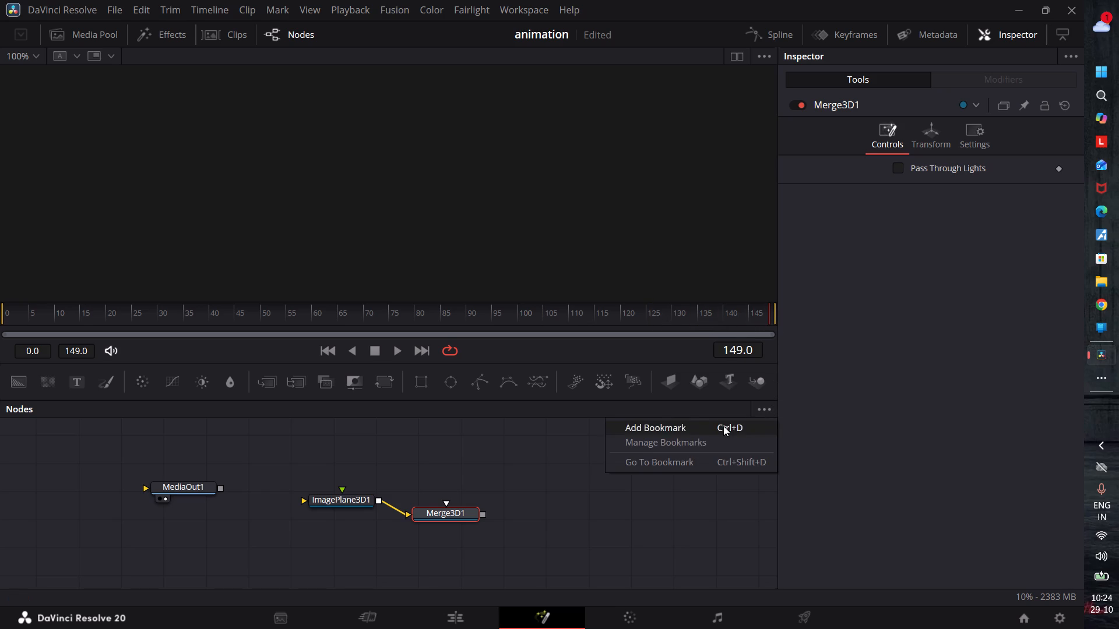
left_click(648, 544)
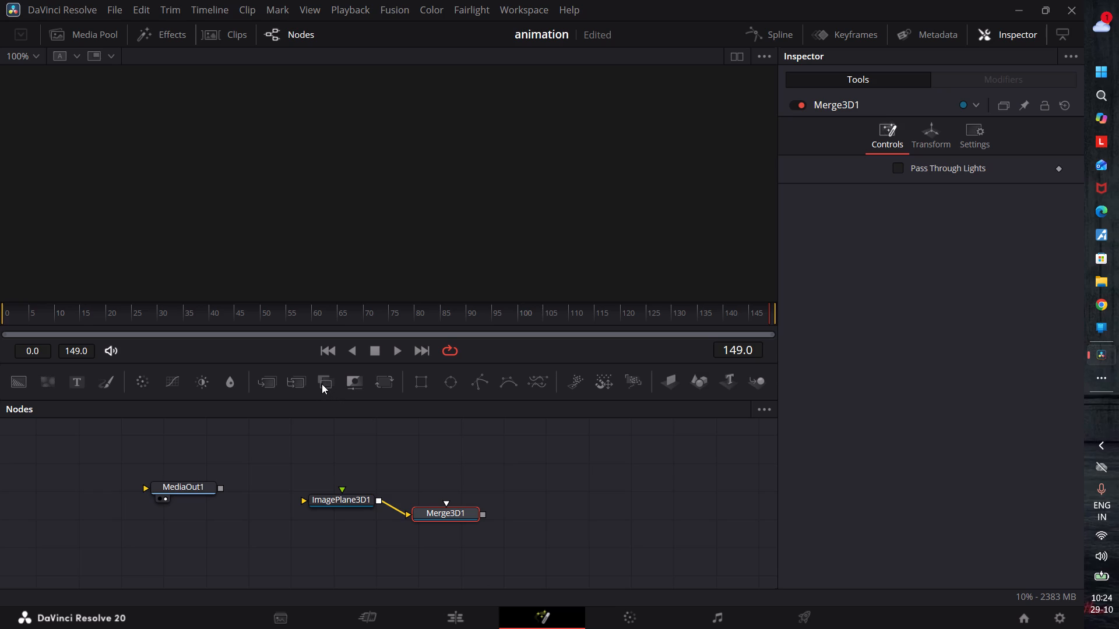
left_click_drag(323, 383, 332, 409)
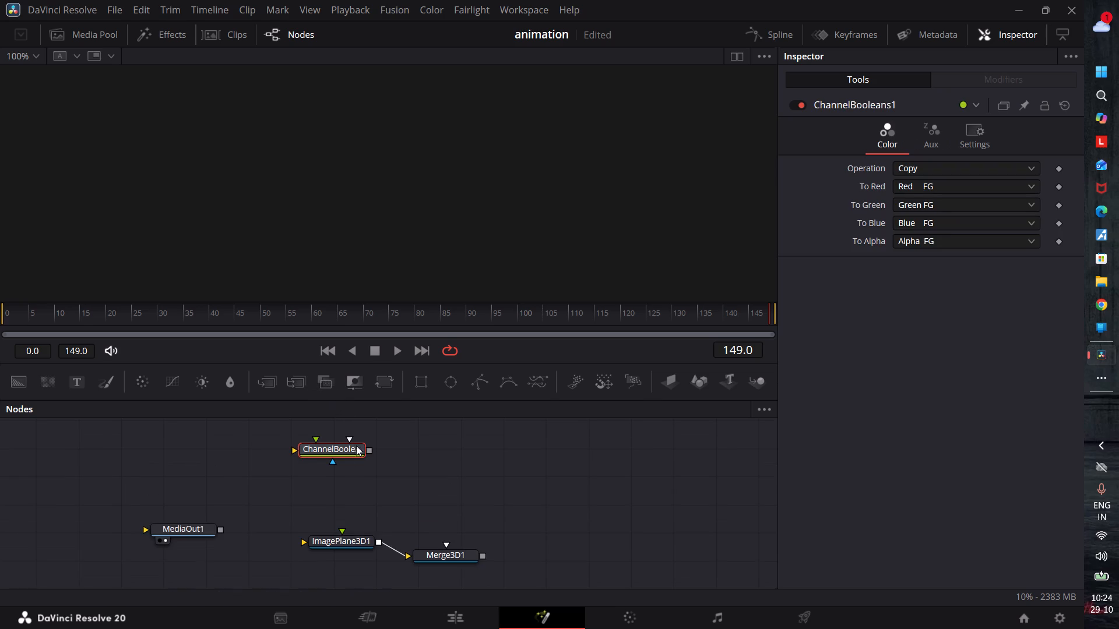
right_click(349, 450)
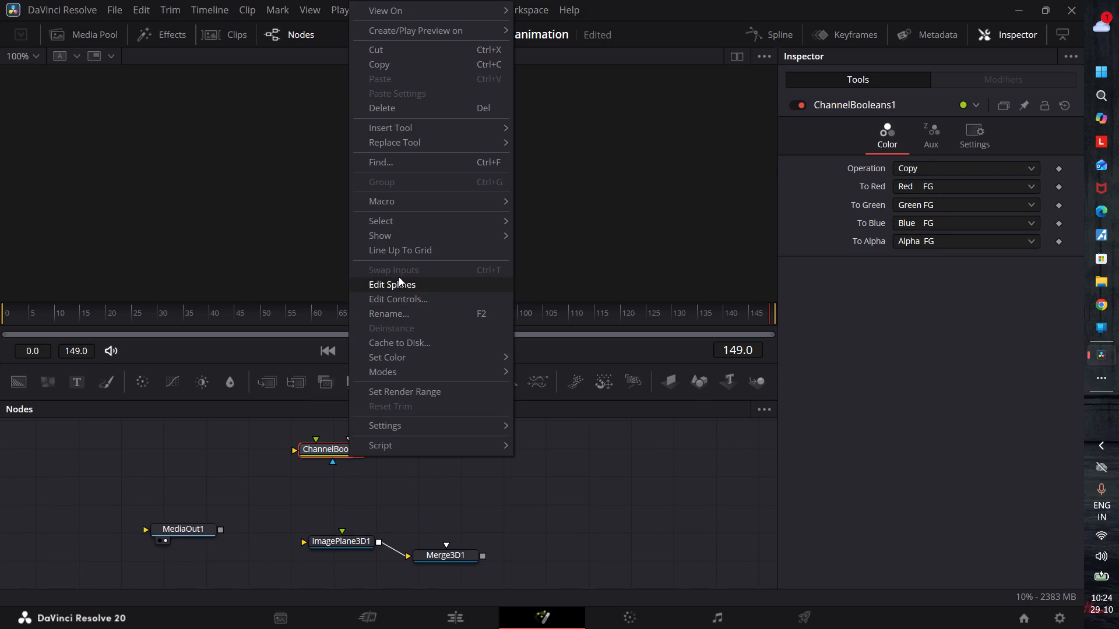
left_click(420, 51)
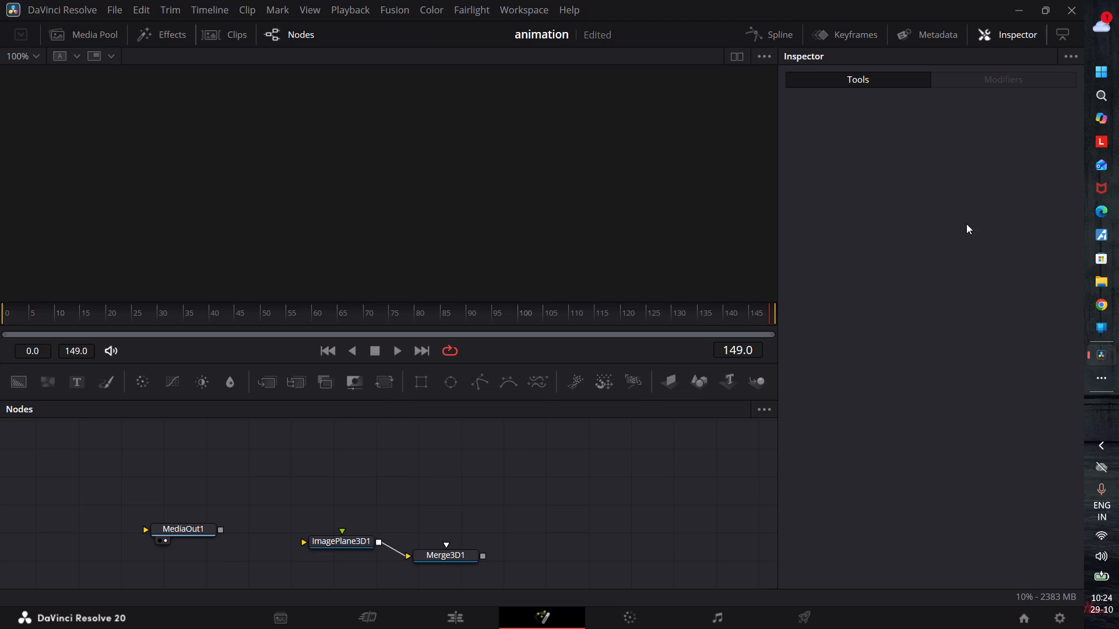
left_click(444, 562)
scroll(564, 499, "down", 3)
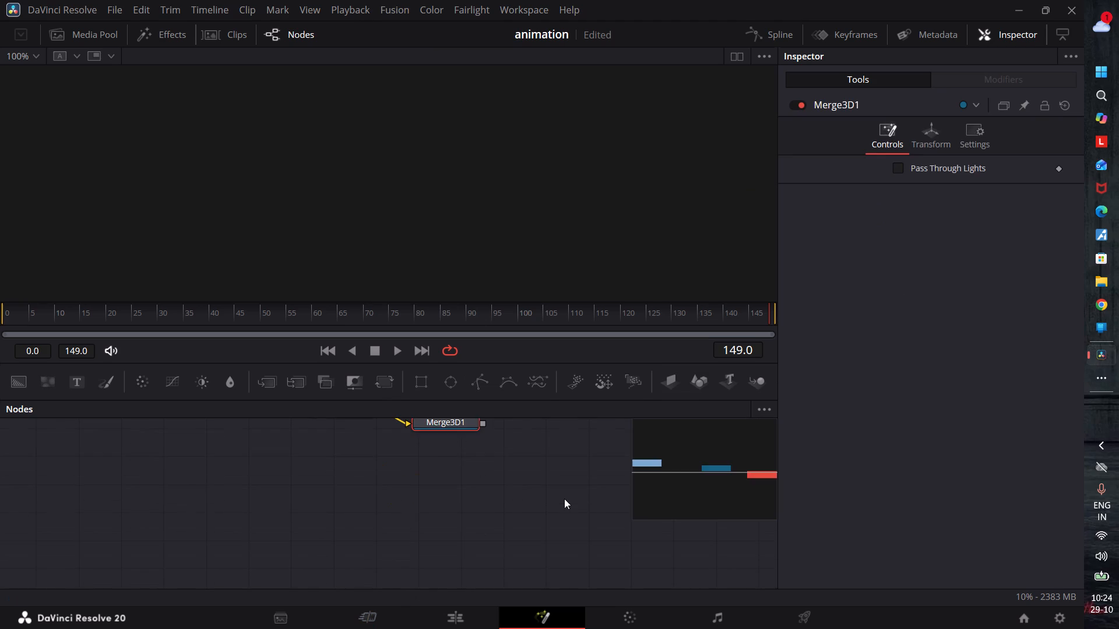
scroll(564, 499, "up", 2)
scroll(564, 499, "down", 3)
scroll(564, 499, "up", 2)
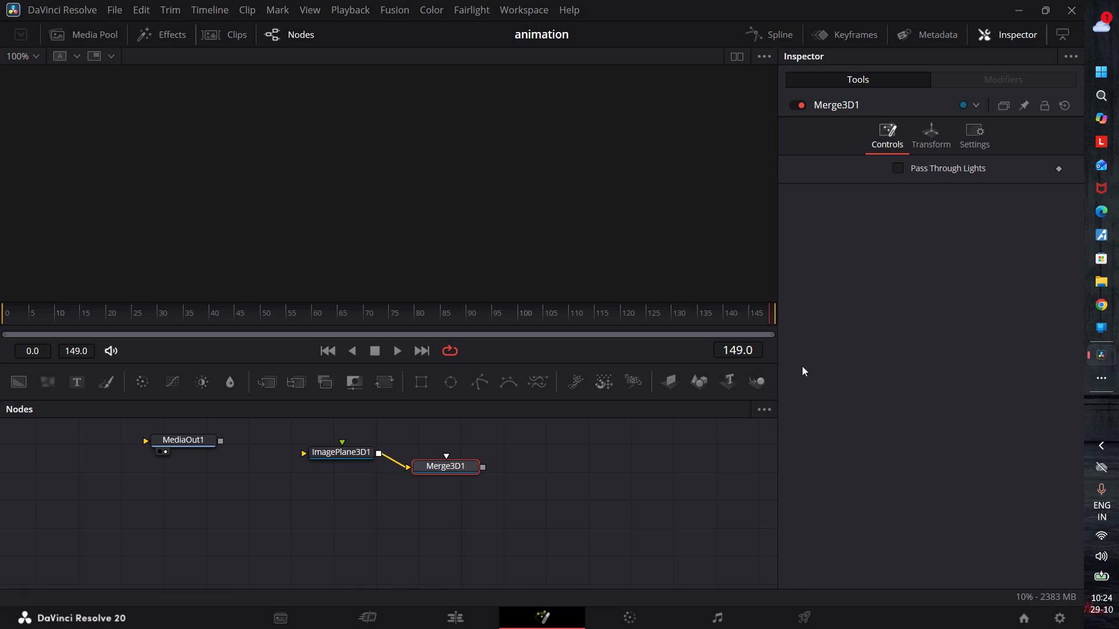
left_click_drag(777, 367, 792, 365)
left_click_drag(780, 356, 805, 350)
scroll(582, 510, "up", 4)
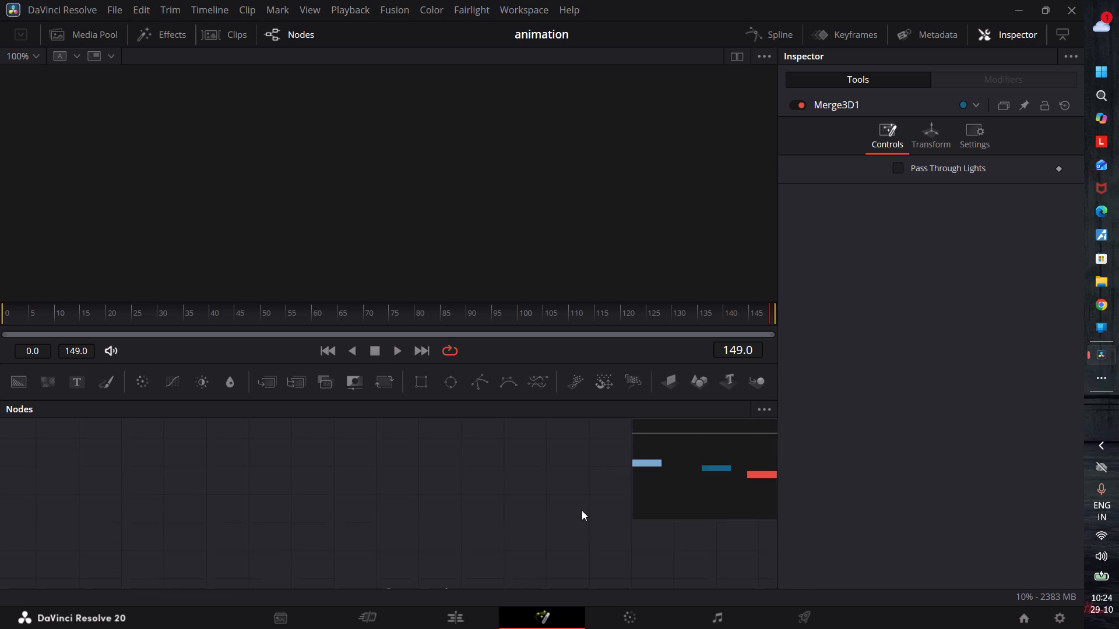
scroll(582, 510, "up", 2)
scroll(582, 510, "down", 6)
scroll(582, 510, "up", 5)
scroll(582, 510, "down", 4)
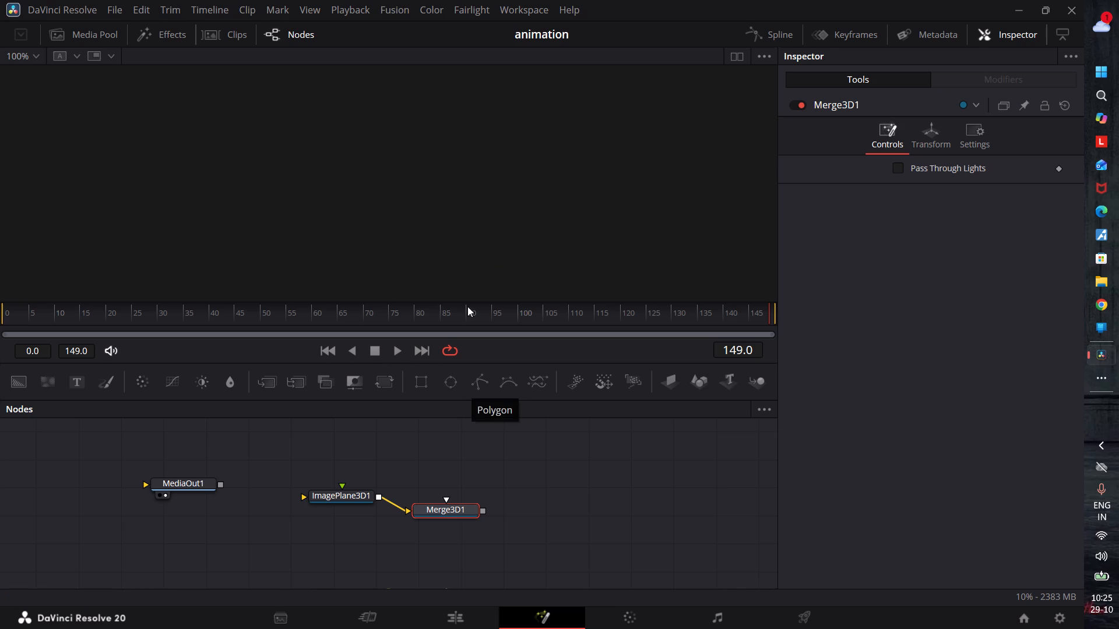
Show two side-by-side viewers and shorten the Inspector so the node graph spans the full width.
left_click(736, 53)
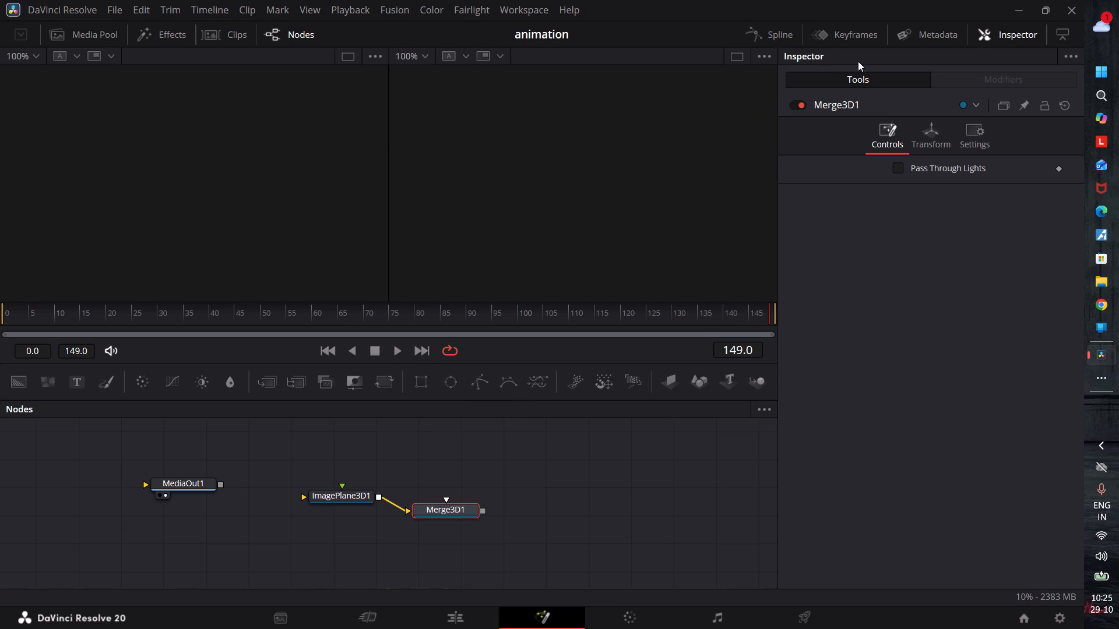
left_click(1066, 37)
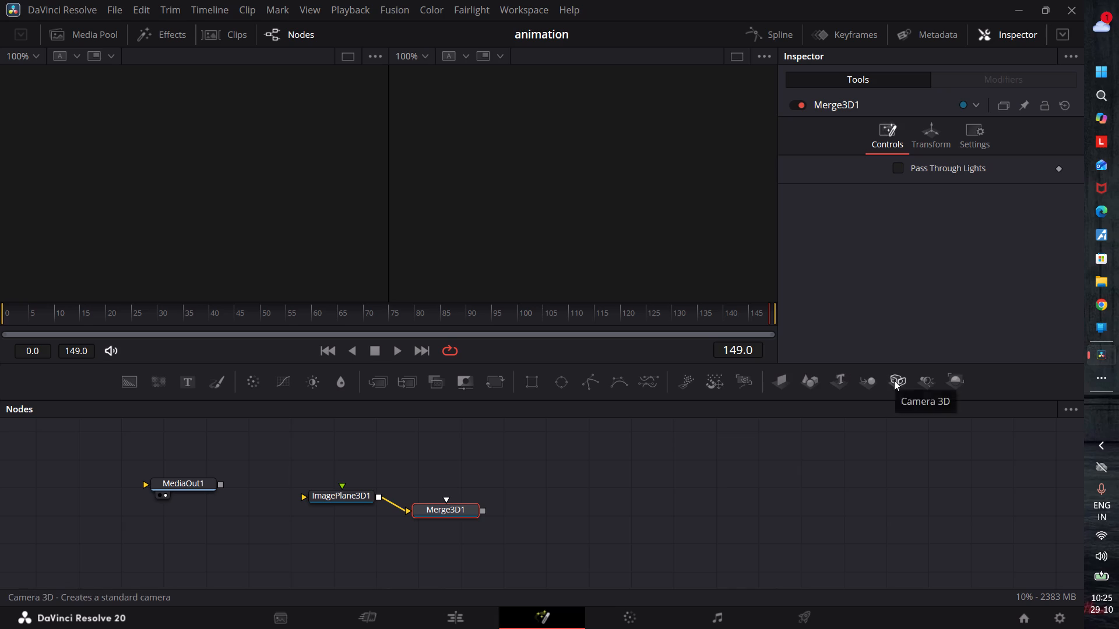
Add a Camera 3D node and a Renderer 3D node to the right of Merge3D1, both unconnected.
left_click_drag(894, 380, 603, 488)
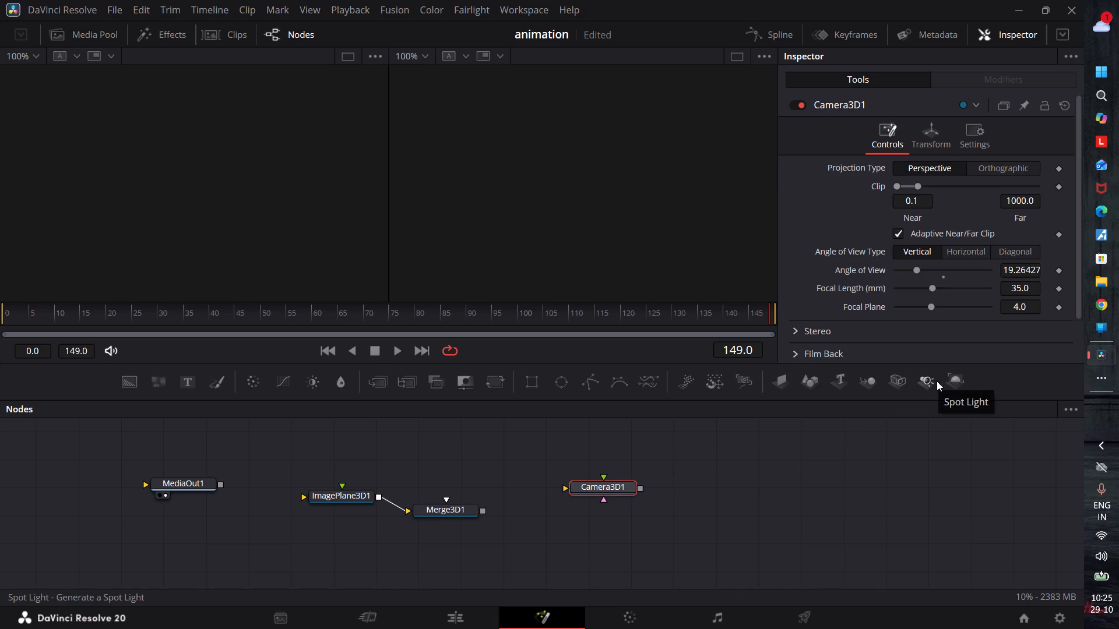
left_click_drag(950, 381, 691, 535)
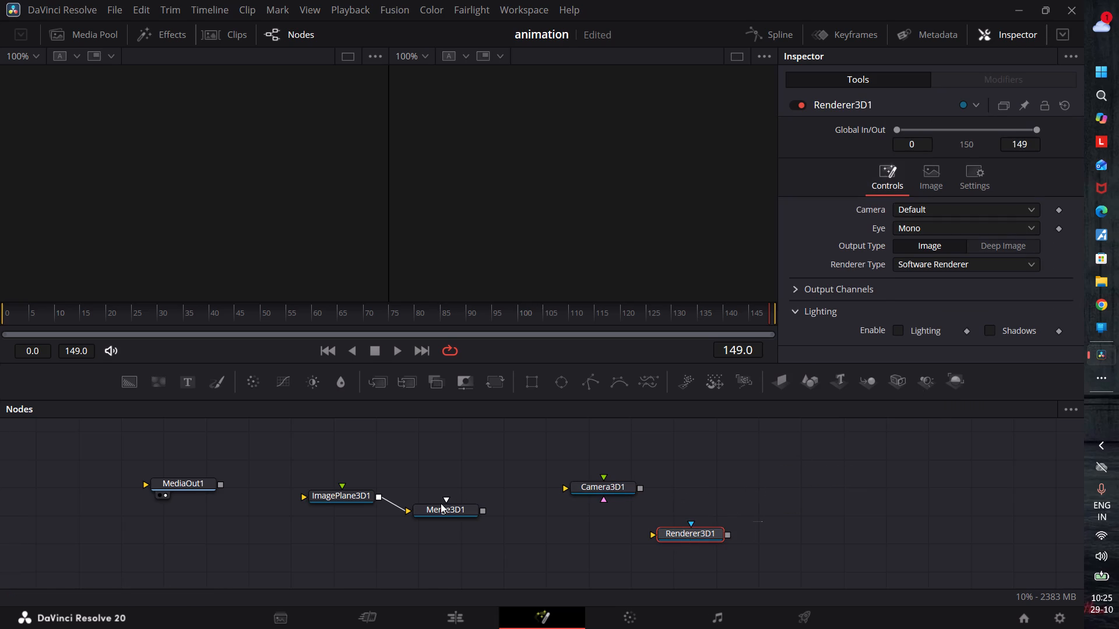
Arrange Merge3D1 and Renderer3D1 in a row with ImagePlane3D1, and place Camera3D1 above Merge3D1.
left_click_drag(441, 509, 431, 492)
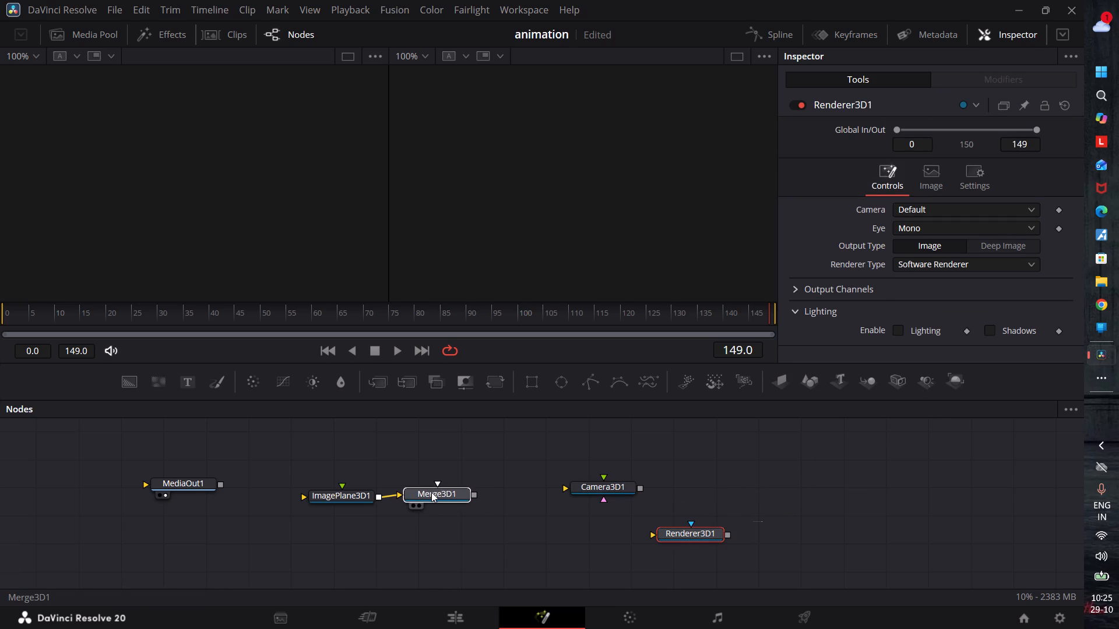
left_click_drag(431, 492, 432, 495)
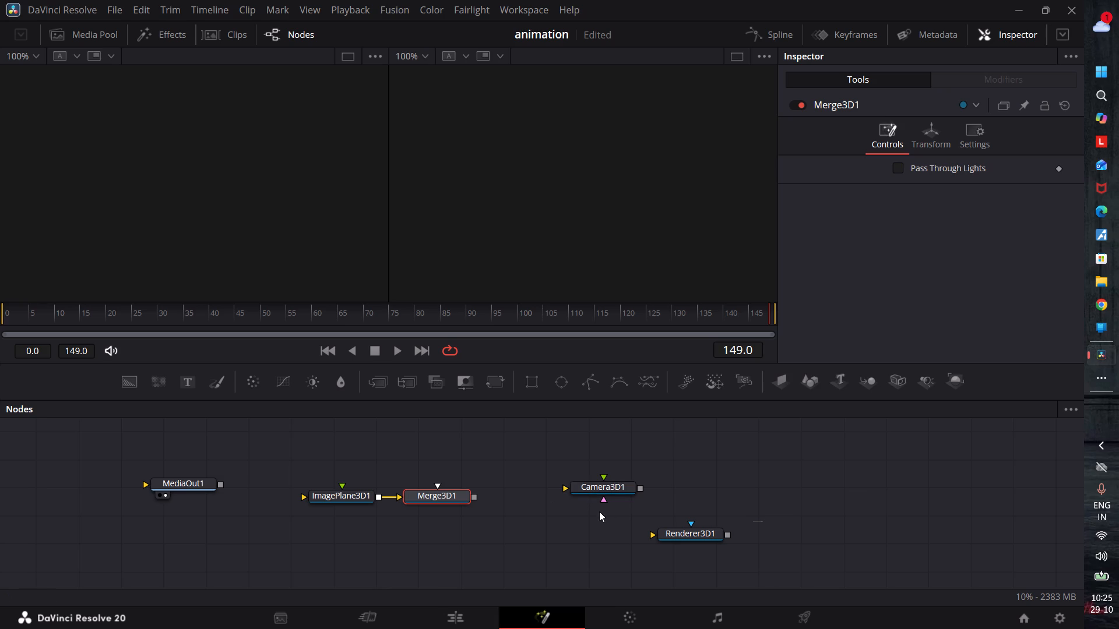
left_click_drag(605, 481, 442, 445)
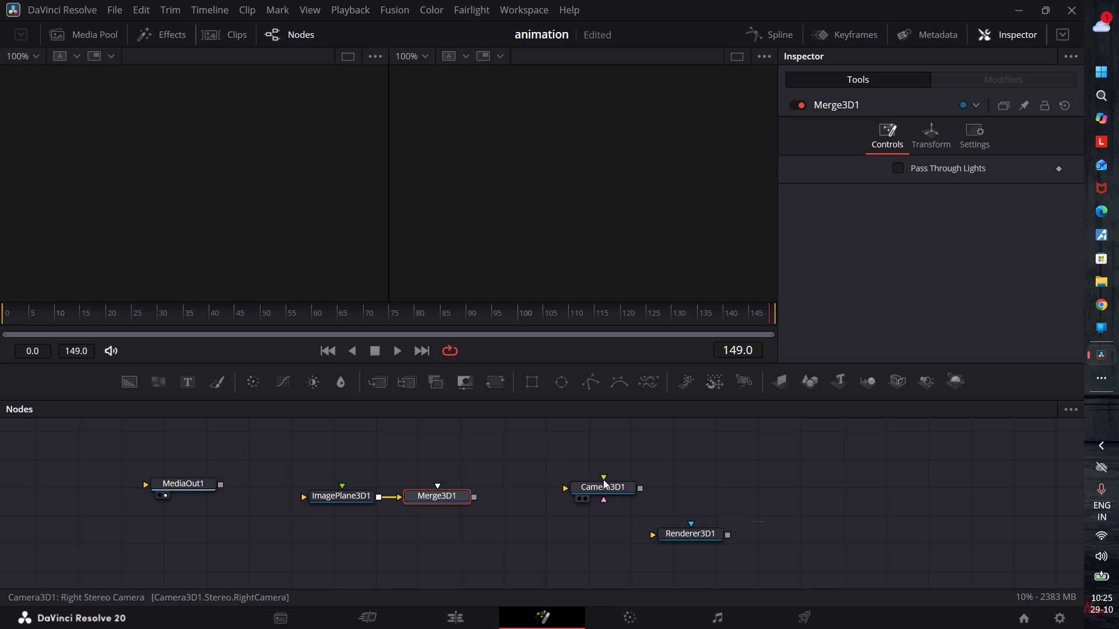
left_click_drag(605, 485, 465, 447)
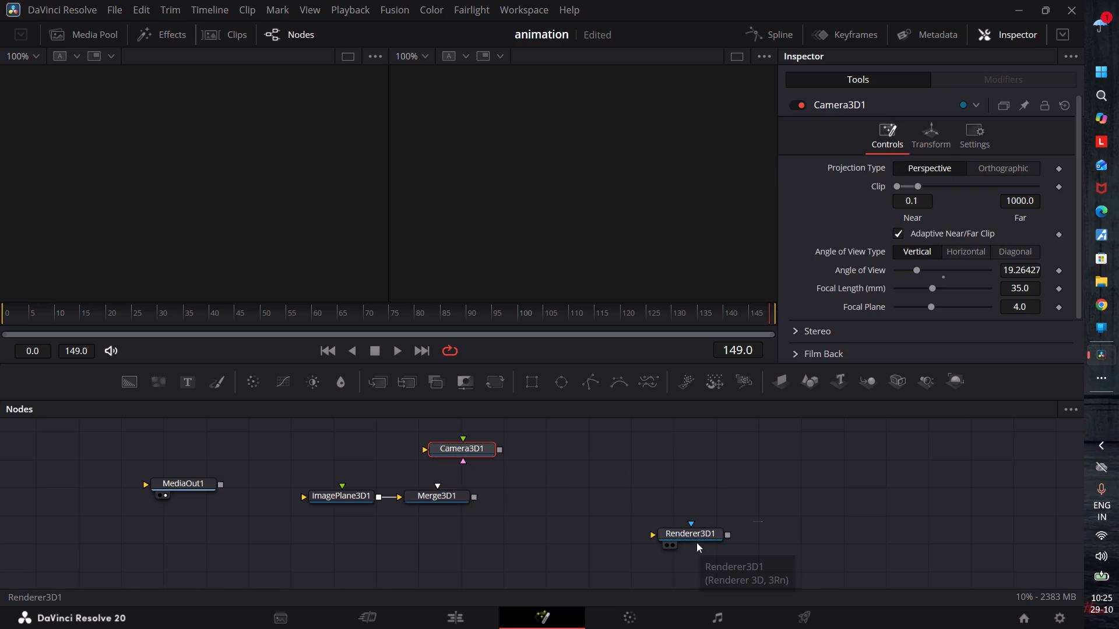
left_click_drag(691, 531, 555, 492)
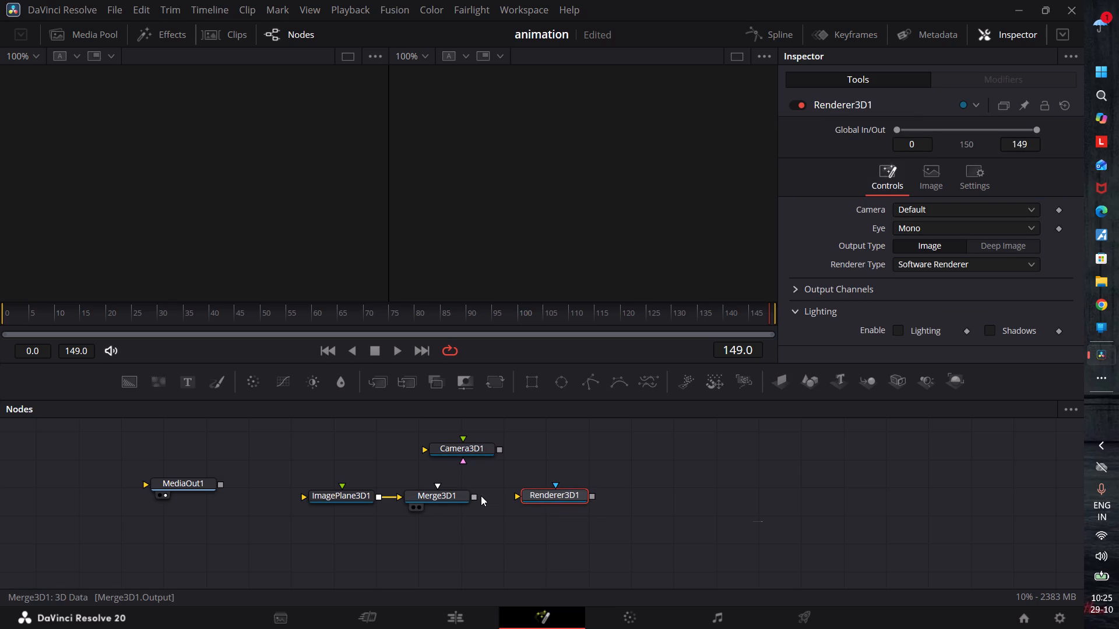
Connect Merge3D1's output to Renderer3D1's scene input and bring Renderer3D1 closer in line with it.
left_click_drag(479, 496, 513, 494)
left_click_drag(476, 499, 518, 497)
left_click_drag(555, 493, 534, 496)
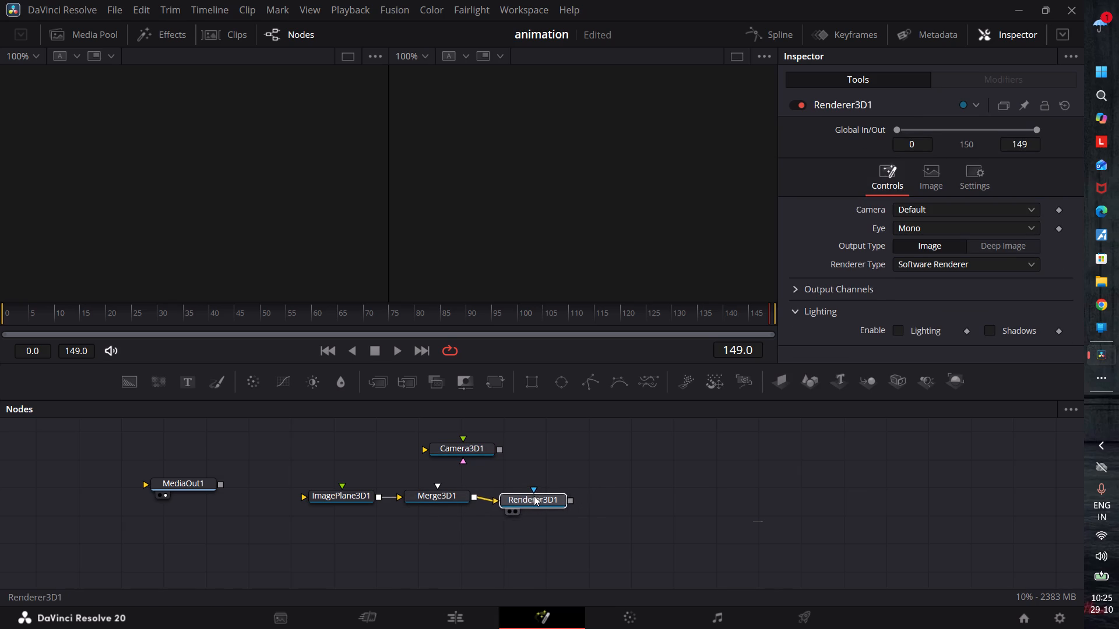
left_click_drag(534, 496, 541, 493)
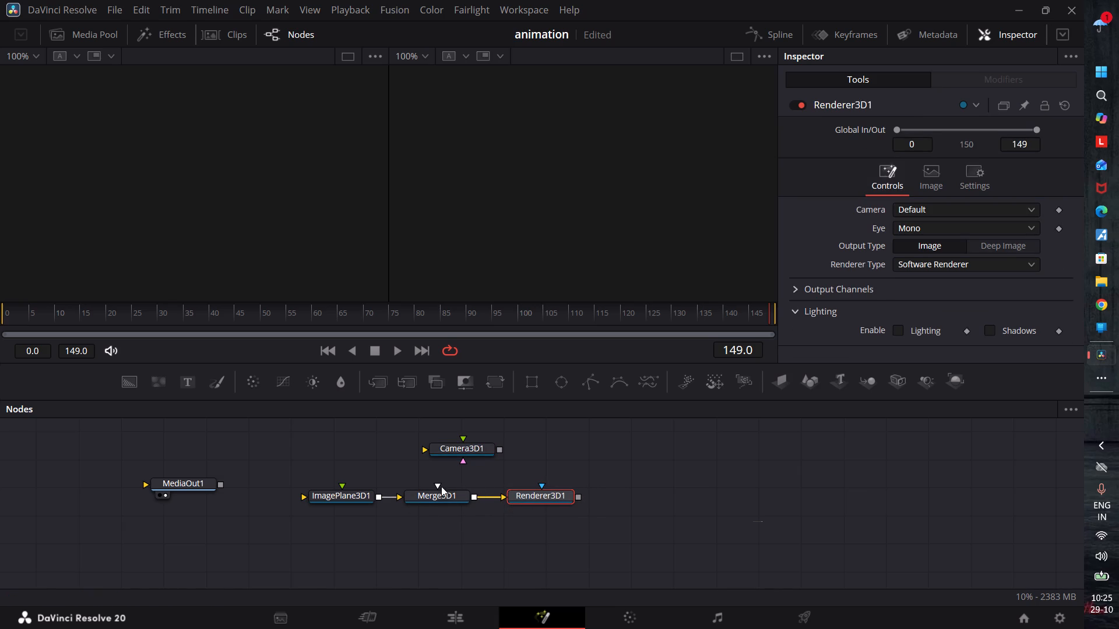
Shift Camera3D1 slightly to the right above the node row and connect its output to Merge3D1's second scene input.
left_click_drag(453, 447, 485, 455)
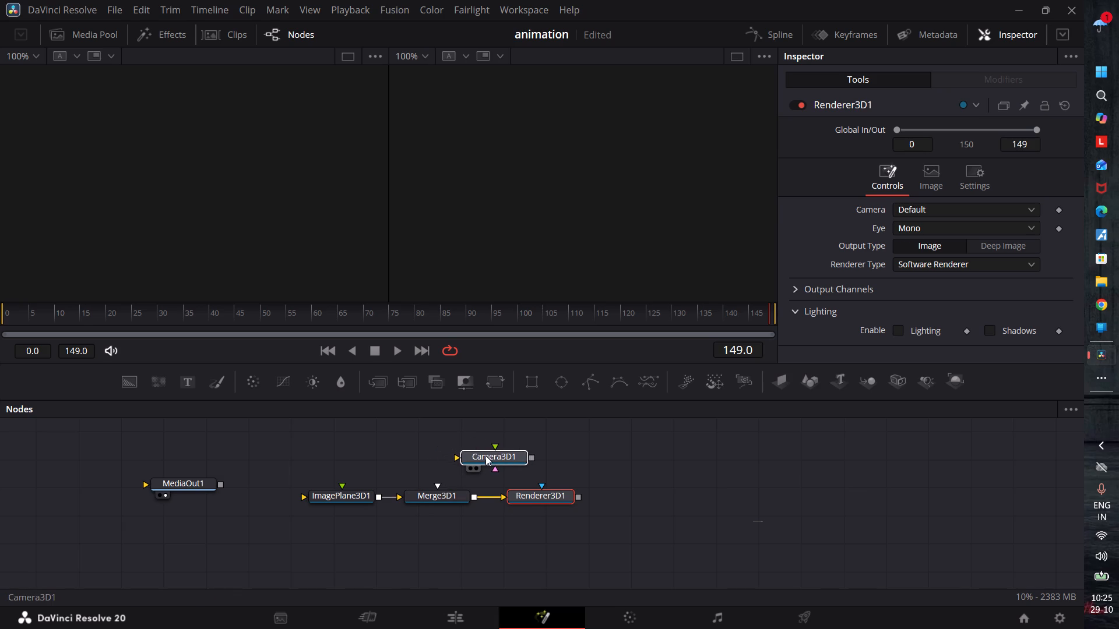
left_click_drag(485, 455, 487, 454)
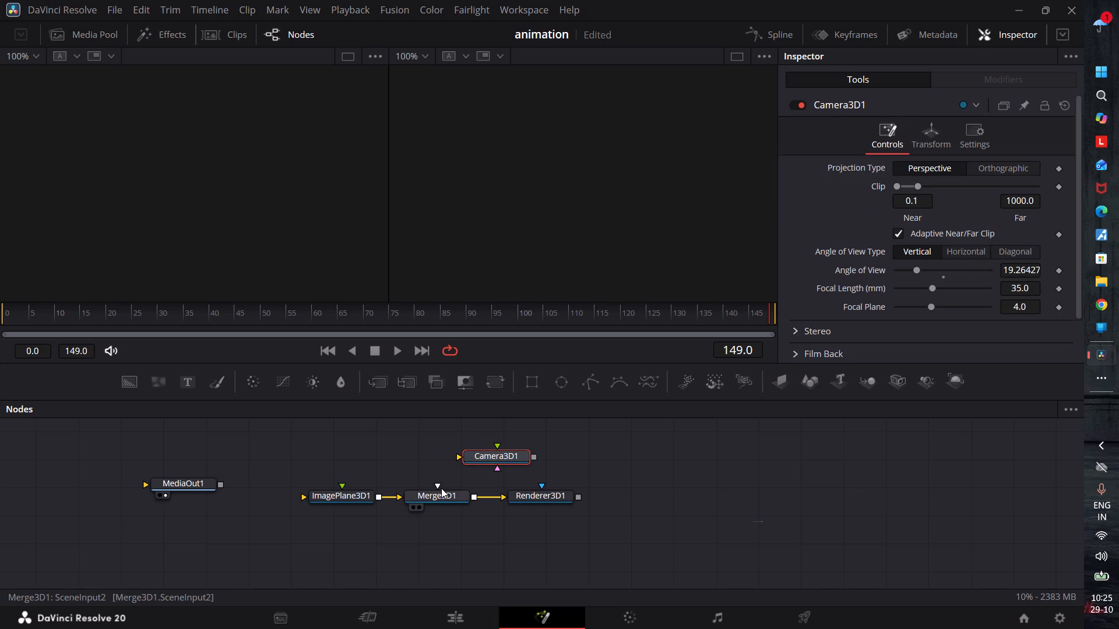
left_click_drag(439, 483, 459, 457)
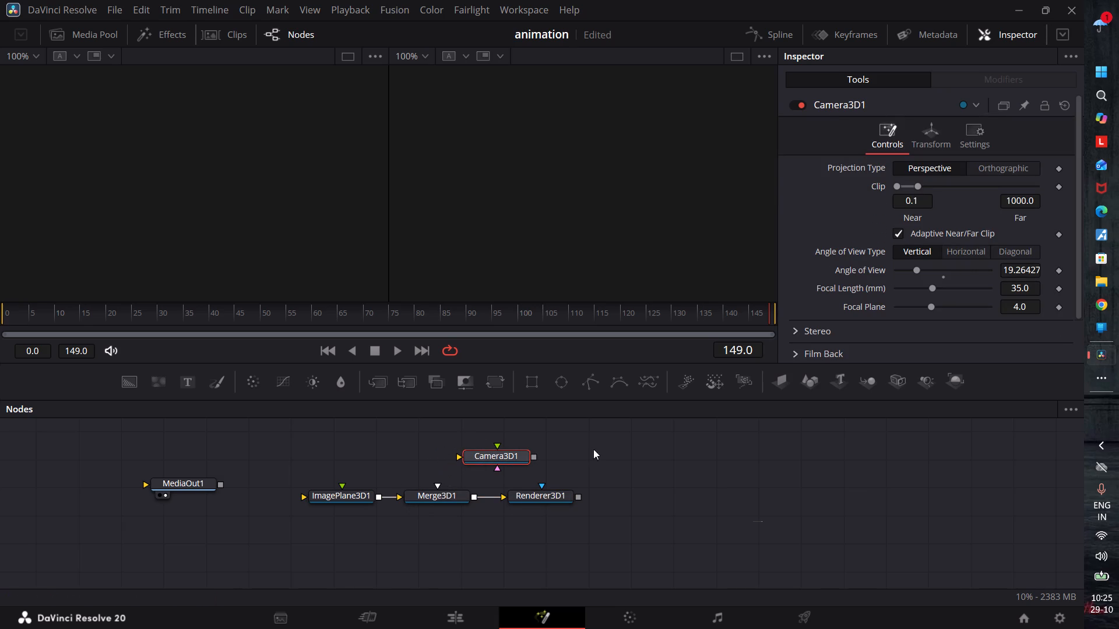
left_click_drag(454, 456, 441, 480)
left_click_drag(435, 485, 457, 458)
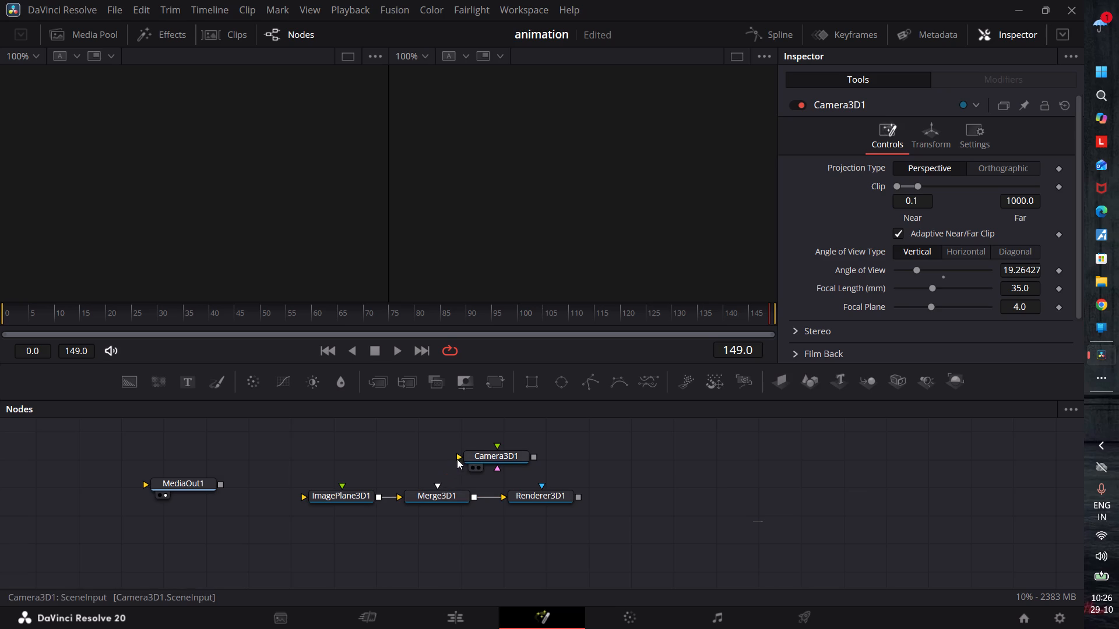
left_click_drag(435, 483, 460, 458)
left_click_drag(438, 487, 467, 457)
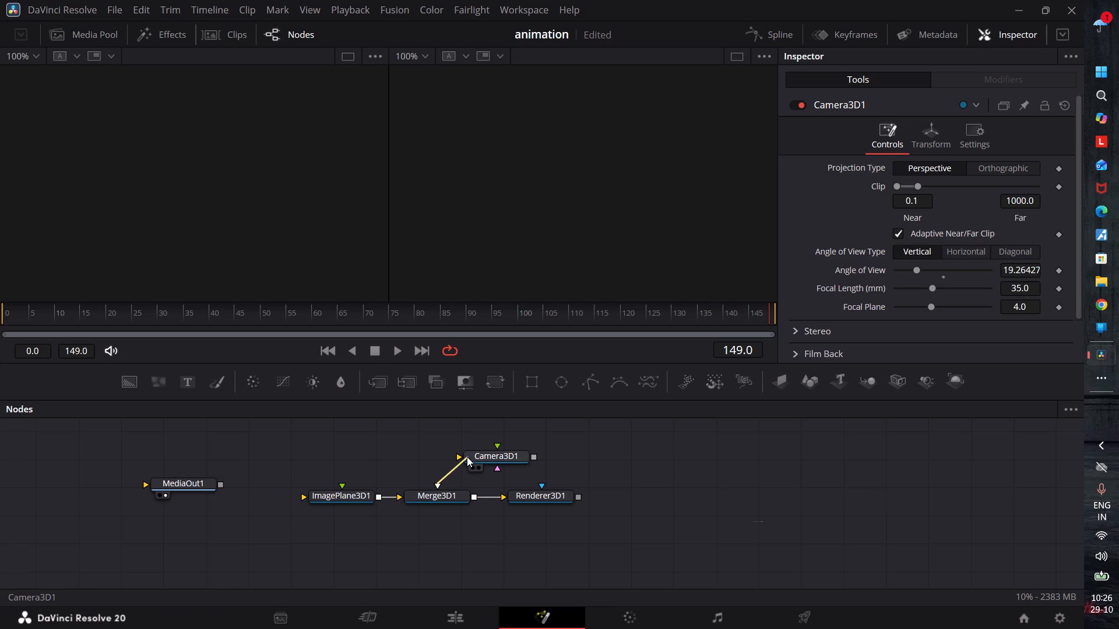
left_click_drag(467, 457, 459, 455)
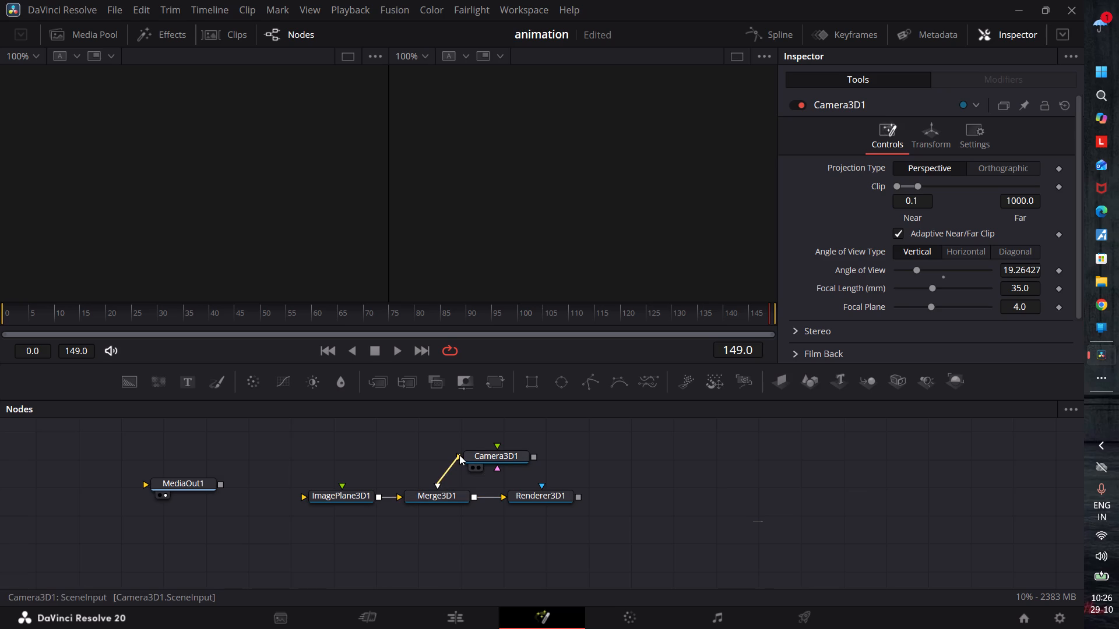
left_click_drag(459, 455, 464, 461)
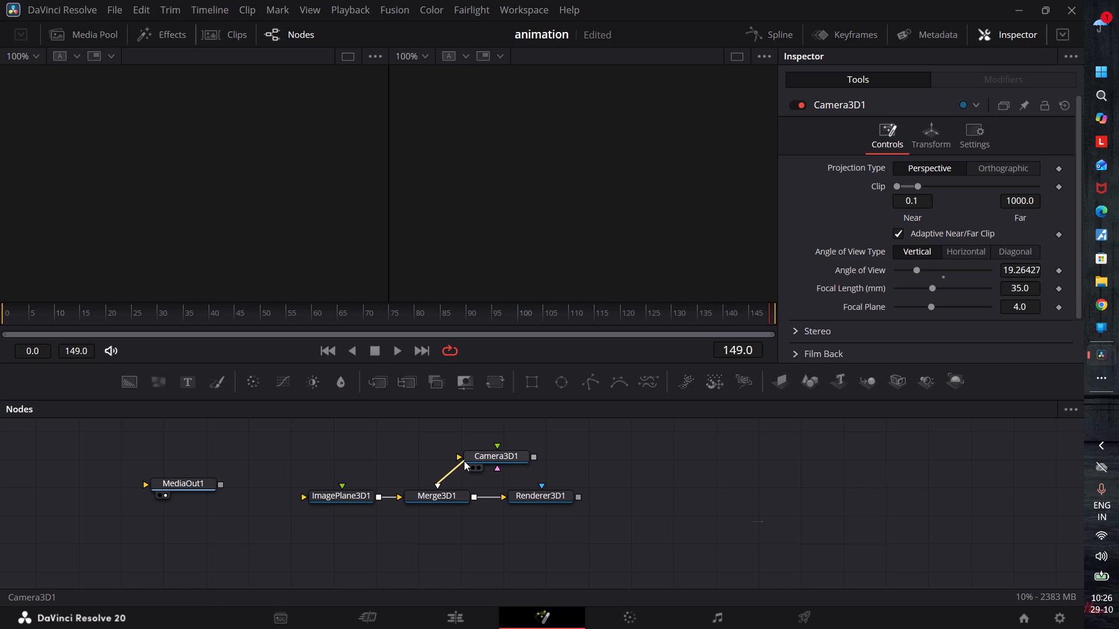
left_click_drag(464, 461, 513, 472)
left_click_drag(513, 472, 534, 460)
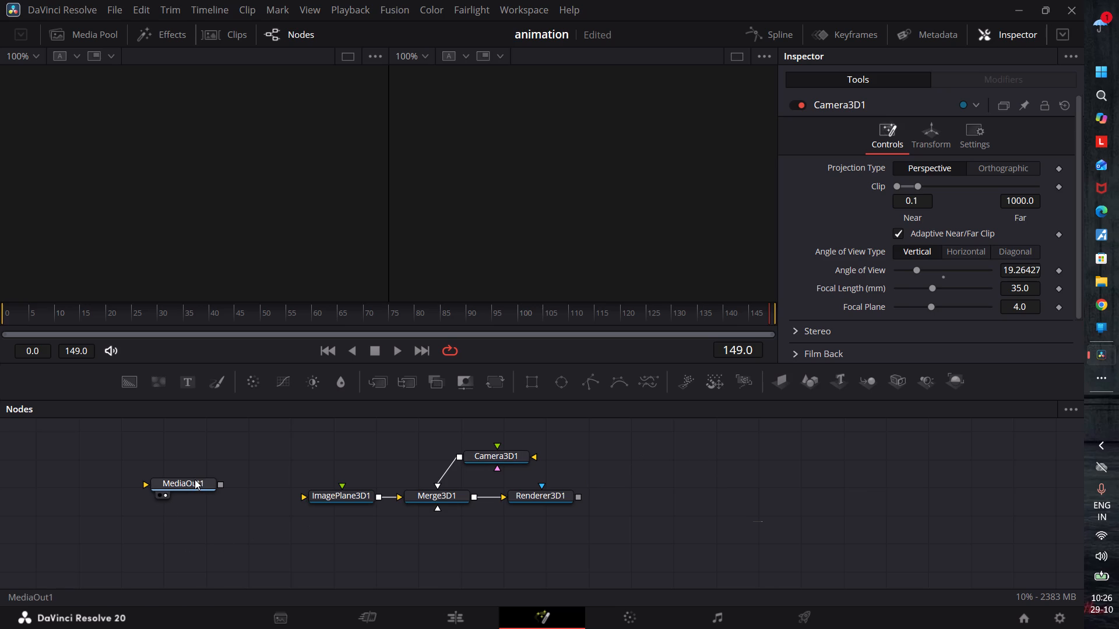
Move MediaOut1 to the right of Renderer3D1 and link Renderer3D1's output with MediaOut1's output through a new merge.
left_click_drag(180, 484, 708, 484)
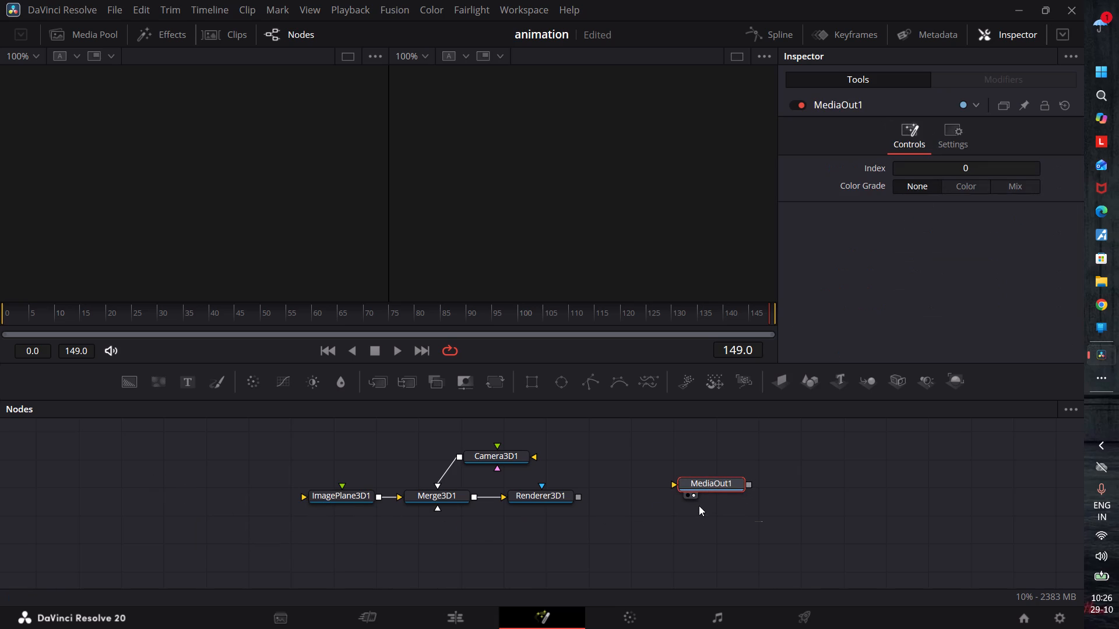
left_click_drag(577, 497, 658, 482)
left_click_drag(658, 482, 670, 486)
left_click_drag(577, 496, 632, 483)
left_click_drag(632, 483, 750, 485)
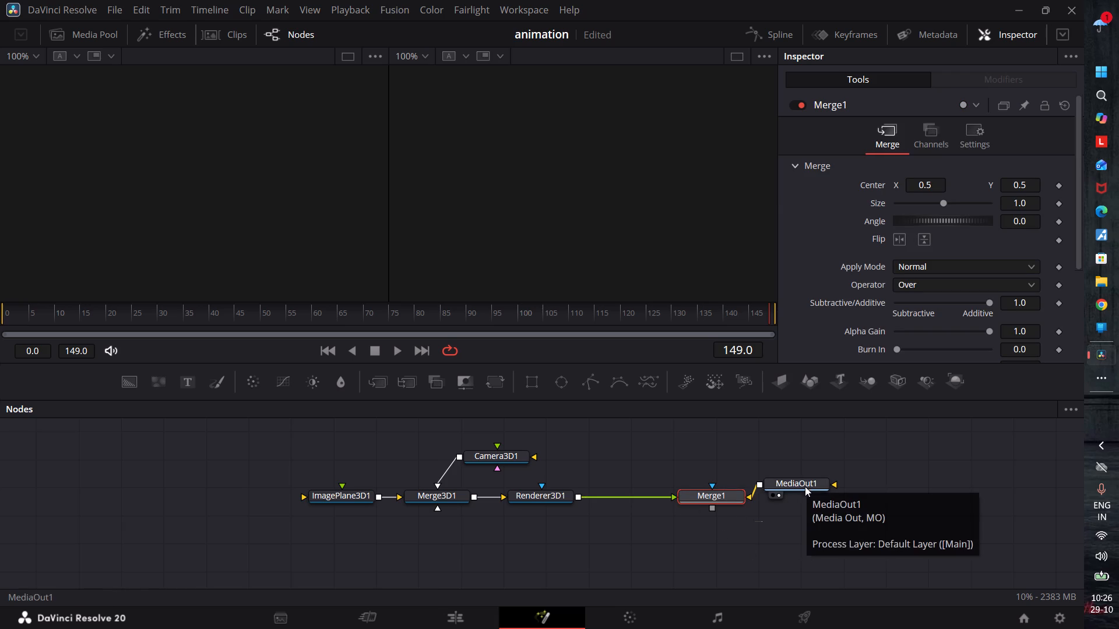
Reposition MediaOut1 to the right of Merge1, nearly level with the node row.
left_click_drag(790, 480, 803, 505)
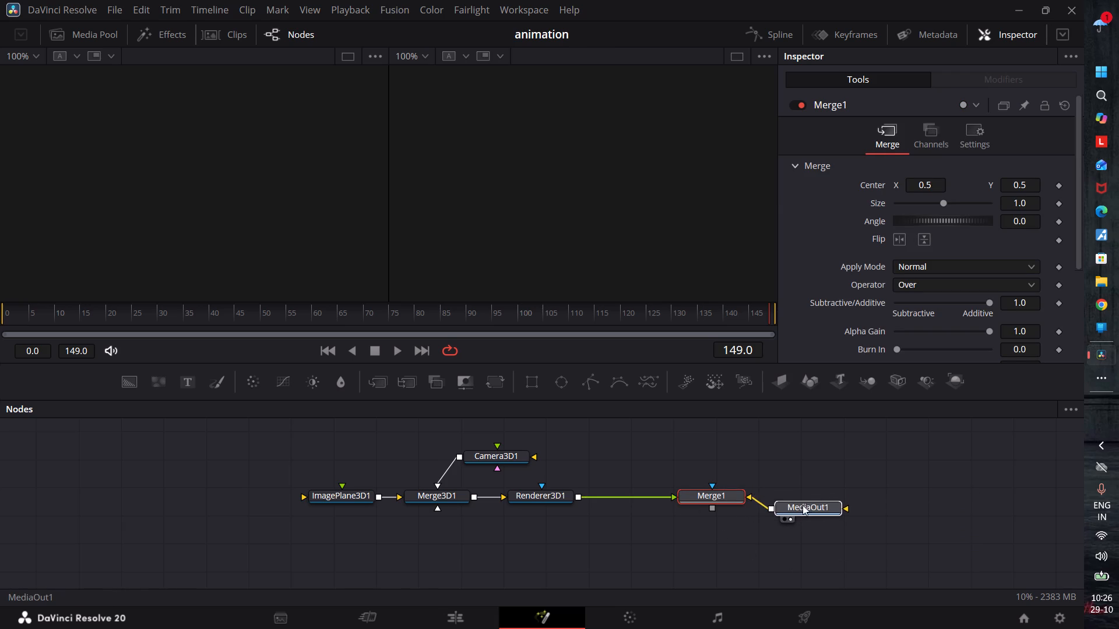
left_click_drag(803, 505, 801, 486)
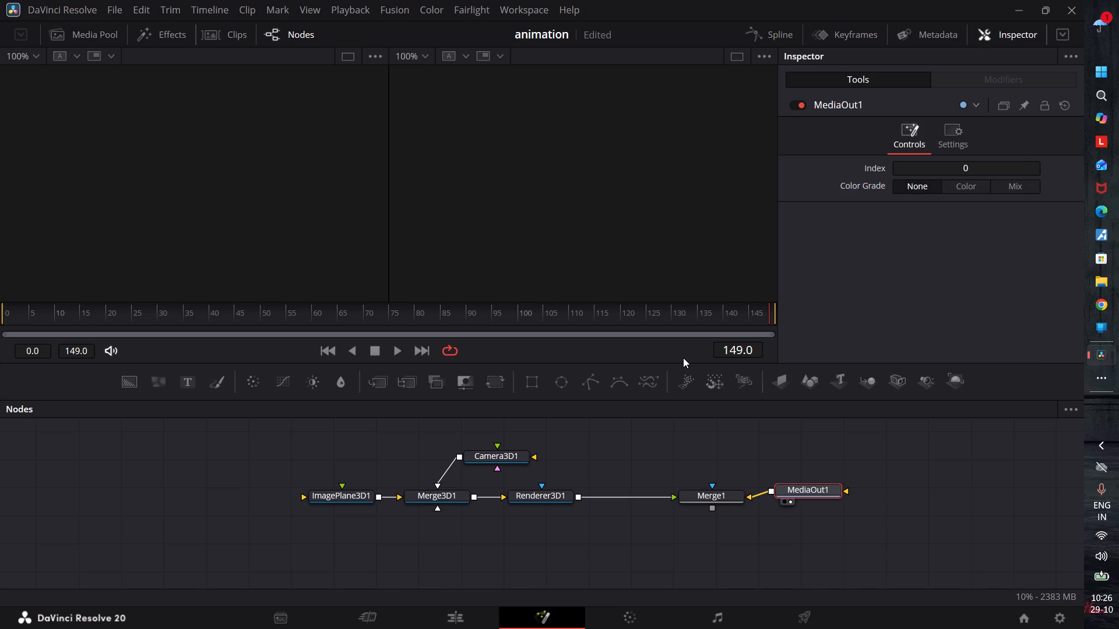
scroll(632, 303, "up", 5)
Add a Background node below the node row and disconnect it from Merge2's foreground input.
left_click(126, 384)
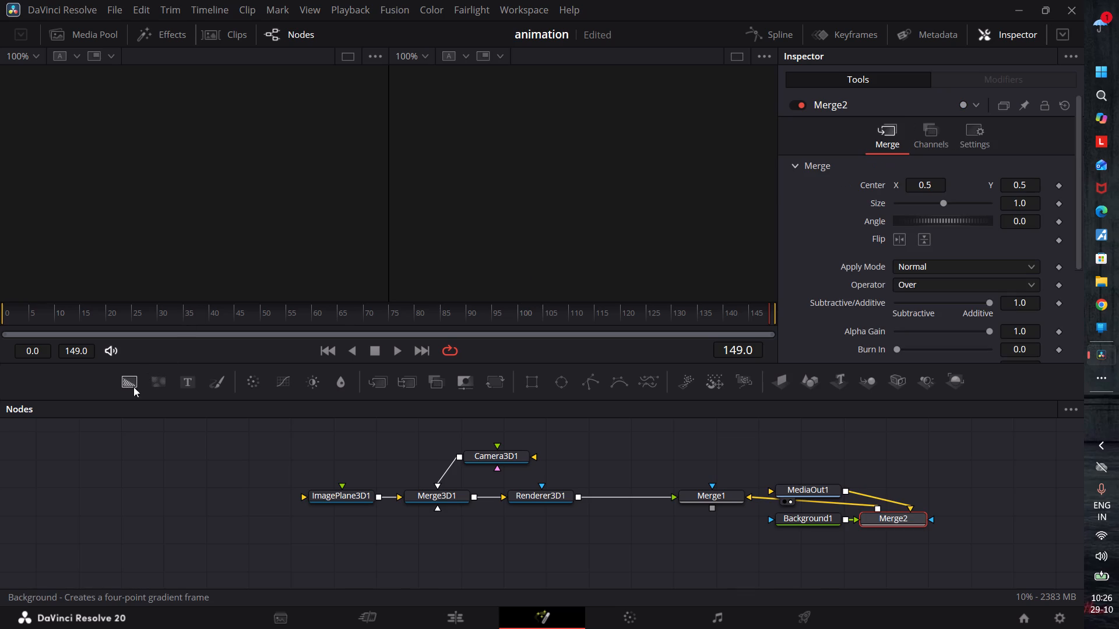
left_click_drag(813, 519, 593, 562)
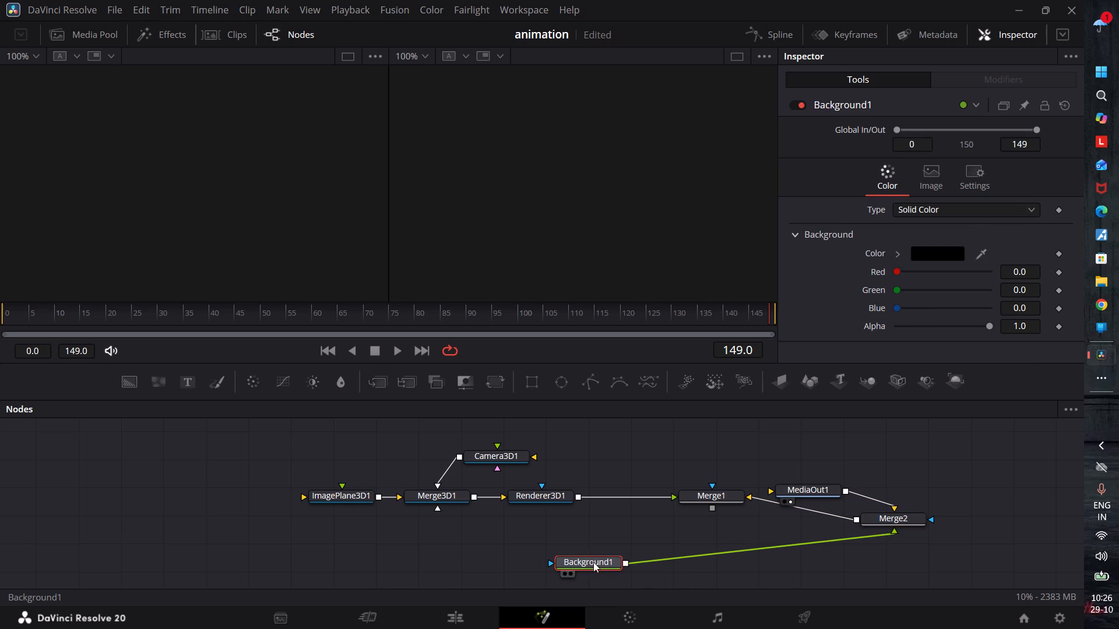
left_click(891, 528)
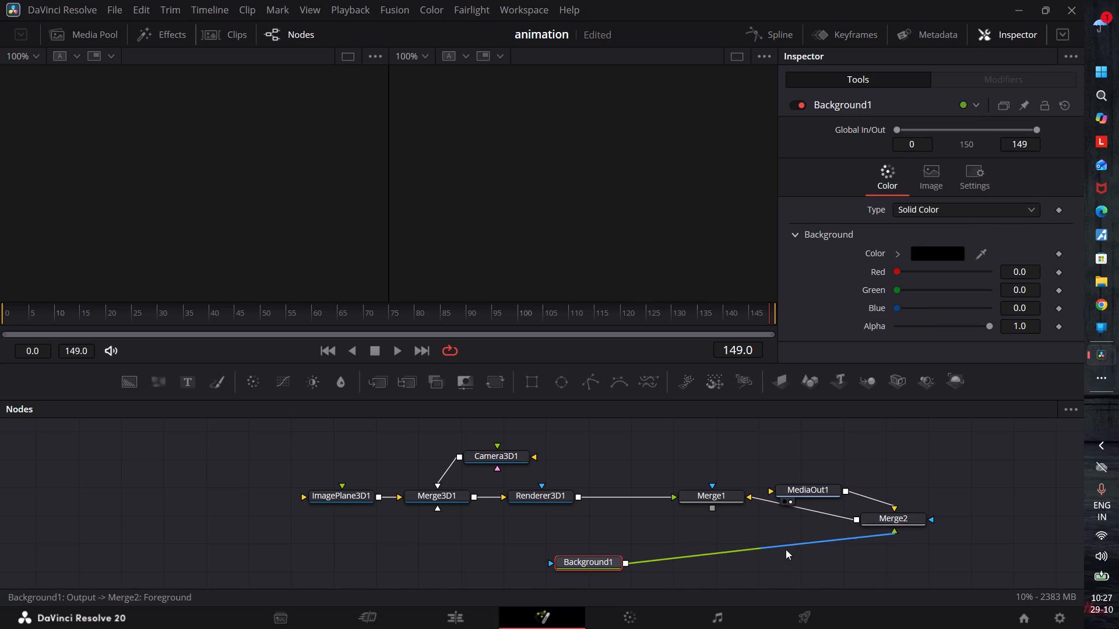
left_click(626, 562)
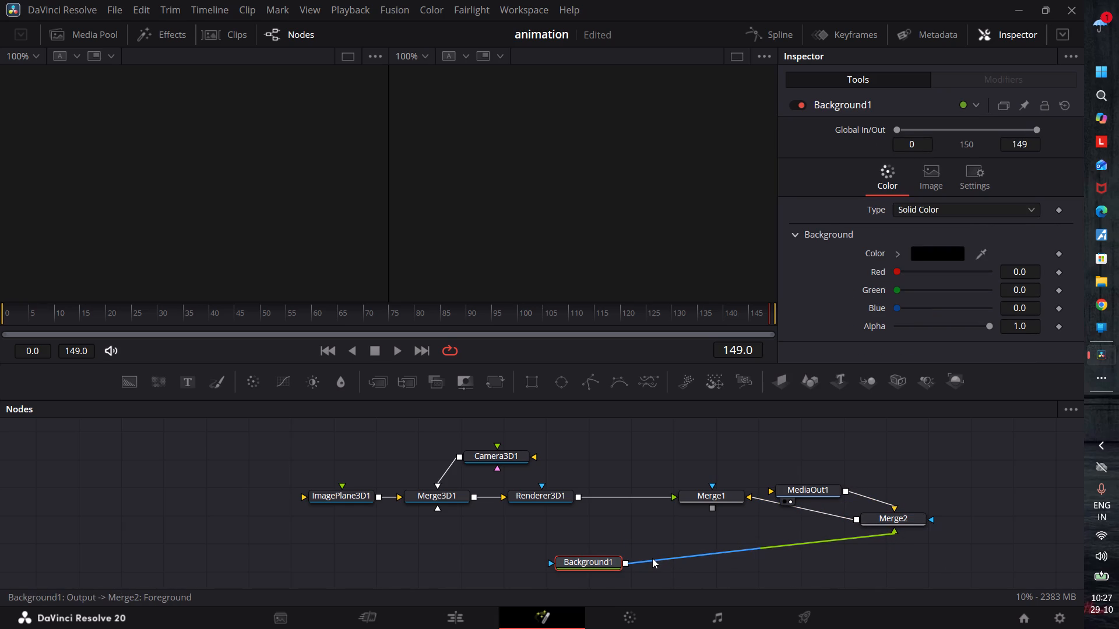
left_click(652, 558)
left_click(896, 533)
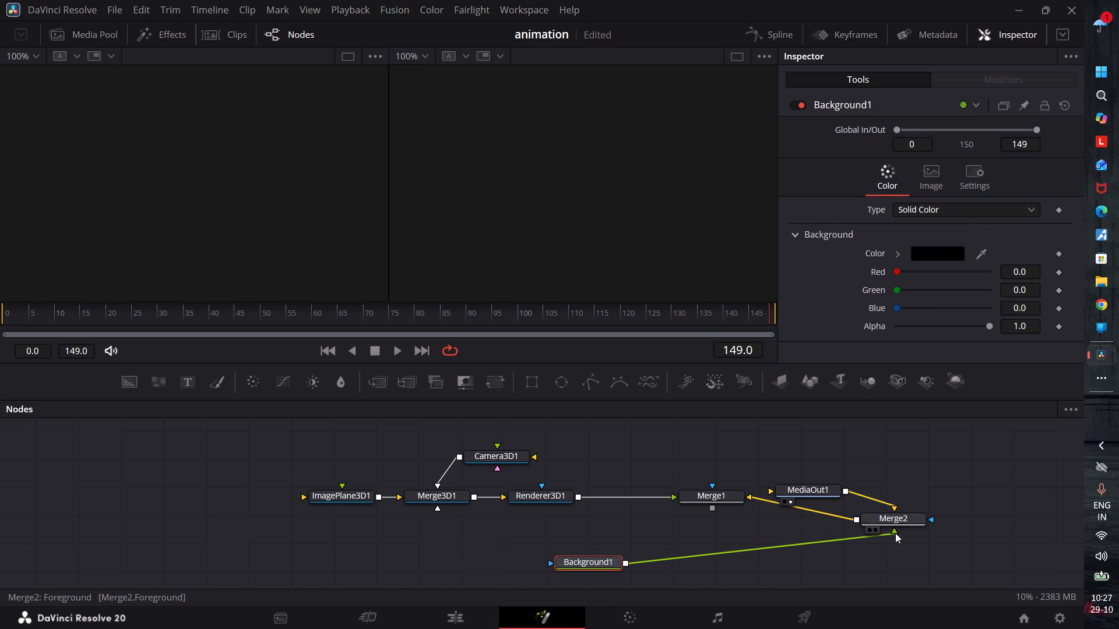
left_click_drag(895, 533, 667, 548)
Place Background1 to the left of ImagePlane3D1 and connect its output to the image plane's material input.
left_click_drag(578, 563, 576, 561)
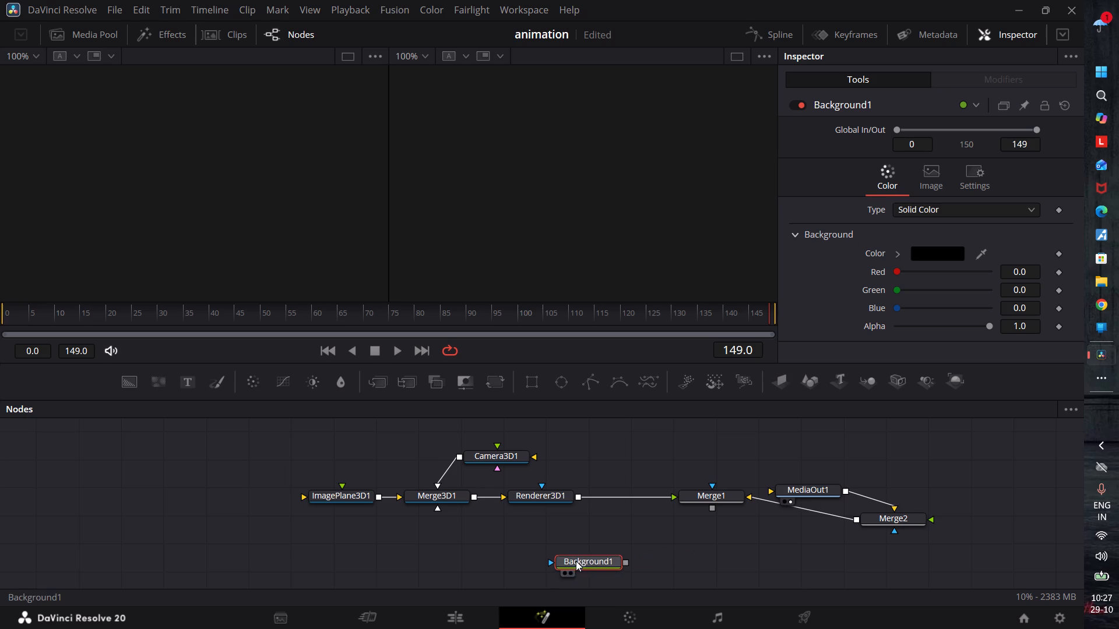
left_click_drag(576, 561, 182, 496)
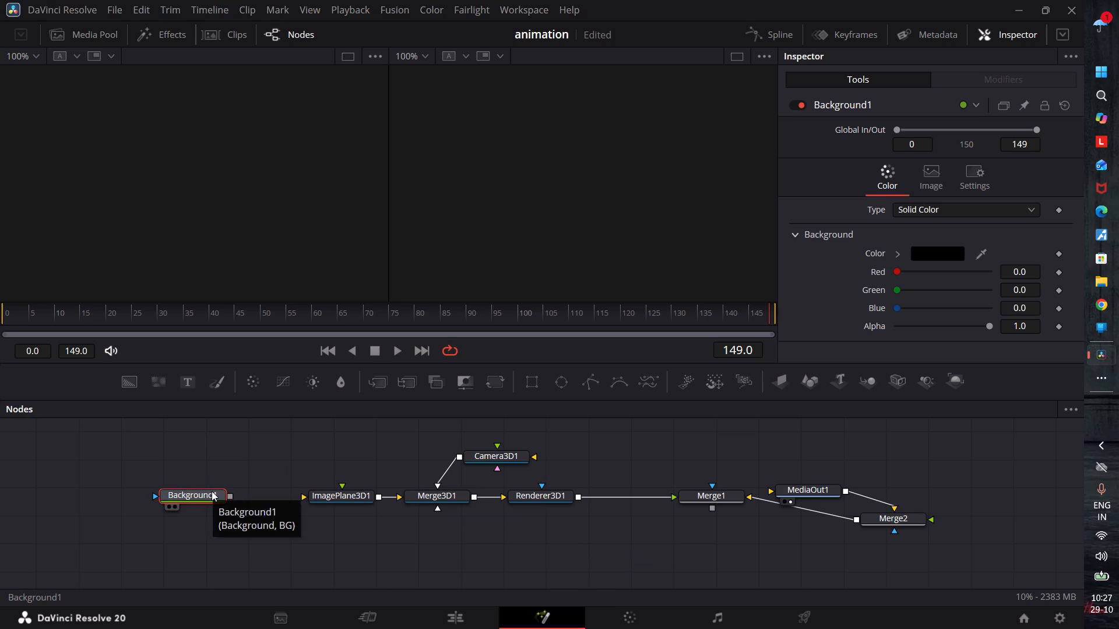
left_click_drag(231, 494, 279, 490)
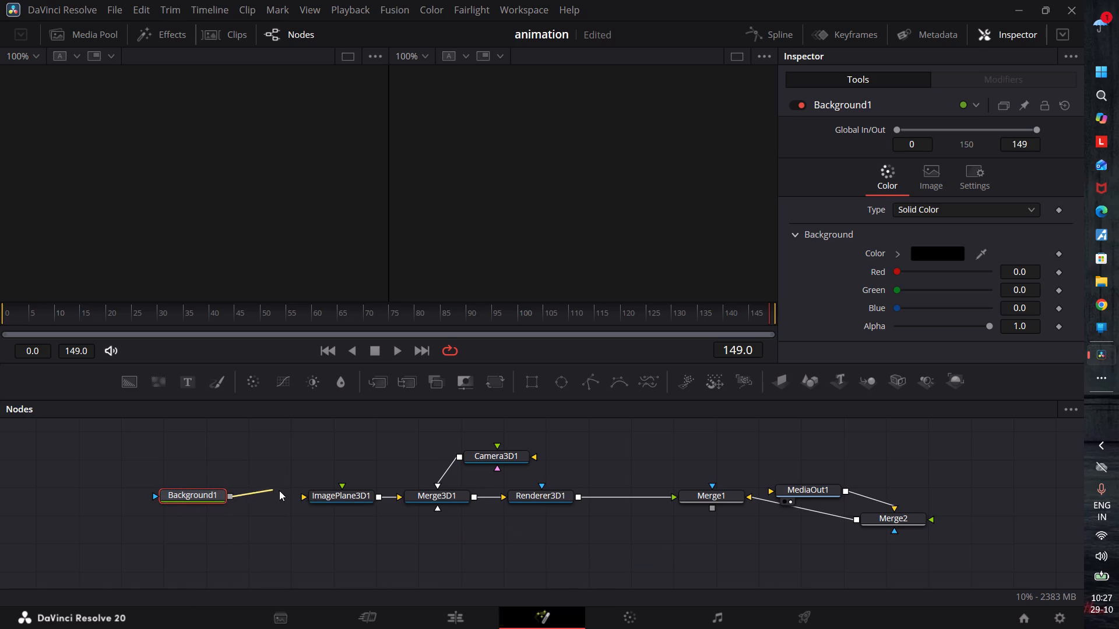
left_click_drag(279, 490, 307, 499)
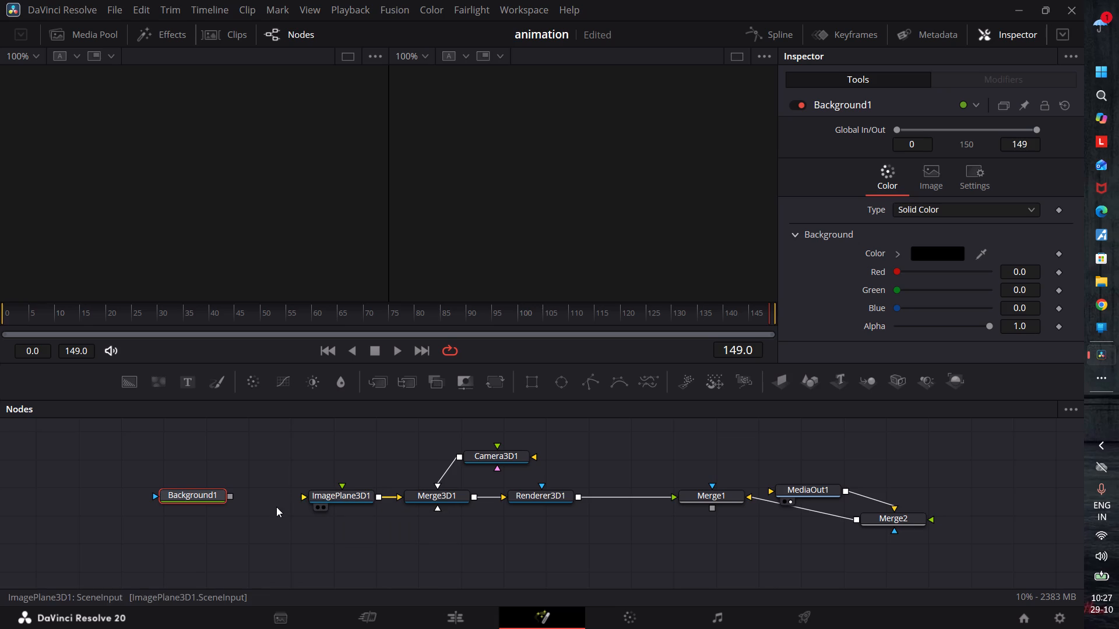
left_click_drag(240, 490, 338, 479)
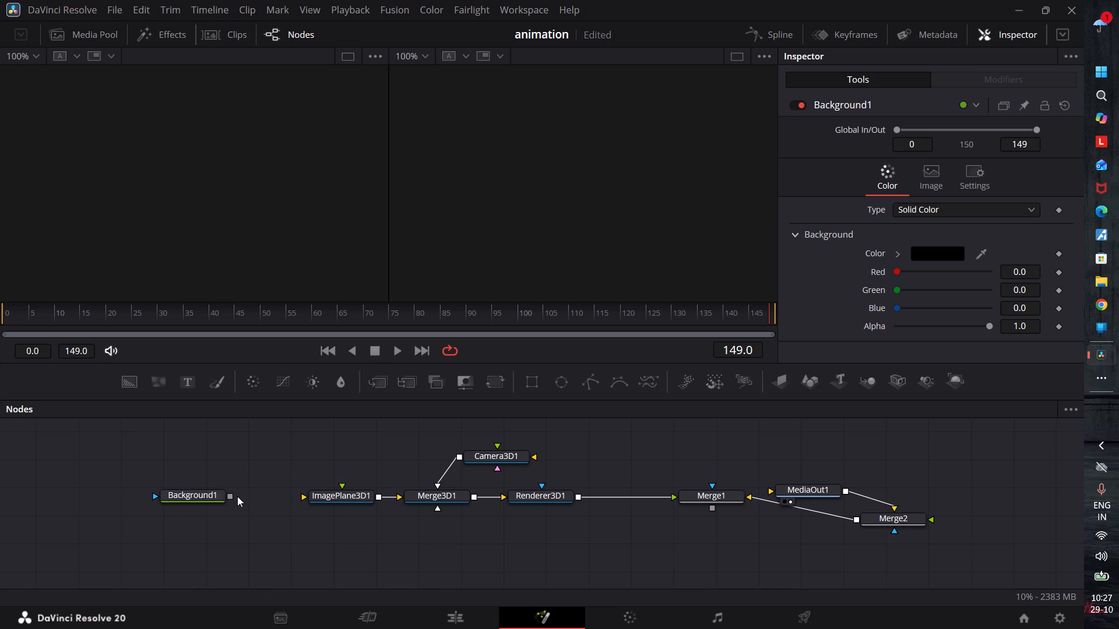
left_click_drag(230, 496, 347, 485)
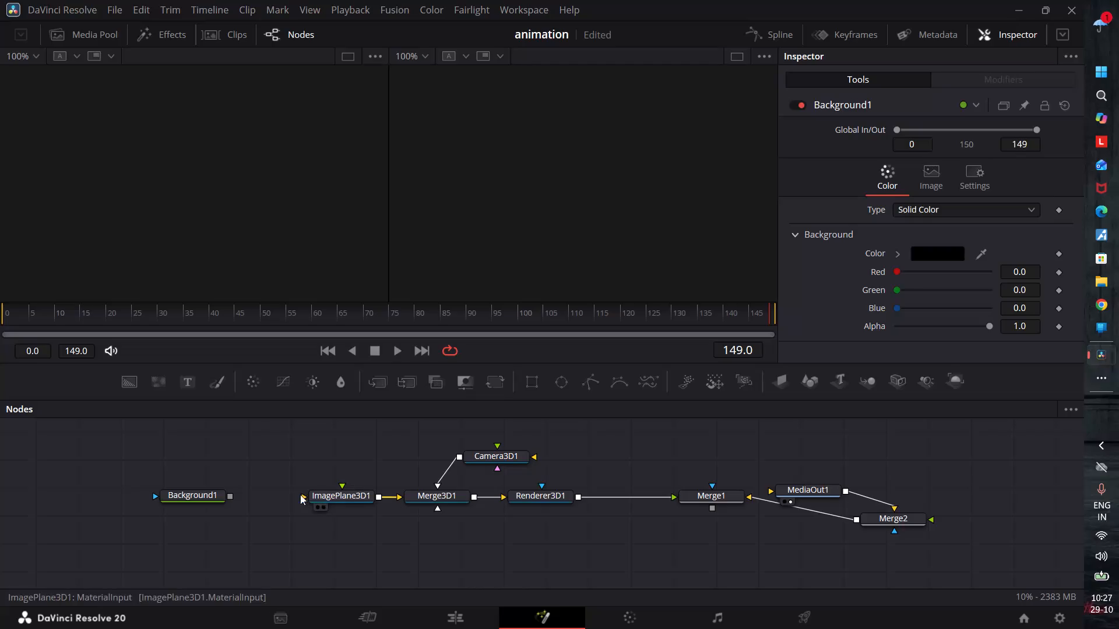
left_click_drag(230, 495, 344, 482)
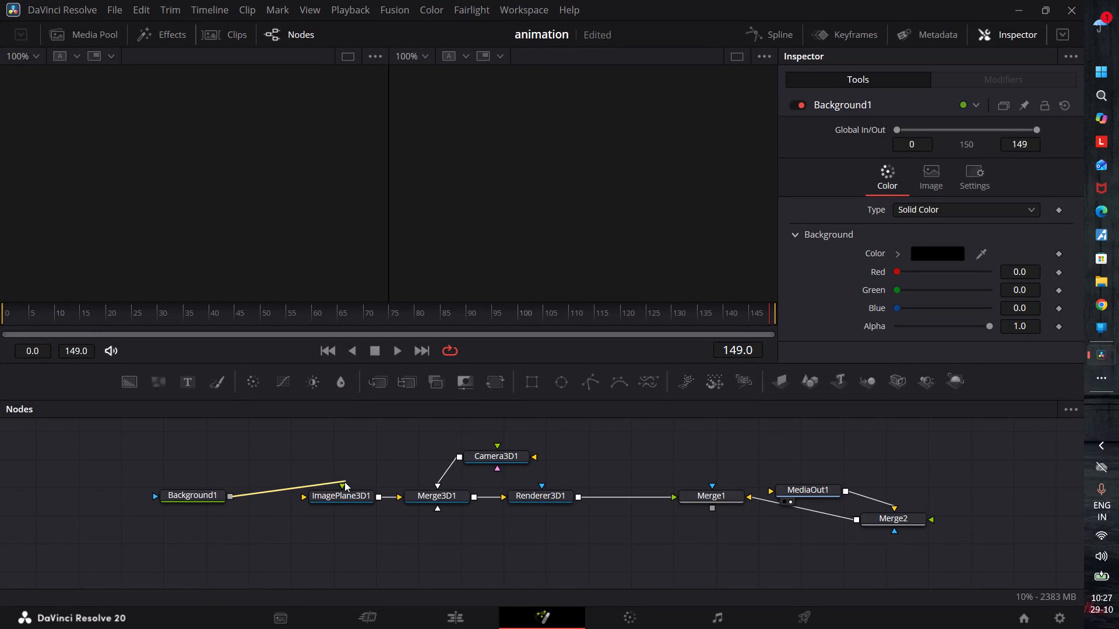
left_click_drag(344, 482, 344, 485)
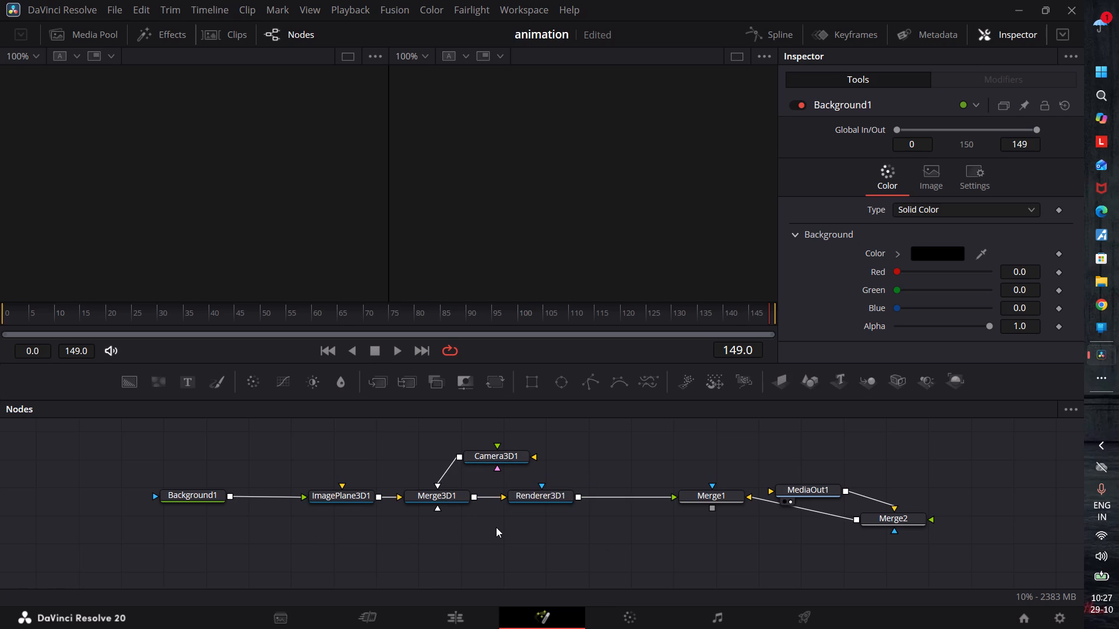
Move Renderer3D1 right beside Merge3D1 and try to link Camera3D1's pink input to Renderer3D1's blue input.
left_click_drag(494, 467, 518, 476)
left_click_drag(518, 476, 540, 483)
left_click_drag(539, 495, 536, 495)
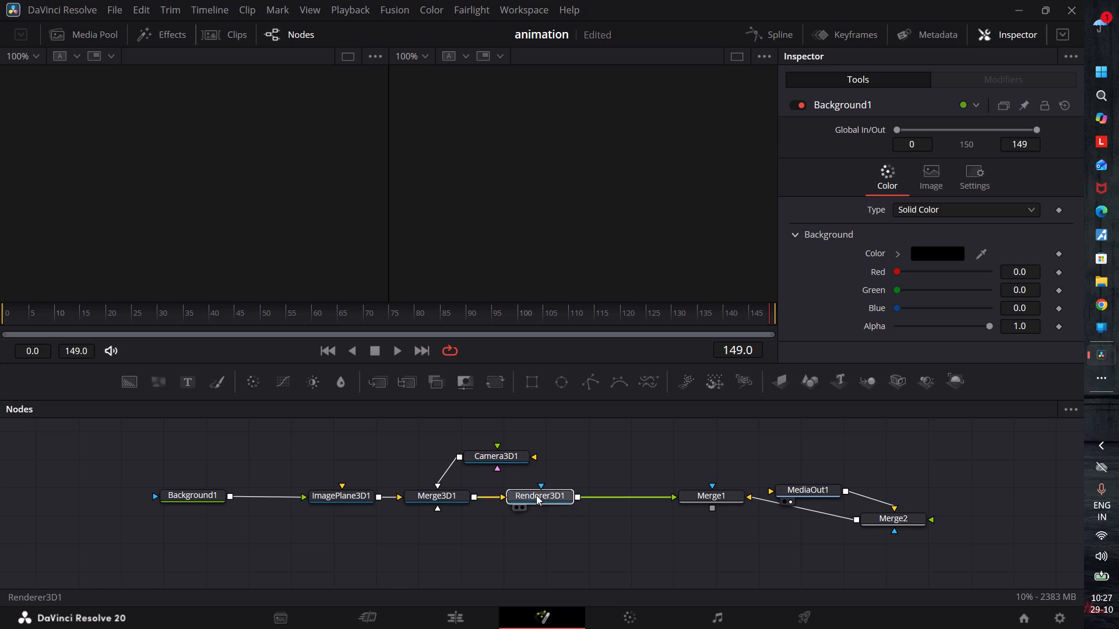
left_click_drag(536, 495, 511, 496)
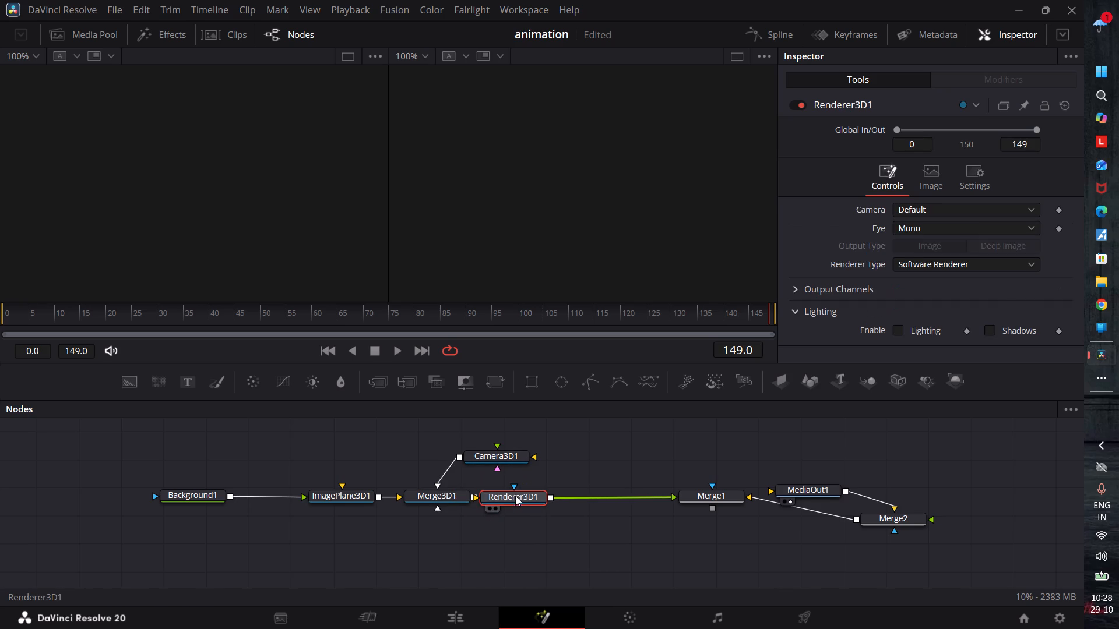
left_click_drag(493, 466, 512, 484)
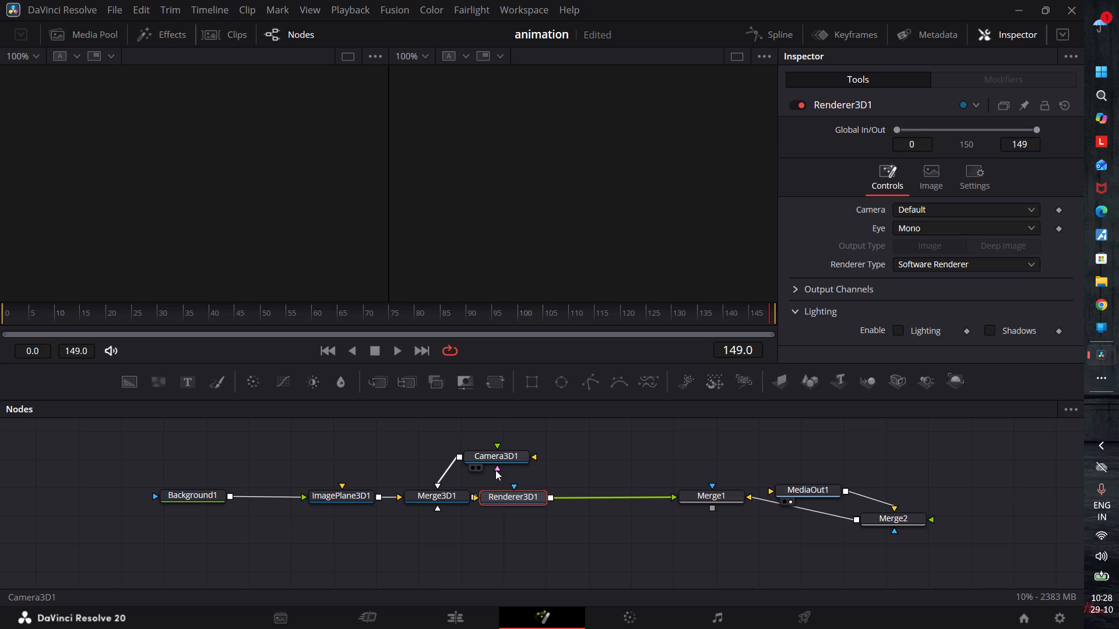
left_click_drag(495, 469, 517, 489)
Shift ImagePlane3D1, Merge3D1, Camera3D1 and Renderer3D1 closer to Background1, keeping the camera above the main node row.
left_click_drag(337, 492, 301, 494)
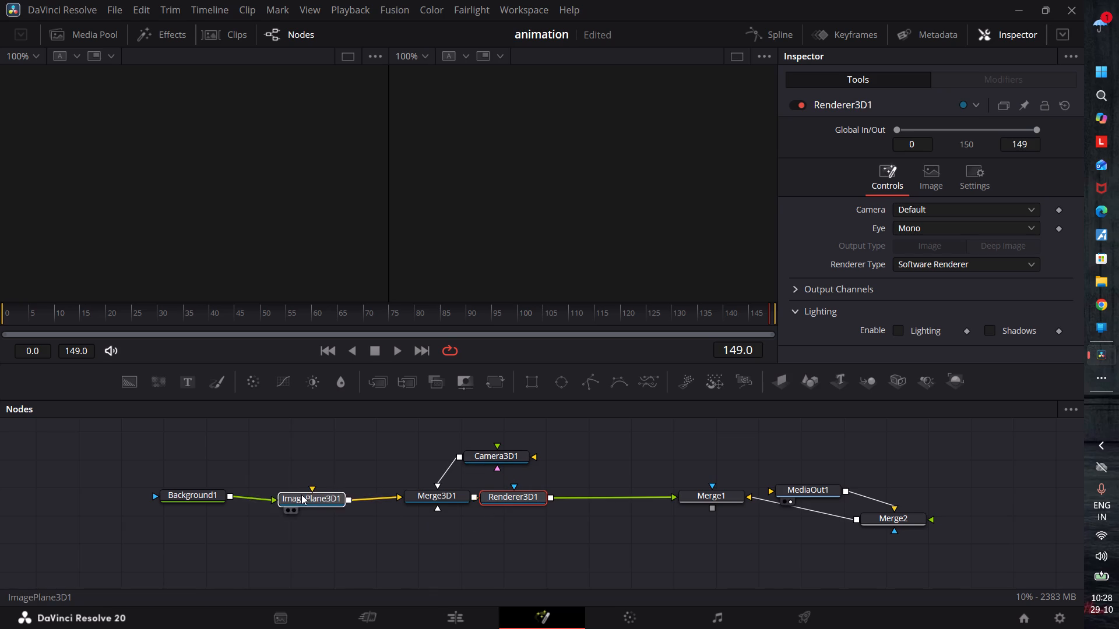
left_click_drag(301, 494, 290, 490)
left_click_drag(432, 494, 384, 492)
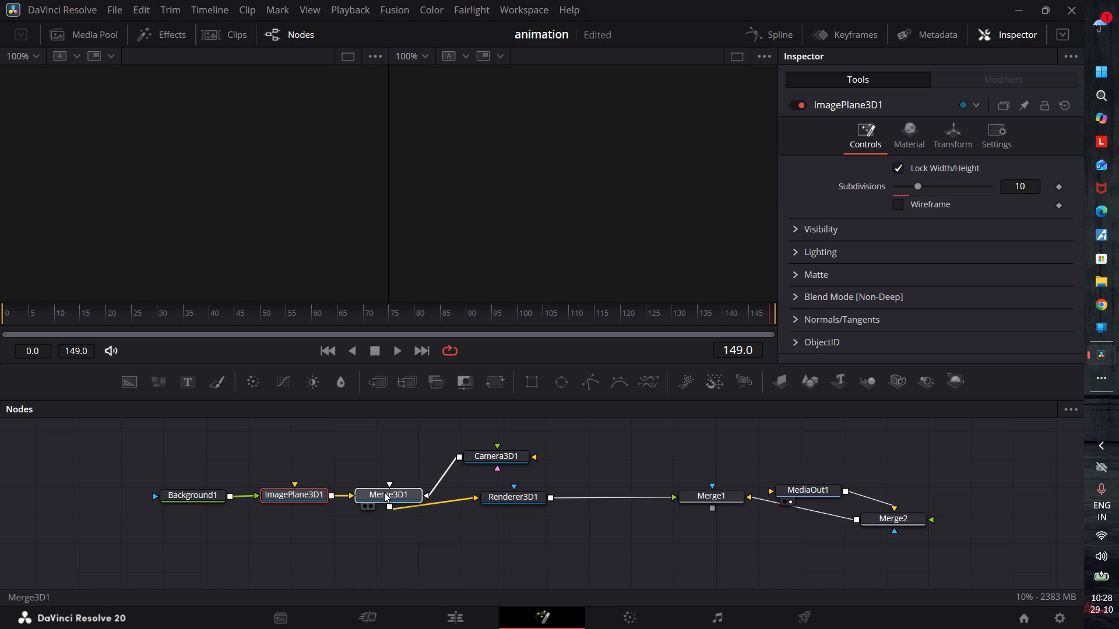
left_click_drag(384, 492, 389, 489)
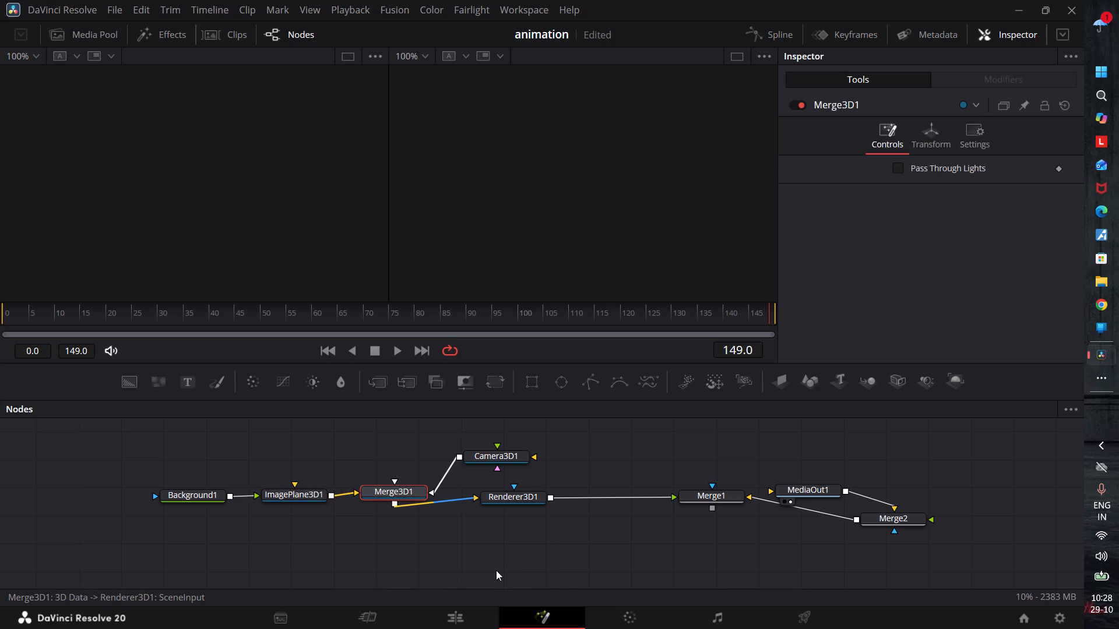
left_click_drag(501, 451, 467, 454)
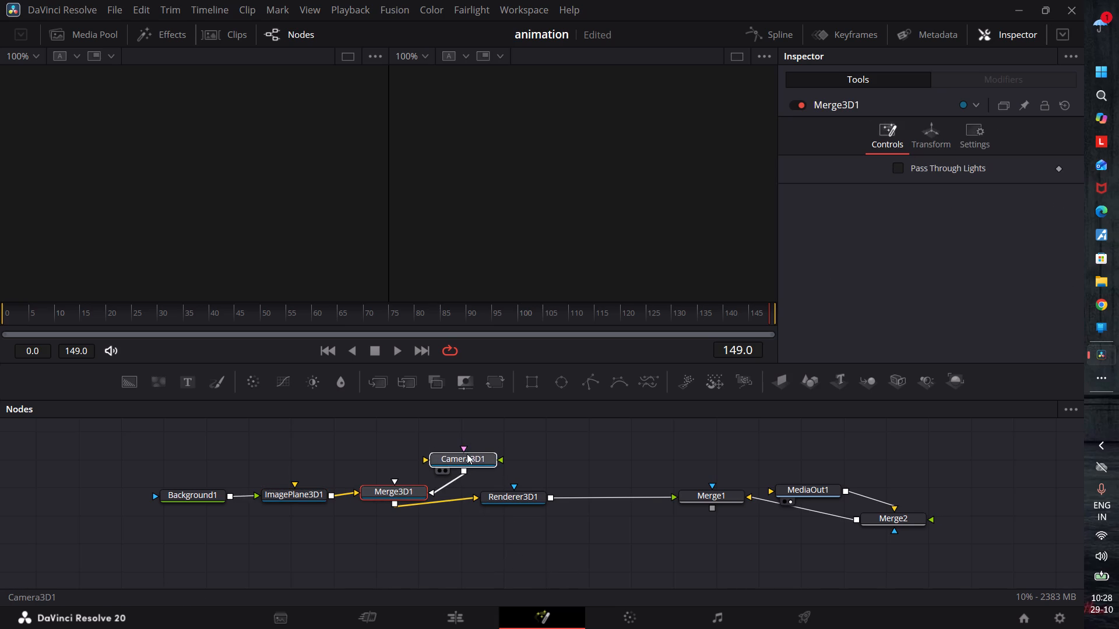
left_click_drag(467, 454, 475, 439)
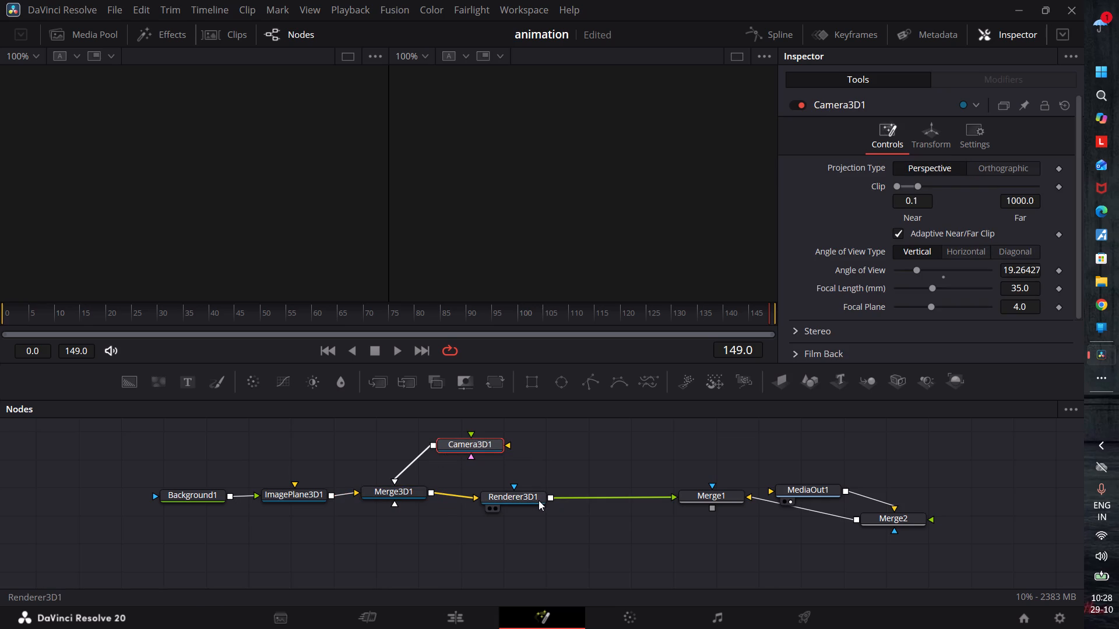
left_click_drag(509, 495, 503, 485)
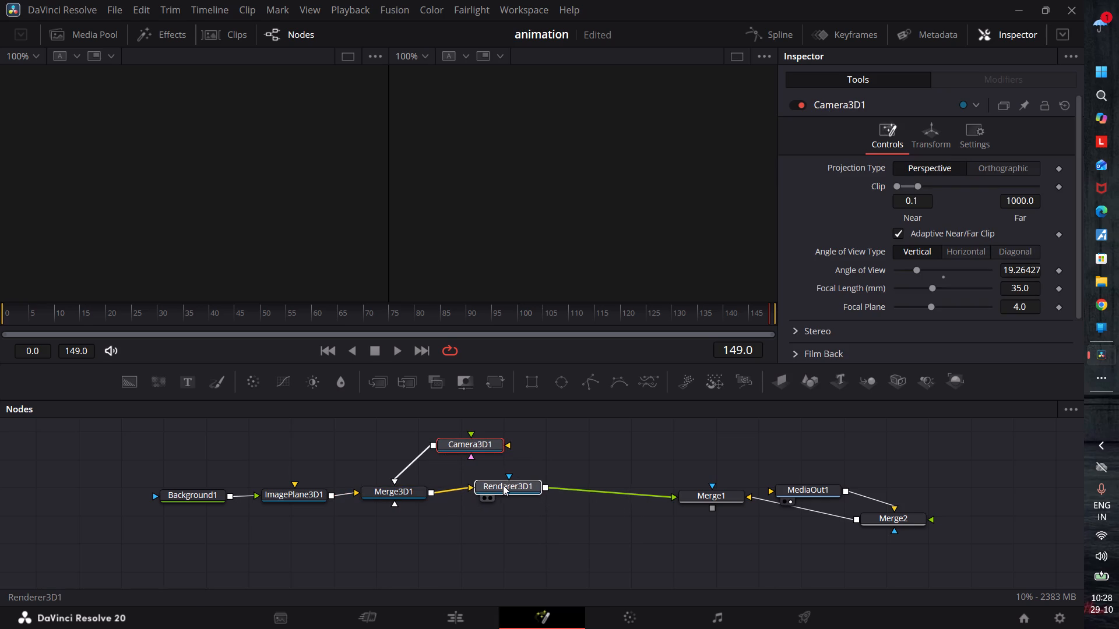
left_click_drag(503, 485, 499, 489)
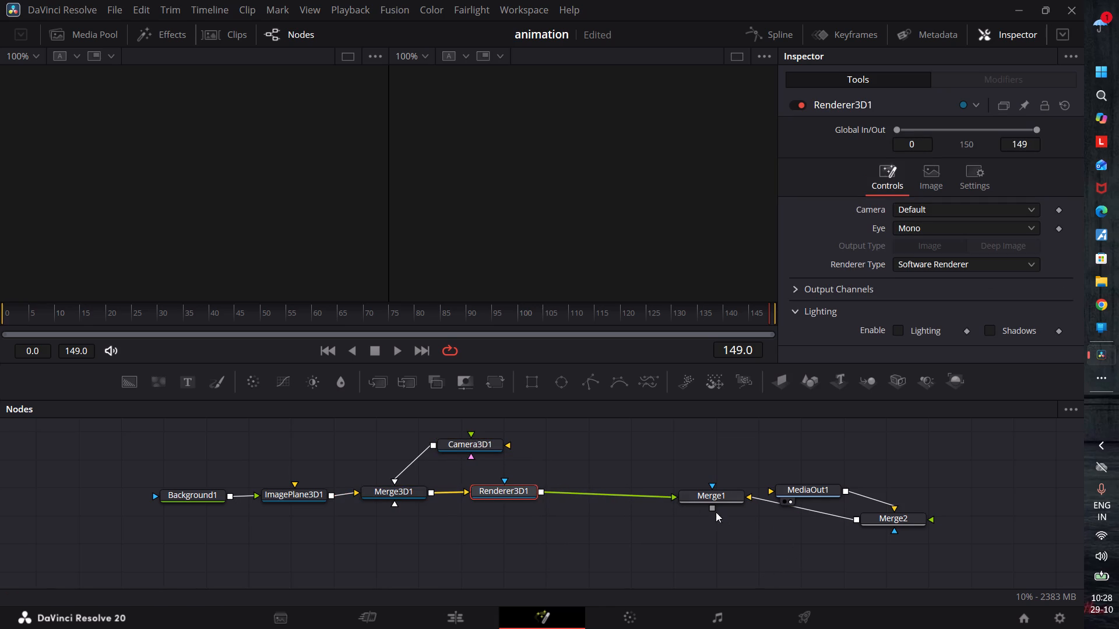
Disconnect Renderer3D1 from Merge1's foreground input and cut the Merge1 node from the graph.
left_click(671, 498)
left_click_drag(673, 496, 593, 496)
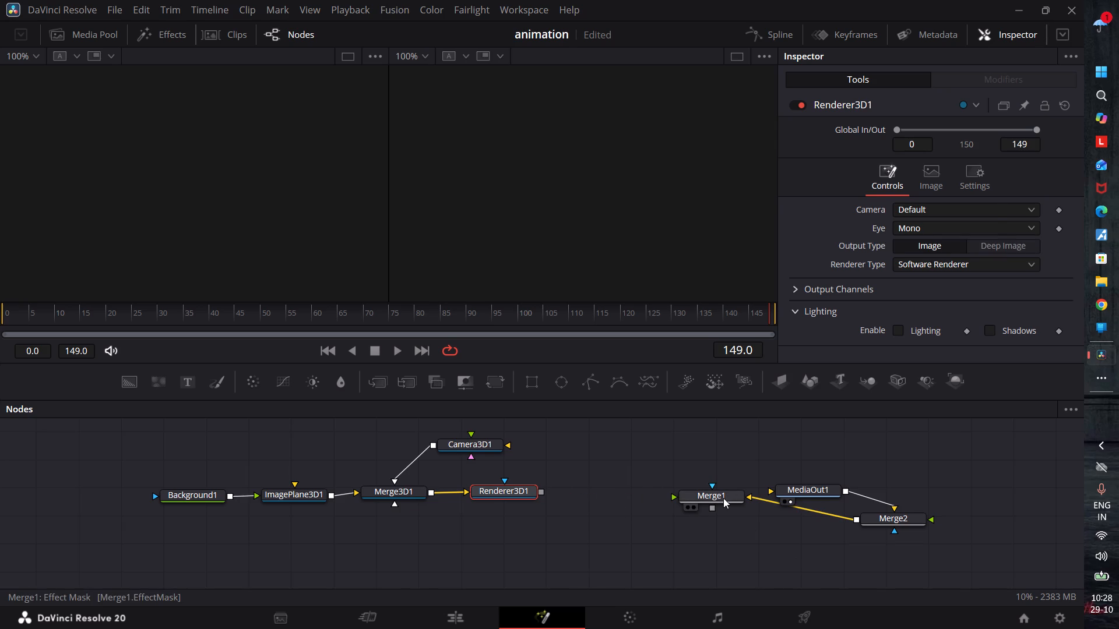
left_click(723, 497)
right_click(722, 497)
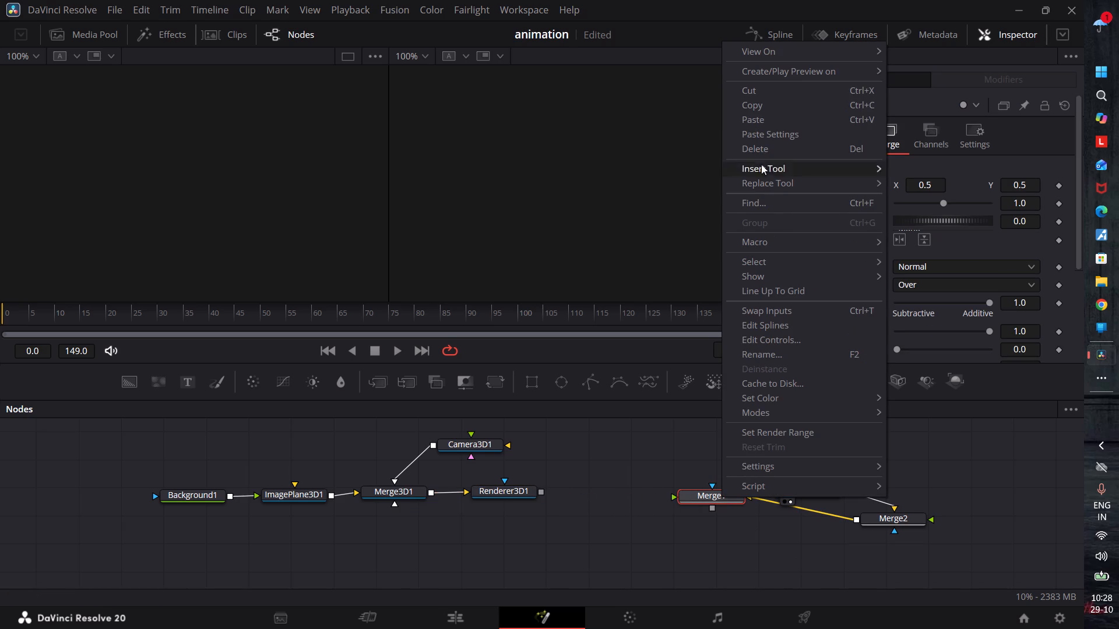
left_click(755, 95)
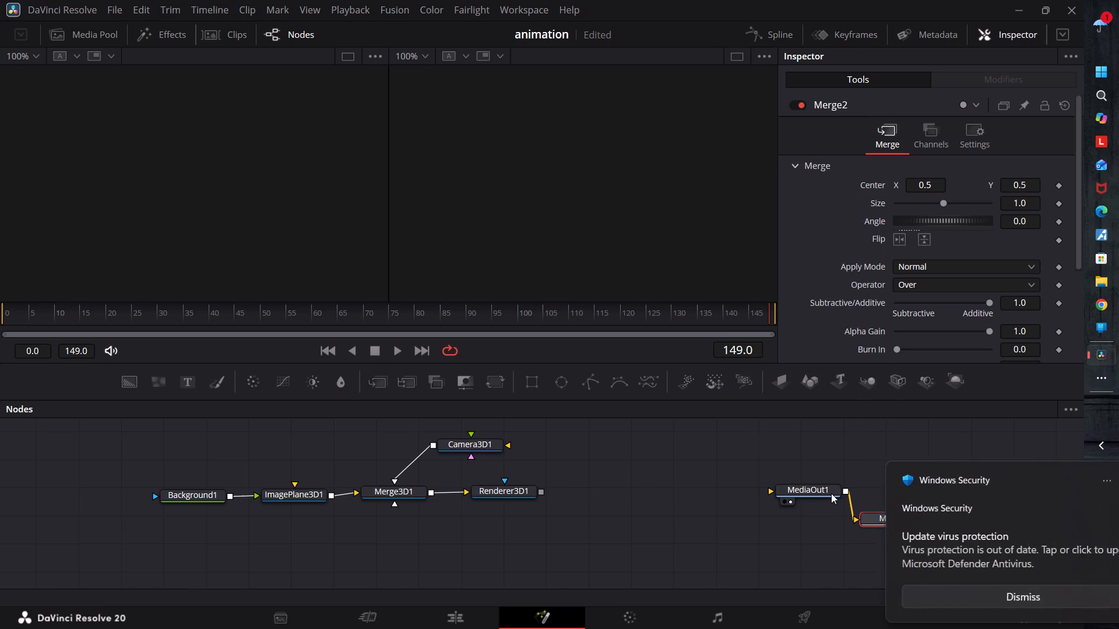
left_click(1089, 480)
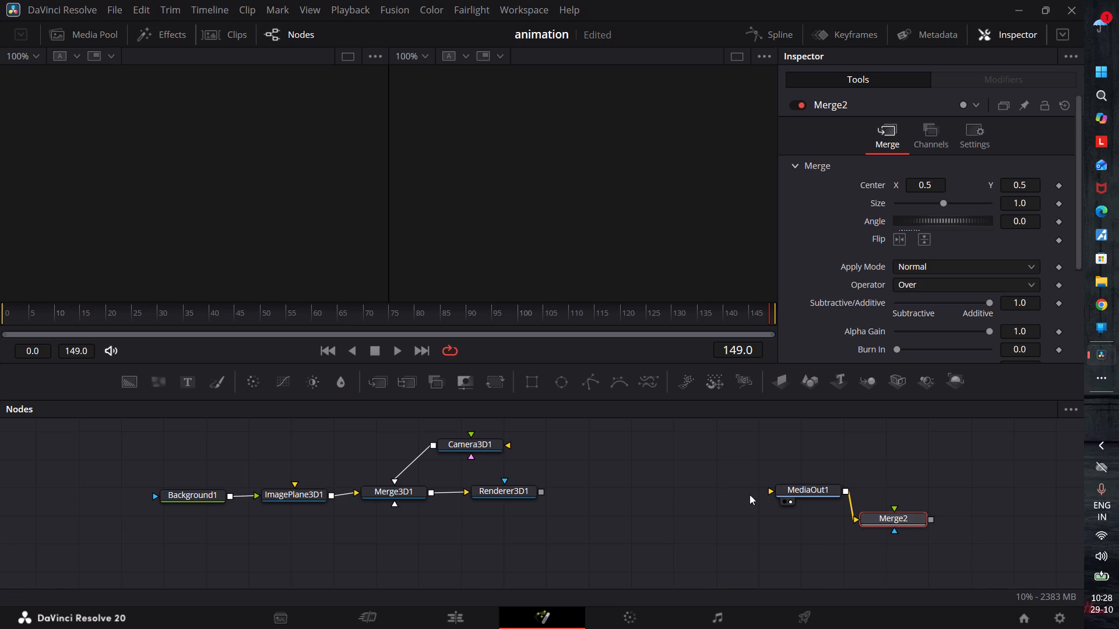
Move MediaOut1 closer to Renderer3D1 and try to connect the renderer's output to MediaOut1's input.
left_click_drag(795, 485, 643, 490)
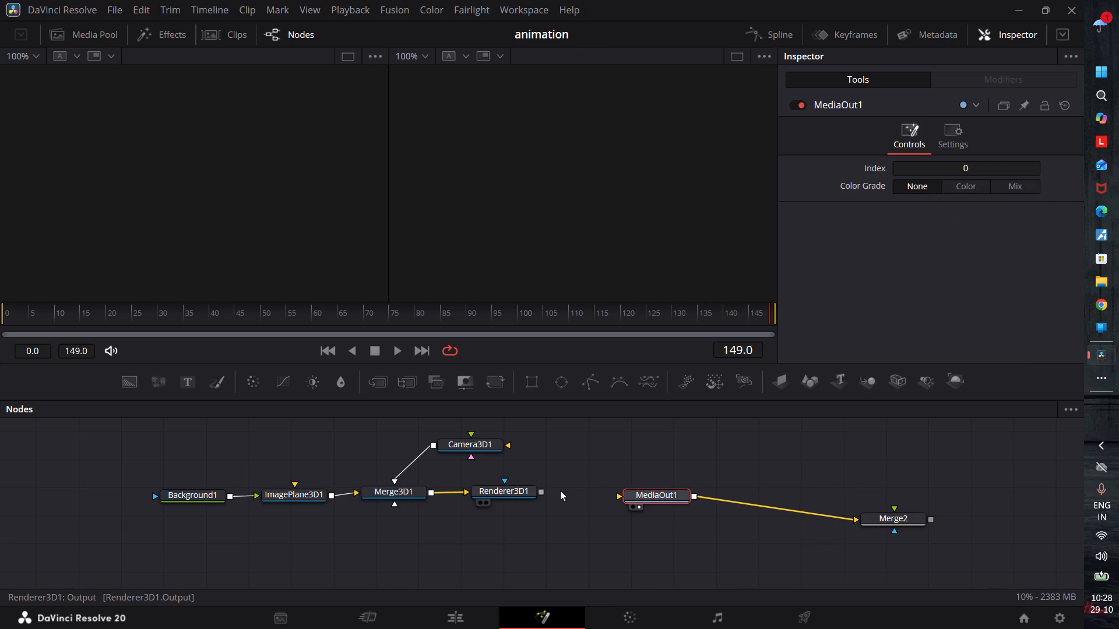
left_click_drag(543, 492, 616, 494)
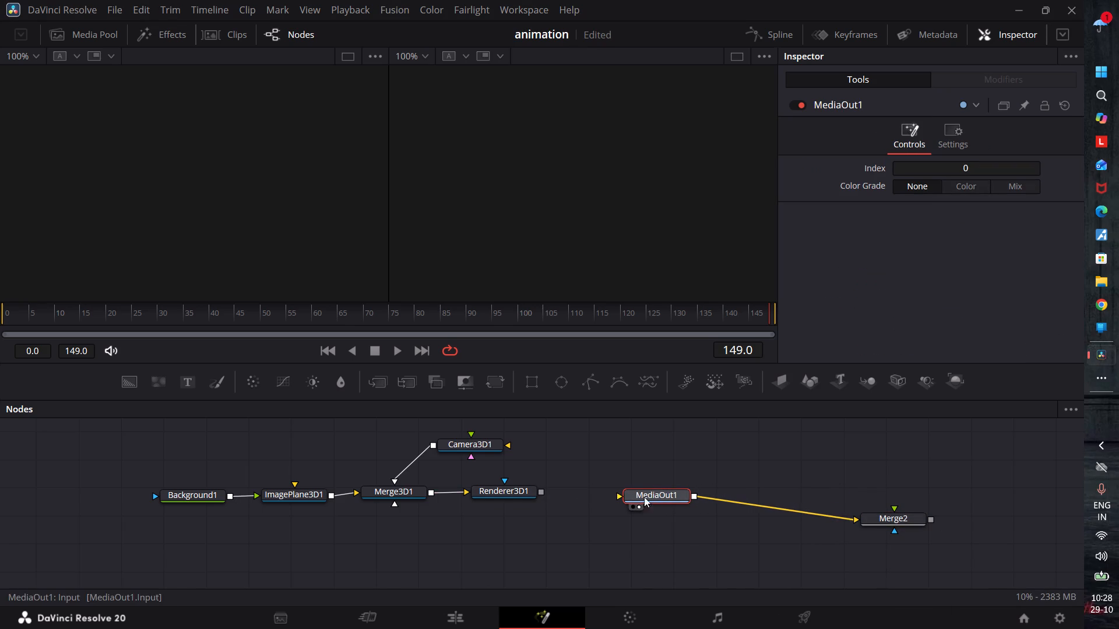
Disconnect MediaOut1 from Merge2's background input and cut the Merge2 node from the graph.
left_click(856, 522)
left_click(830, 514)
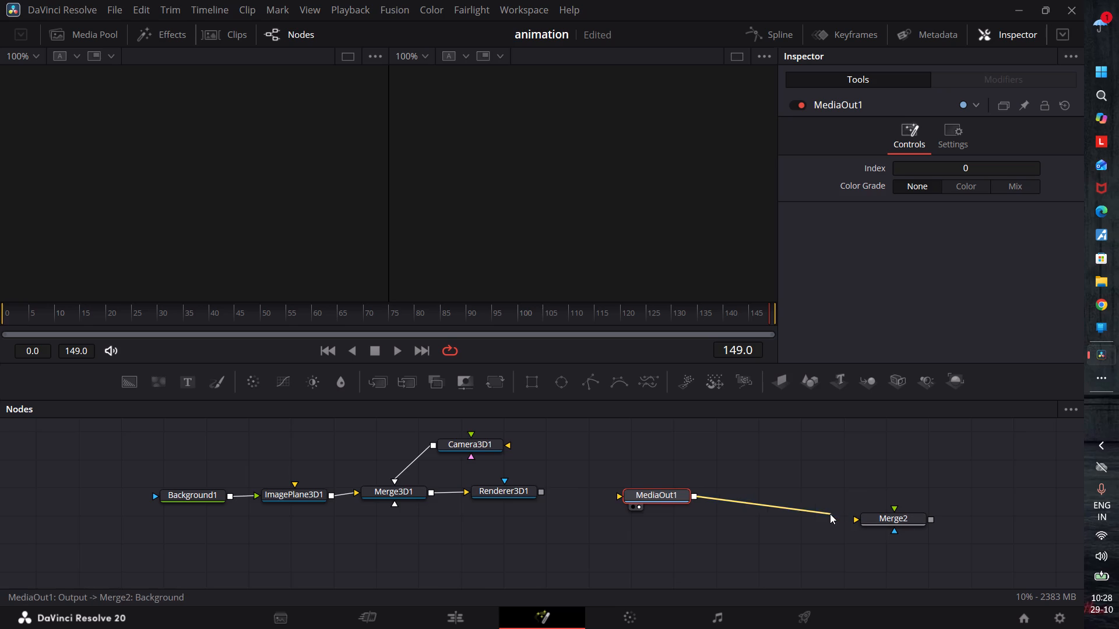
right_click(885, 521)
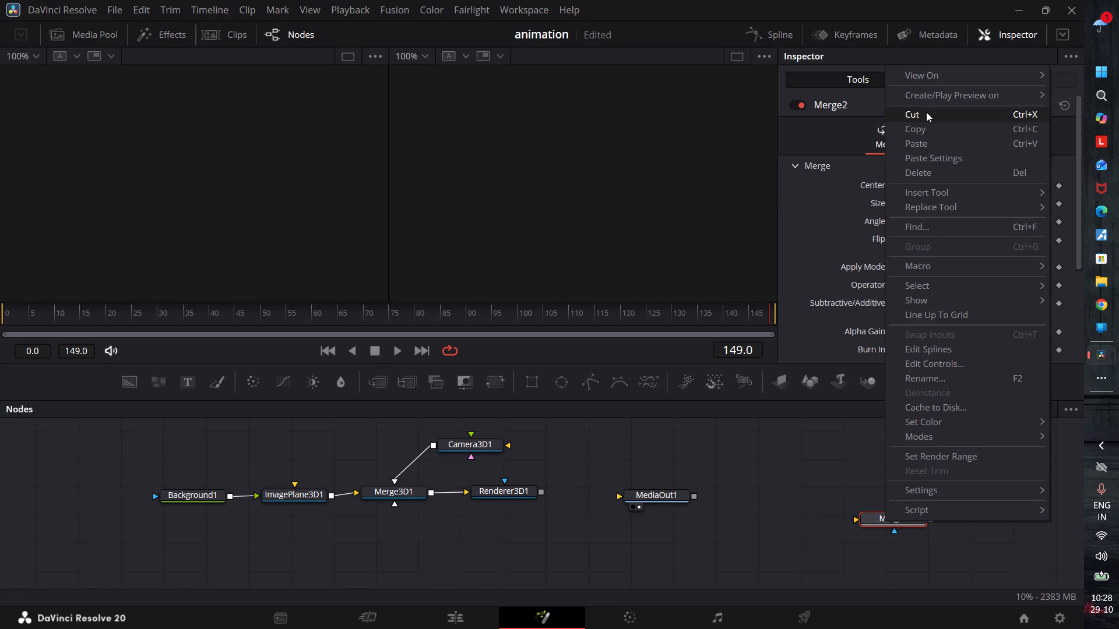
left_click(926, 112)
Join Renderer3D1's output to MediaOut1's output through a new Merge node and place MediaOut1 beyond that Merge, level with the row.
left_click_drag(540, 489, 550, 487)
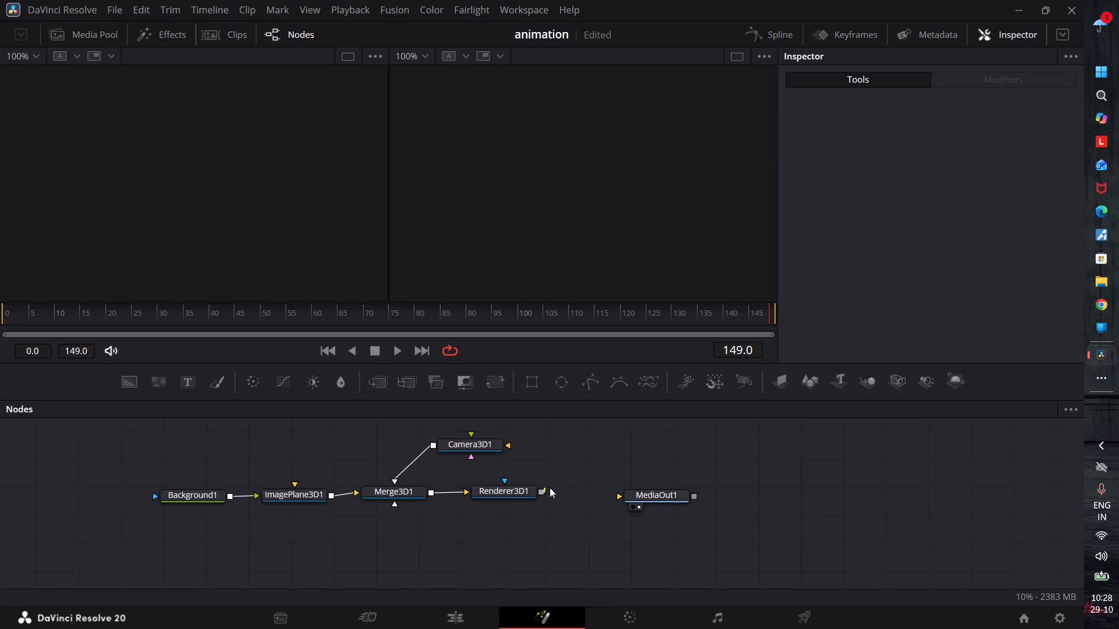
left_click_drag(550, 487, 692, 493)
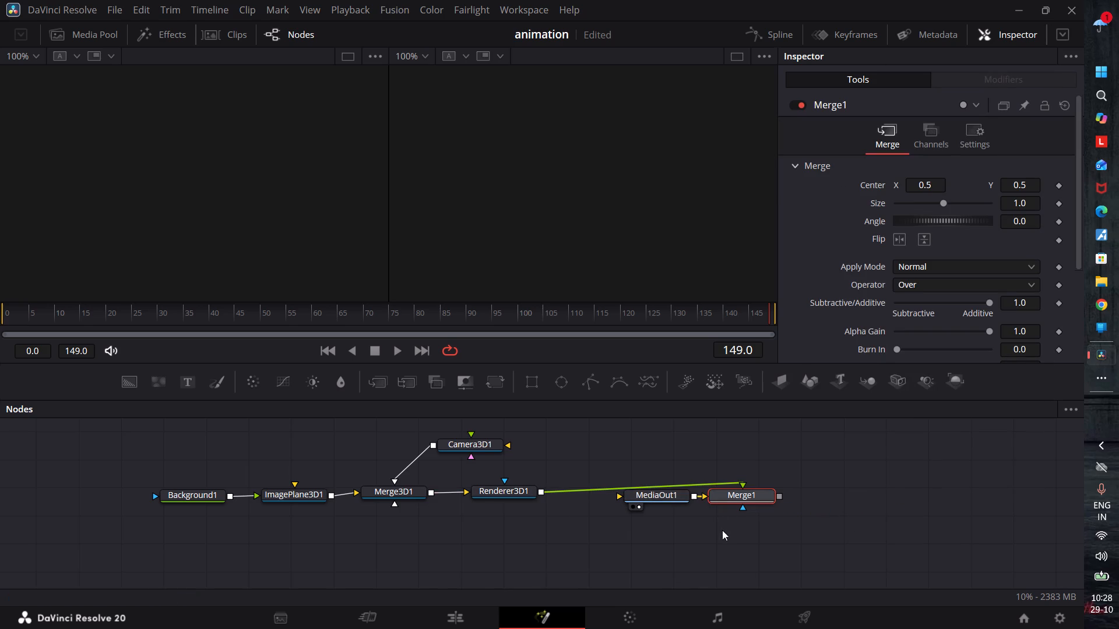
left_click_drag(646, 490, 789, 525)
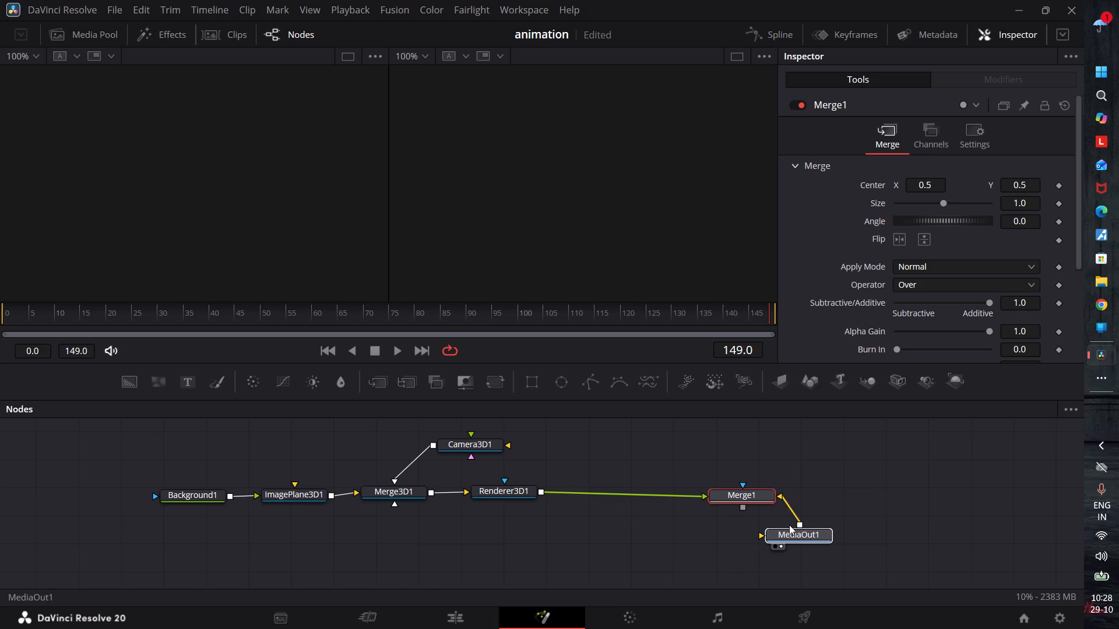
left_click_drag(789, 525, 846, 491)
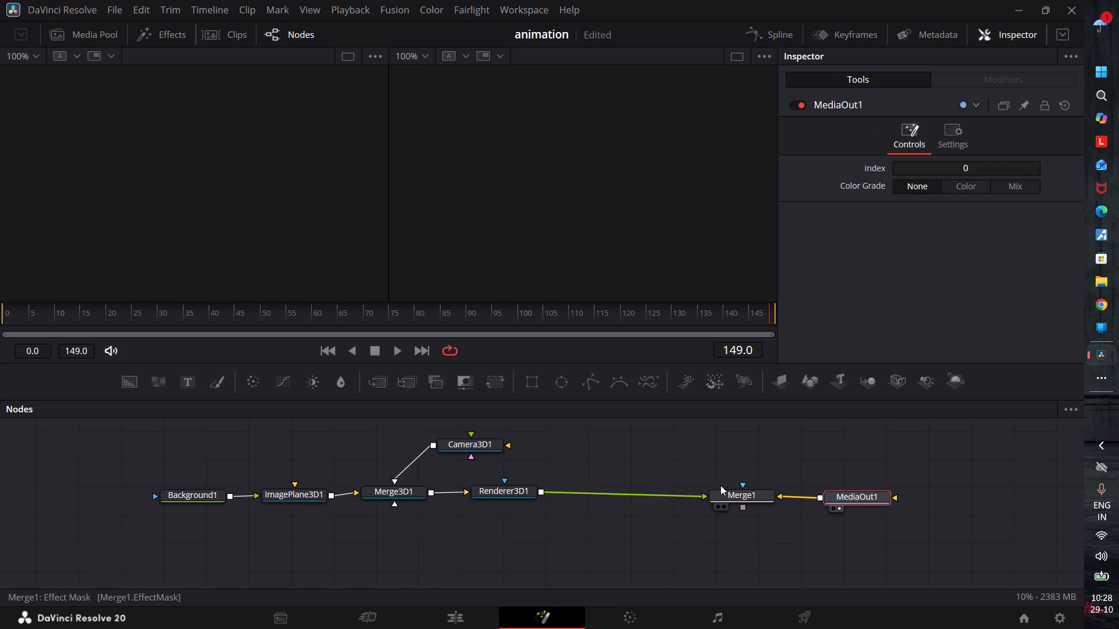
Set Merge3D1's X translation to about 0.52.
left_click(502, 487)
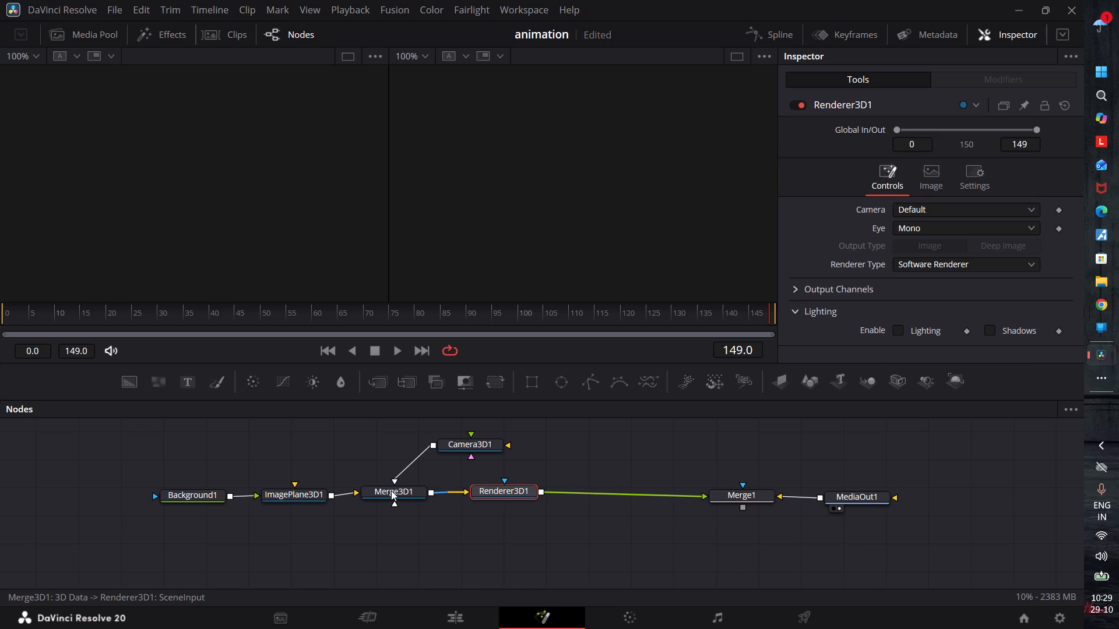
left_click(471, 441)
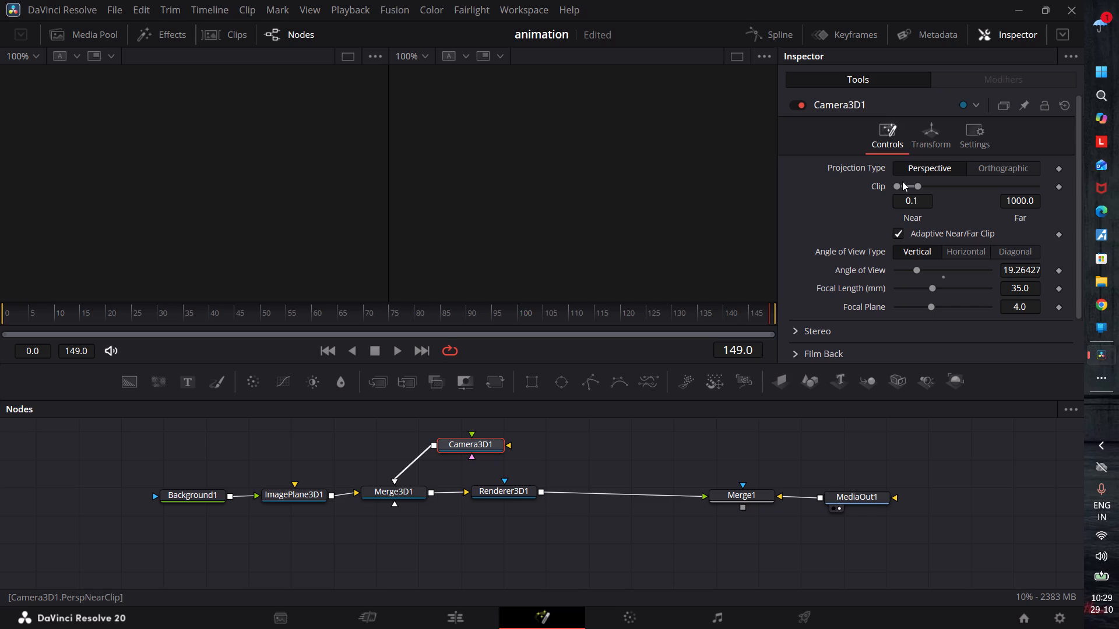
left_click(410, 493)
left_click(410, 493)
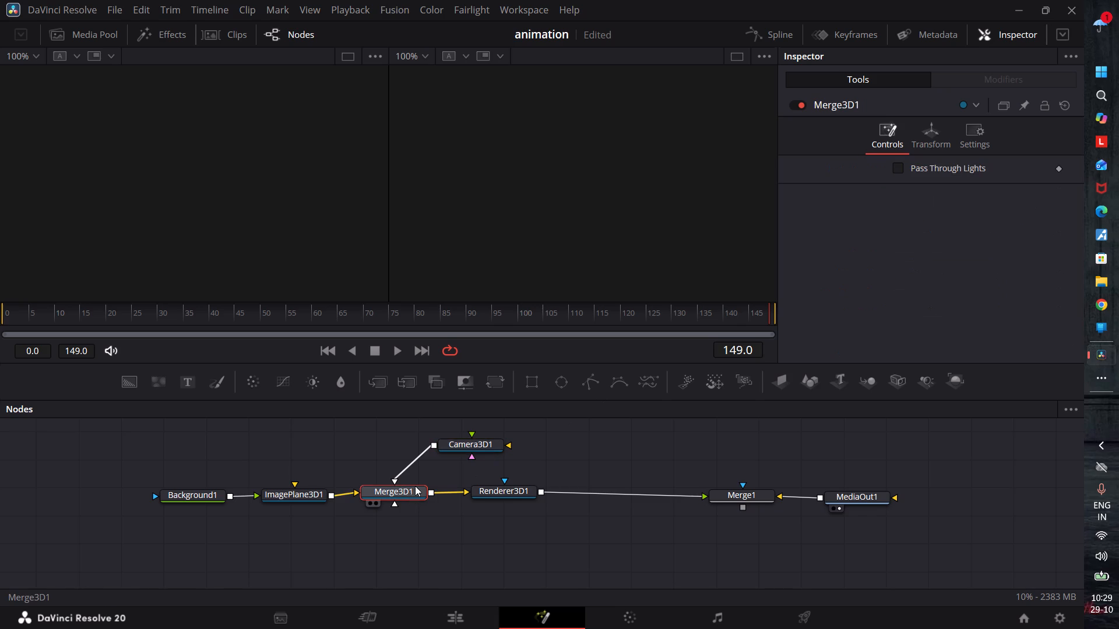
left_click(932, 129)
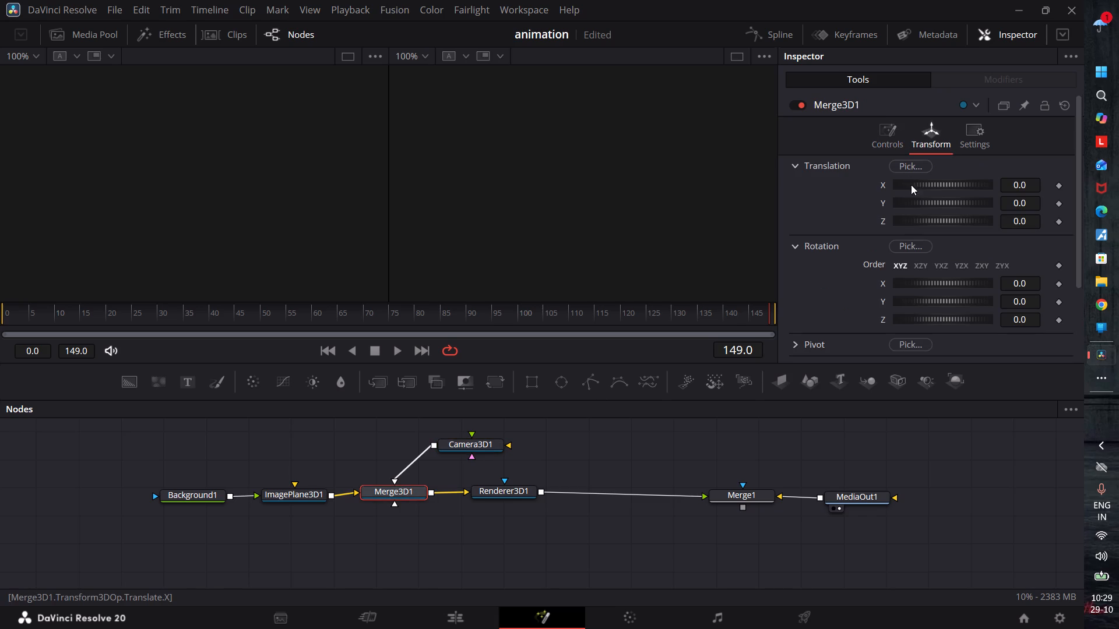
left_click_drag(911, 185, 924, 180)
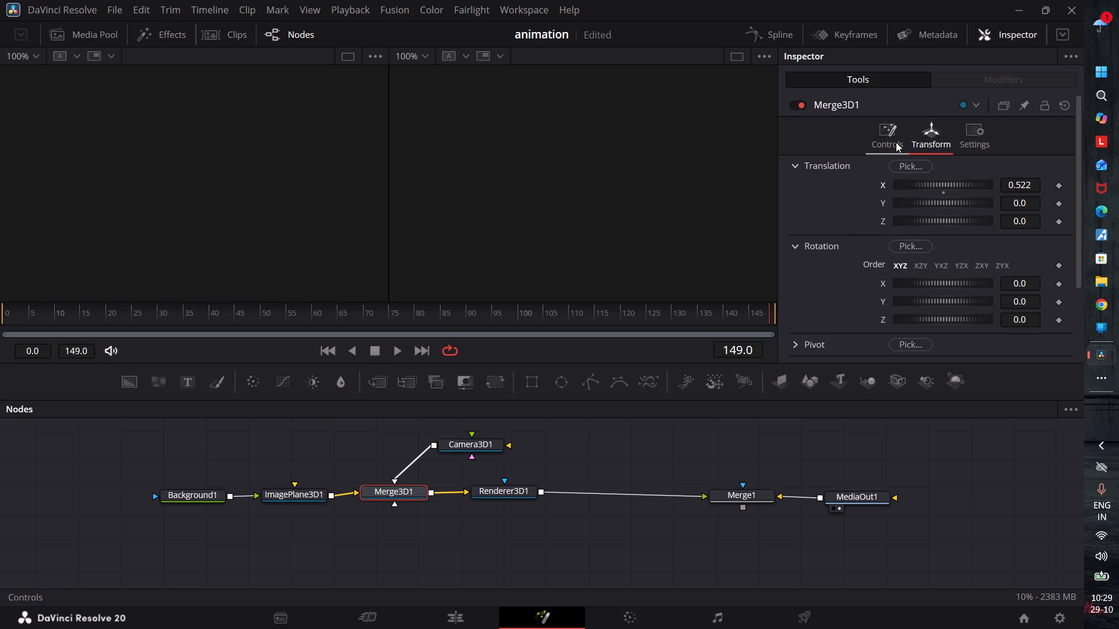
left_click(896, 142)
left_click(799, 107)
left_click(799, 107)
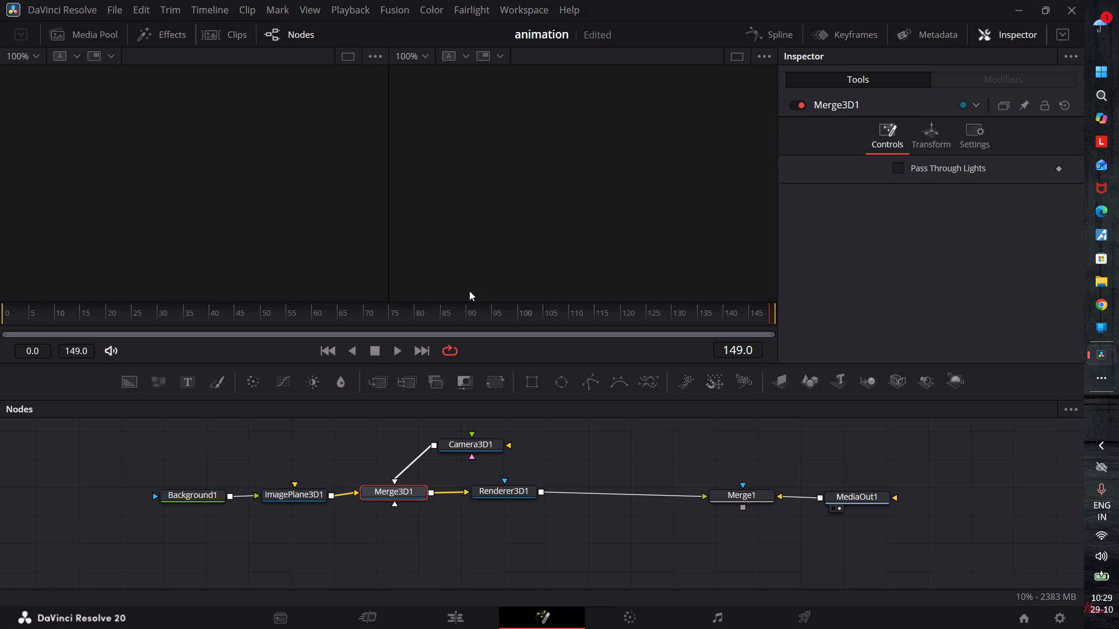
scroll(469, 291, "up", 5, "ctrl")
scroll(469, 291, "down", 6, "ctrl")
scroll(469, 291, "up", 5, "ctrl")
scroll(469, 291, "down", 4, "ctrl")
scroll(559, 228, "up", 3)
Load Camera3D1 into both viewers and show the two perspective views side by side.
left_click(743, 63)
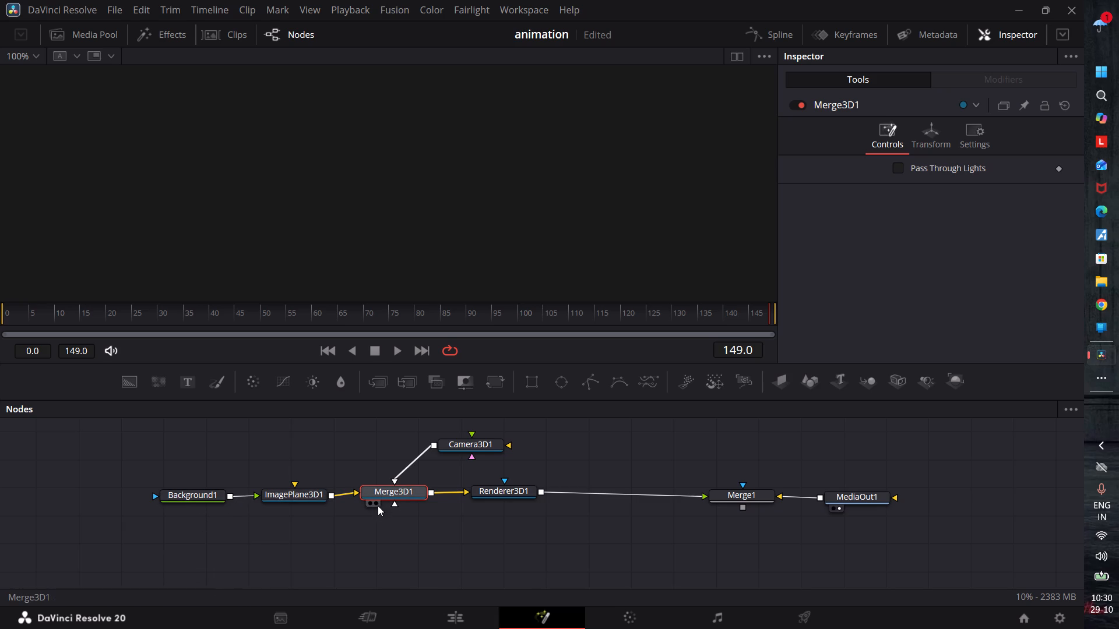
left_click(367, 502)
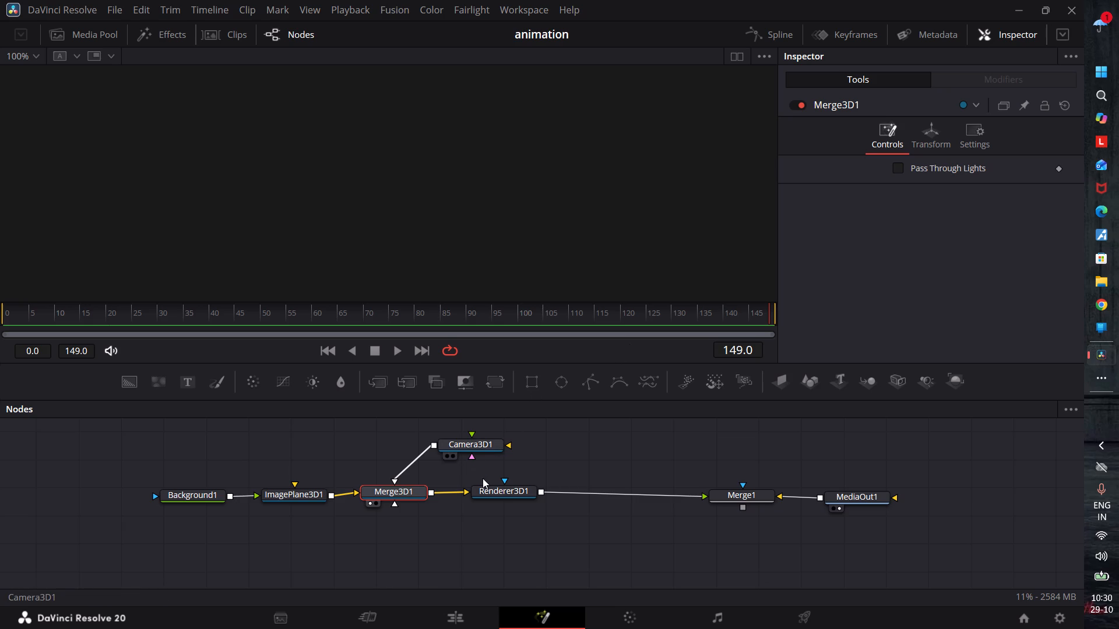
left_click(446, 455)
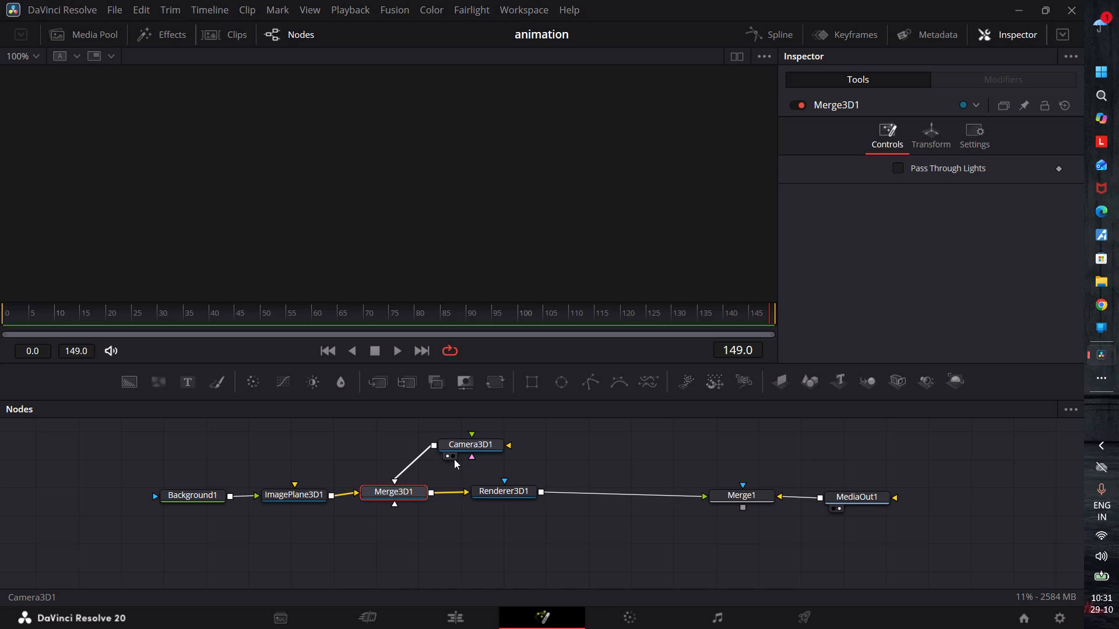
left_click(454, 459)
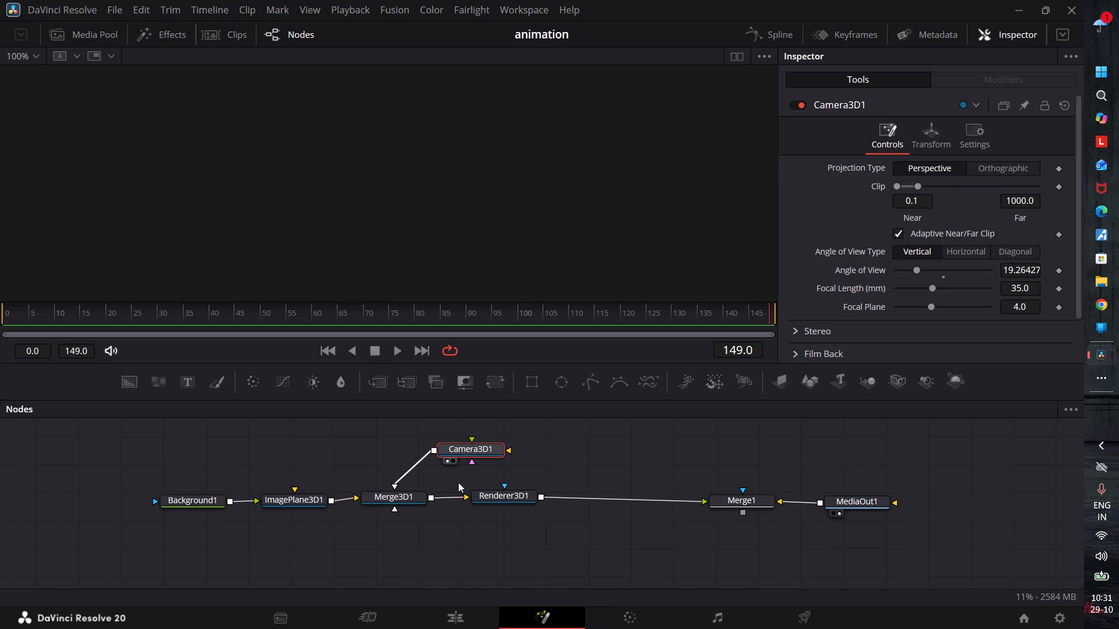
left_click(452, 464)
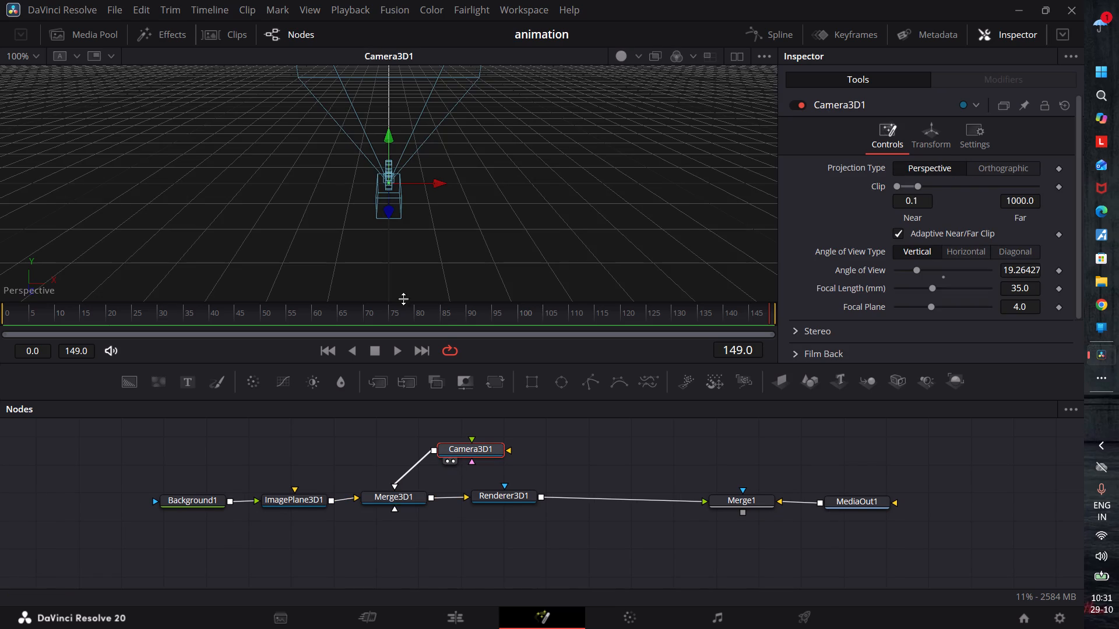
scroll(403, 292, "up", 4)
scroll(403, 292, "down", 2)
scroll(403, 292, "up", 1)
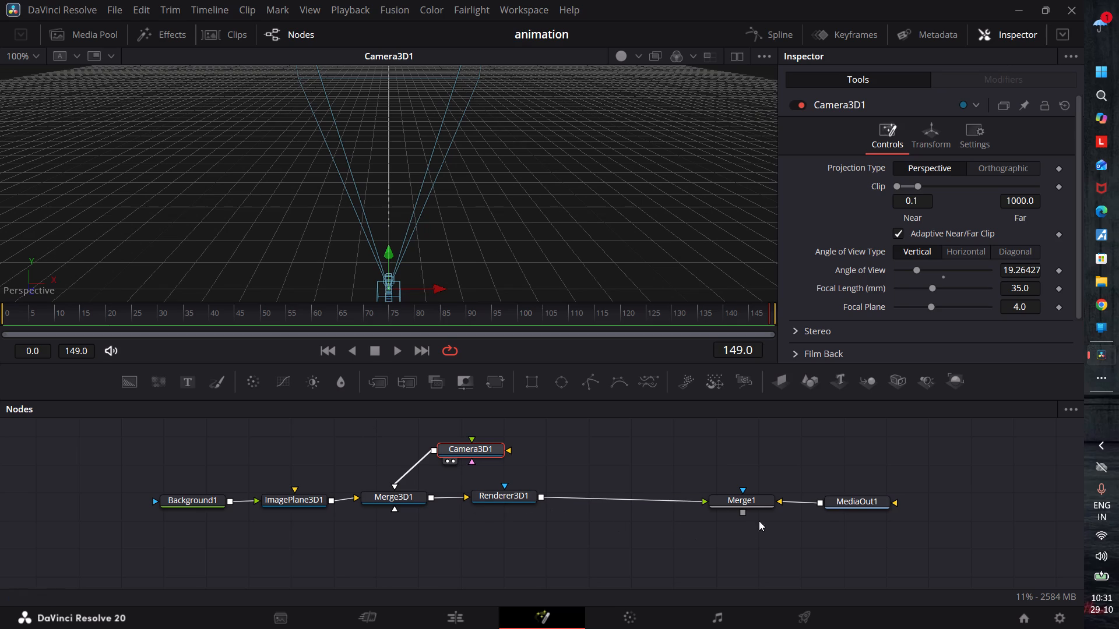
left_click(744, 58)
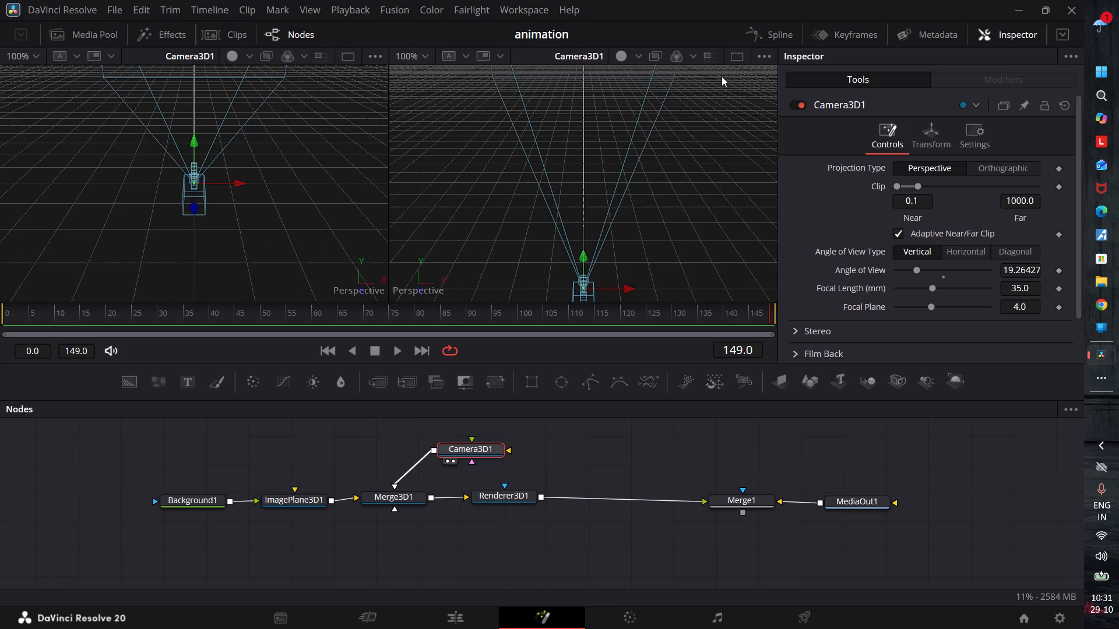
Show Camera3D1 in a single full-width viewer and shorten the viewer area to give the node graph more height.
left_click(737, 51)
scroll(534, 218, "down", 2)
scroll(534, 218, "up", 1)
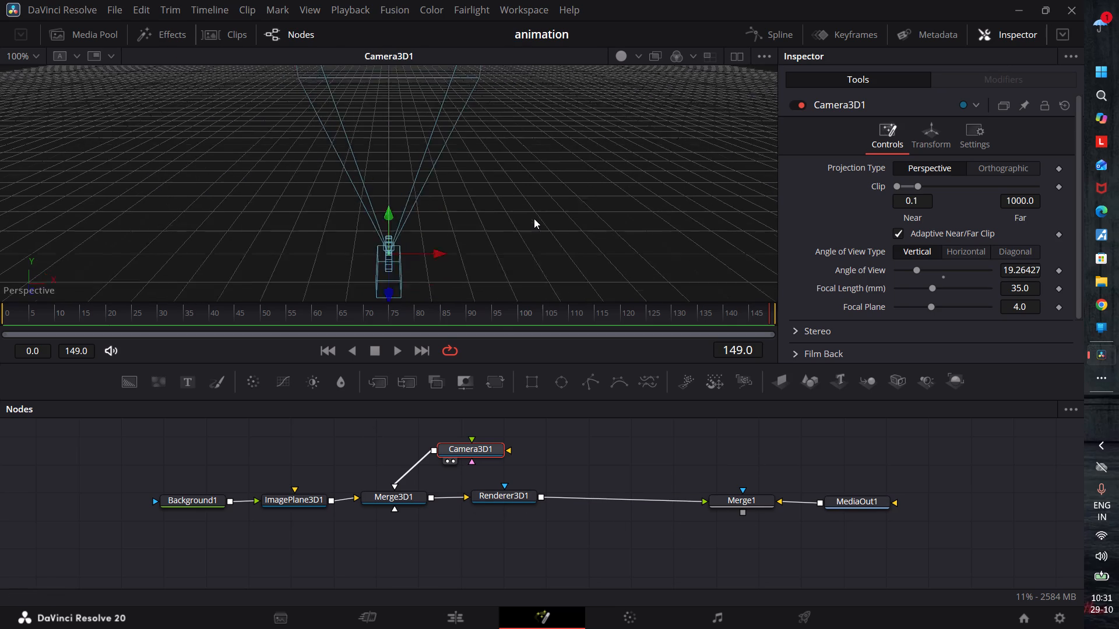
scroll(534, 218, "up", 1)
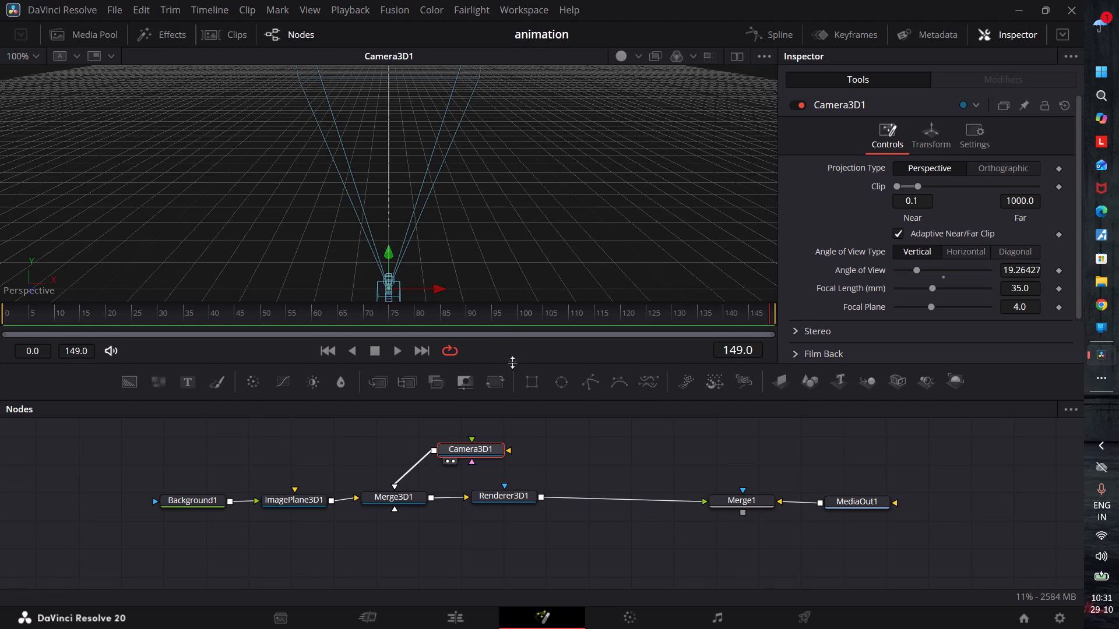
left_click_drag(512, 363, 516, 394)
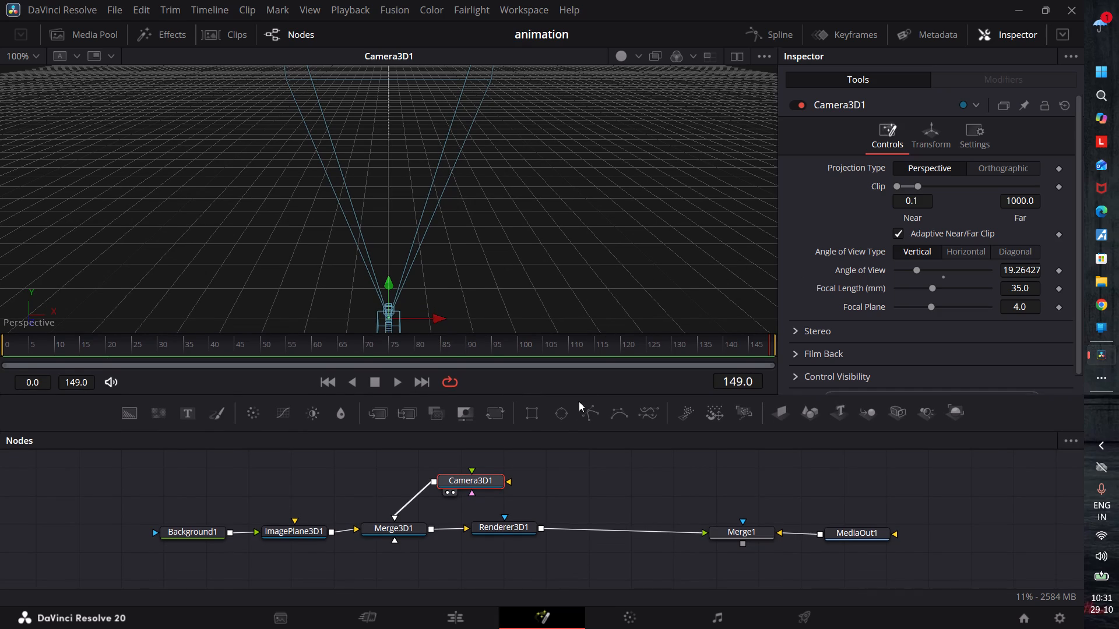
left_click_drag(559, 429, 560, 396)
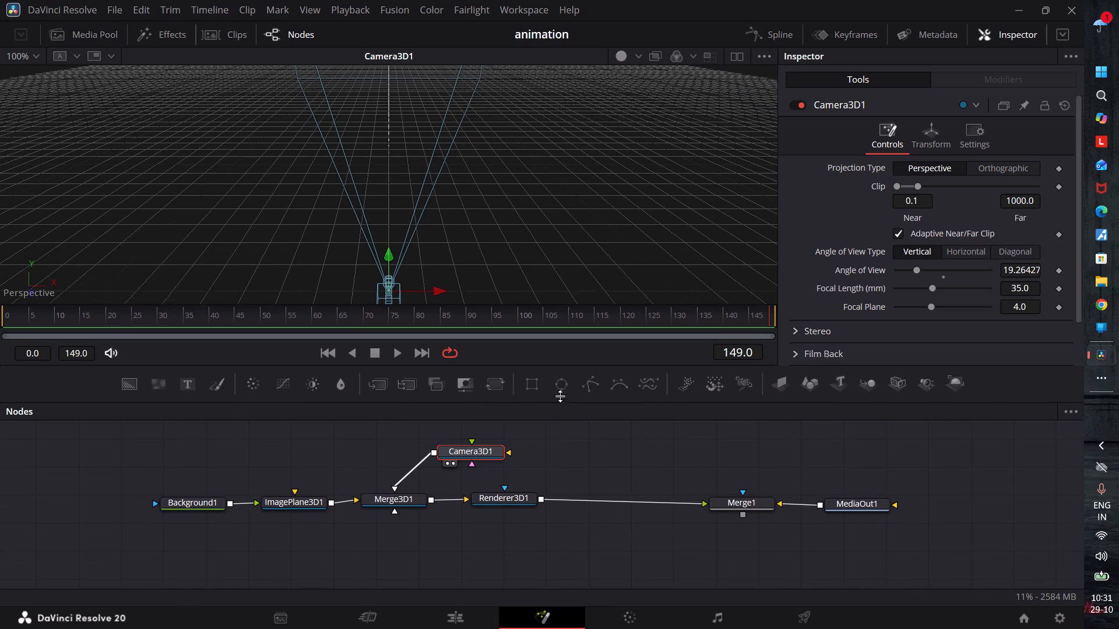
left_click_drag(560, 396, 567, 369)
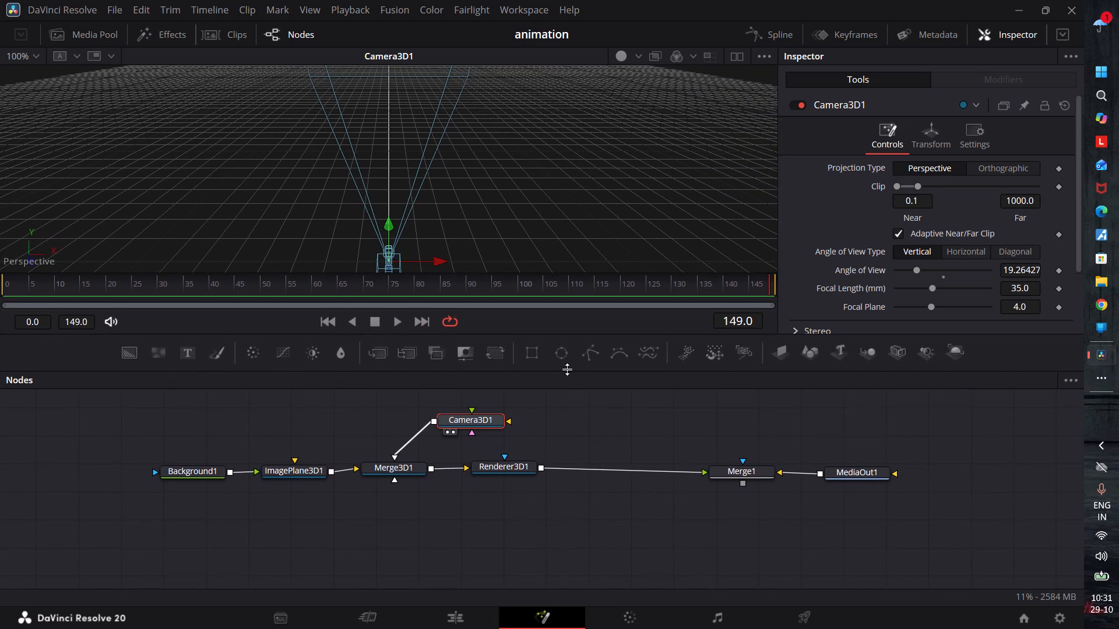
Examine Camera3D1 in the perspective view from several distances and angles, including from the side.
scroll(559, 363, "up", 3, "ctrl")
scroll(560, 354, "down", 2, "ctrl")
scroll(499, 280, "down", 2, "ctrl")
scroll(481, 241, "up", 4, "ctrl")
scroll(481, 228, "down", 10, "ctrl")
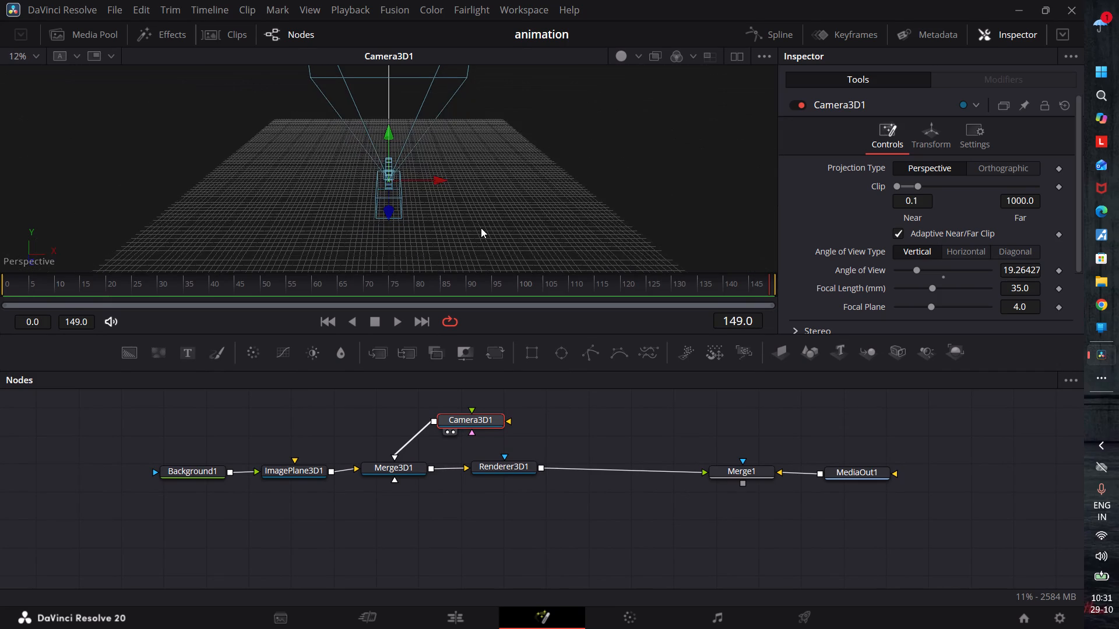
scroll(481, 228, "up", 4, "ctrl")
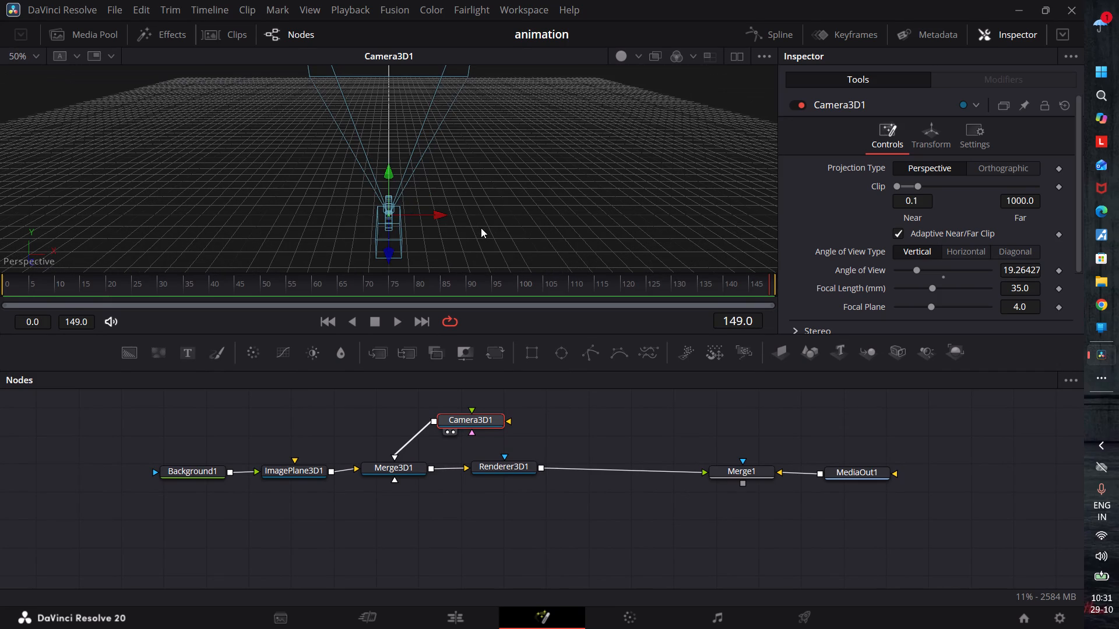
left_click(400, 237)
scroll(404, 237, "up", 3, "ctrl+alt")
scroll(404, 237, "down", 4, "ctrl+alt")
scroll(404, 237, "up", 2, "ctrl+alt")
scroll(401, 236, "down", 4, "ctrl+alt")
scroll(401, 236, "up", 4, "ctrl+alt")
scroll(401, 236, "down", 1, "ctrl+alt+shift")
scroll(401, 236, "up", 3, "ctrl+alt+shift")
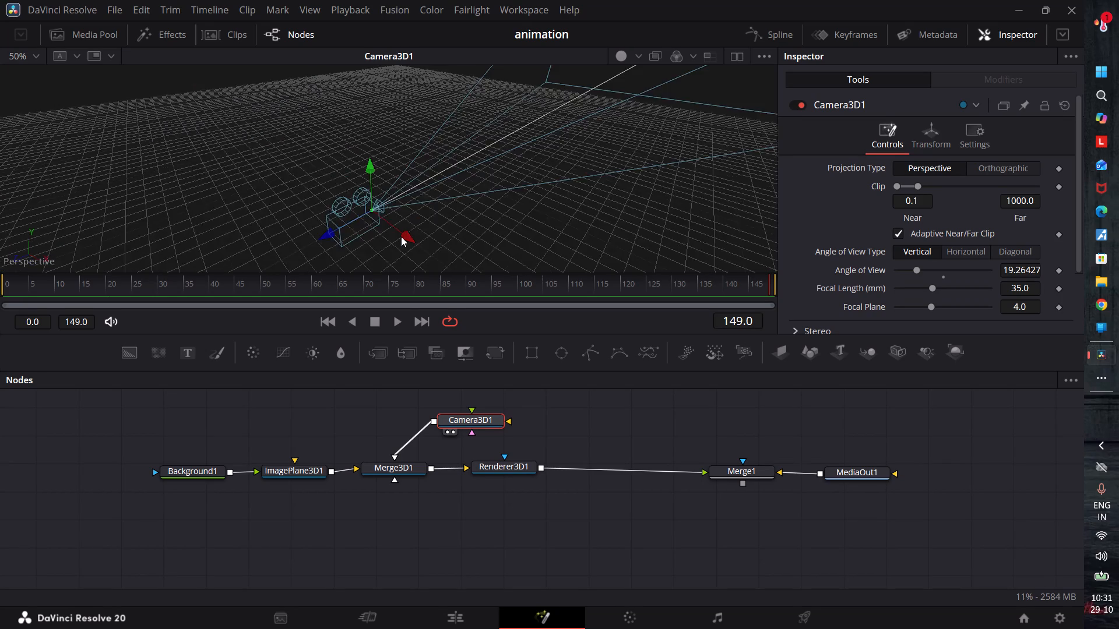
scroll(401, 236, "down", 3, "ctrl+alt+shift")
scroll(401, 236, "up", 5, "ctrl+alt+shift")
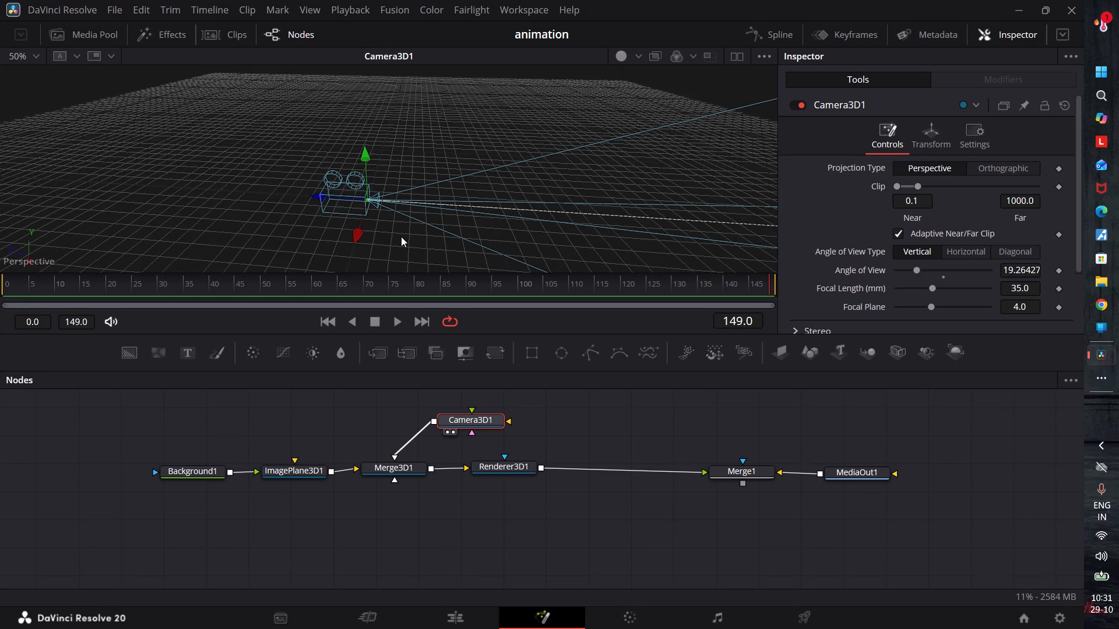
scroll(401, 236, "down", 2, "ctrl+alt+shift")
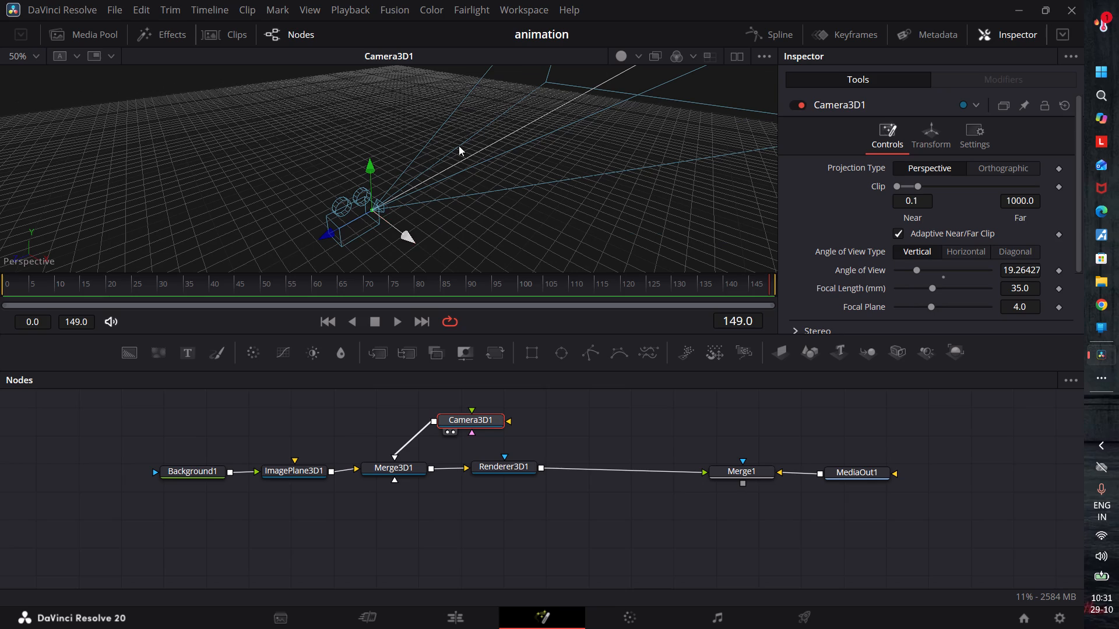
Restore the two side-by-side viewers and load Background1 into the second one.
left_click(731, 57)
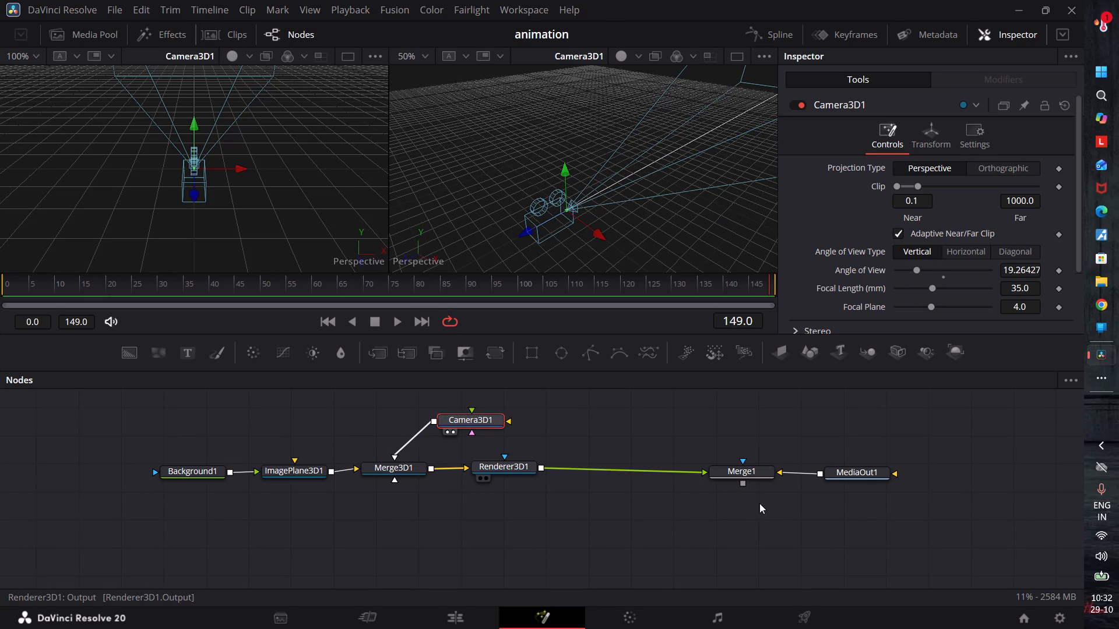
left_click(176, 482)
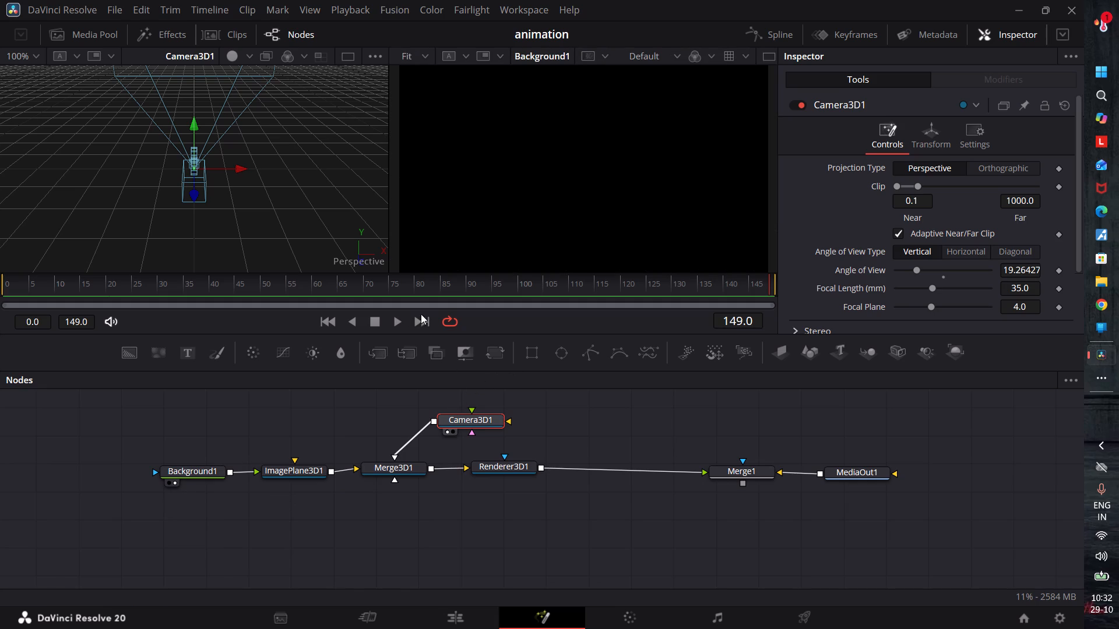
scroll(543, 176, "down", 3)
scroll(543, 176, "up", 4)
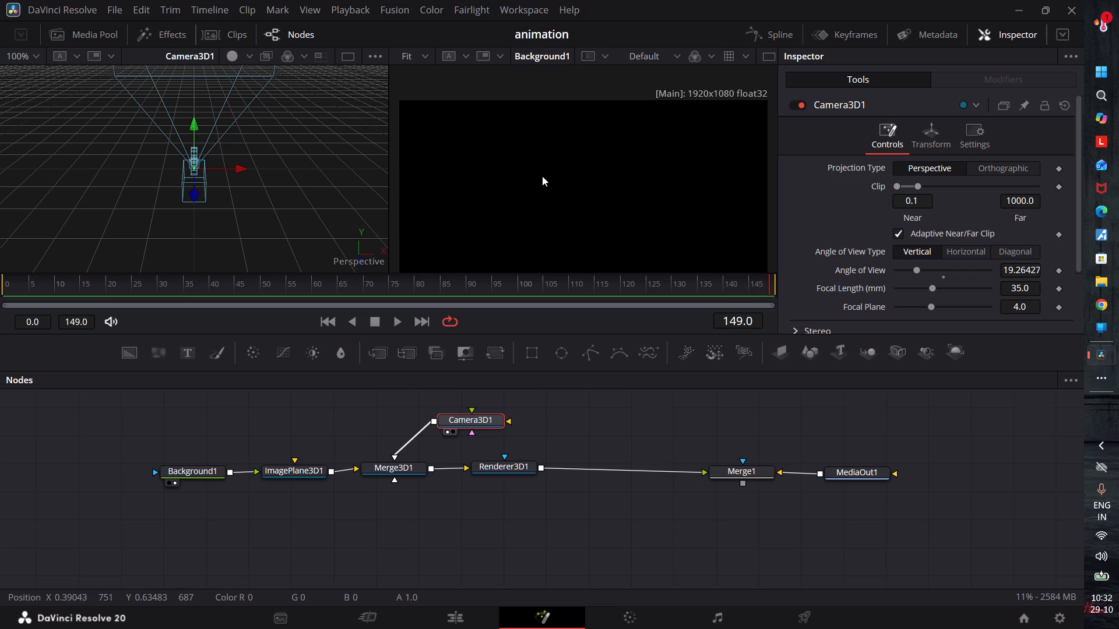
scroll(542, 176, "down", 1)
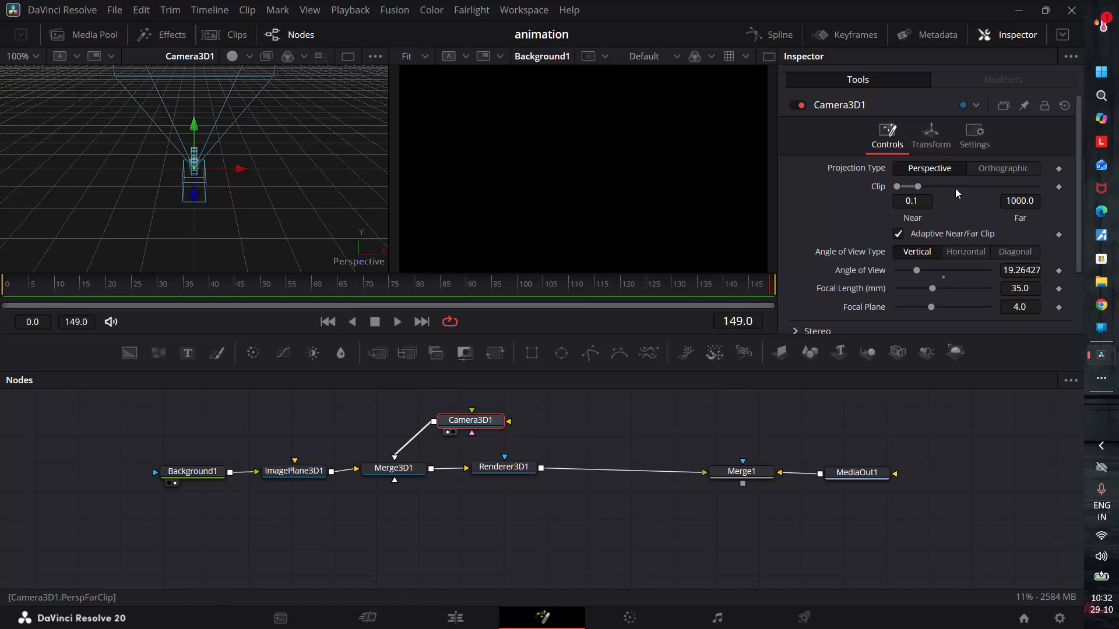
Review Camera3D1's translation and rotation settings.
left_click(930, 140)
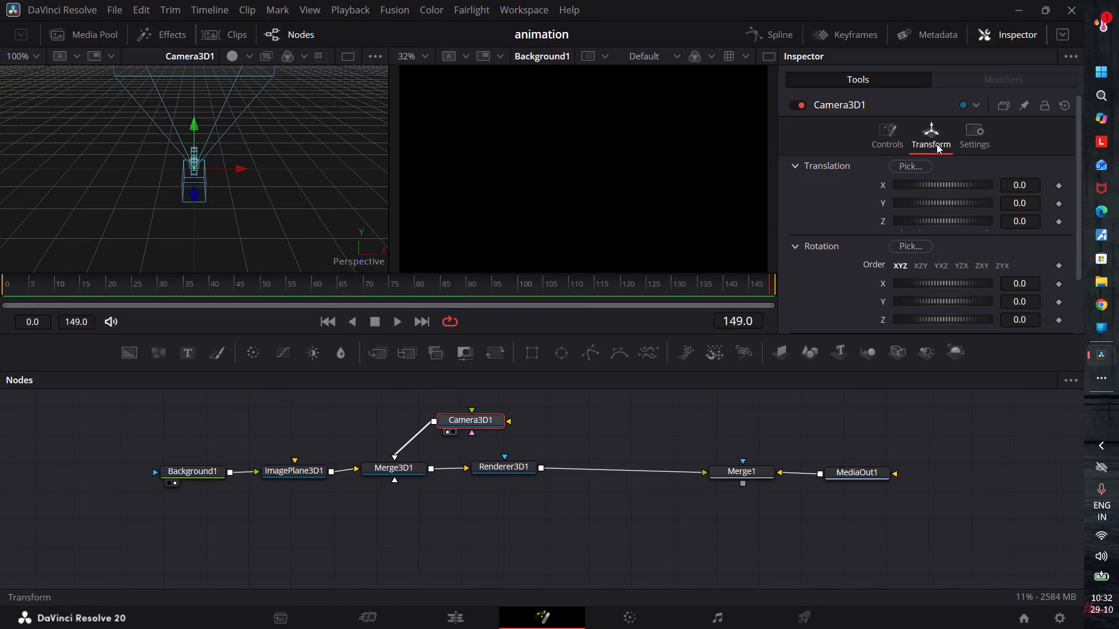
scroll(900, 241, "down", 9)
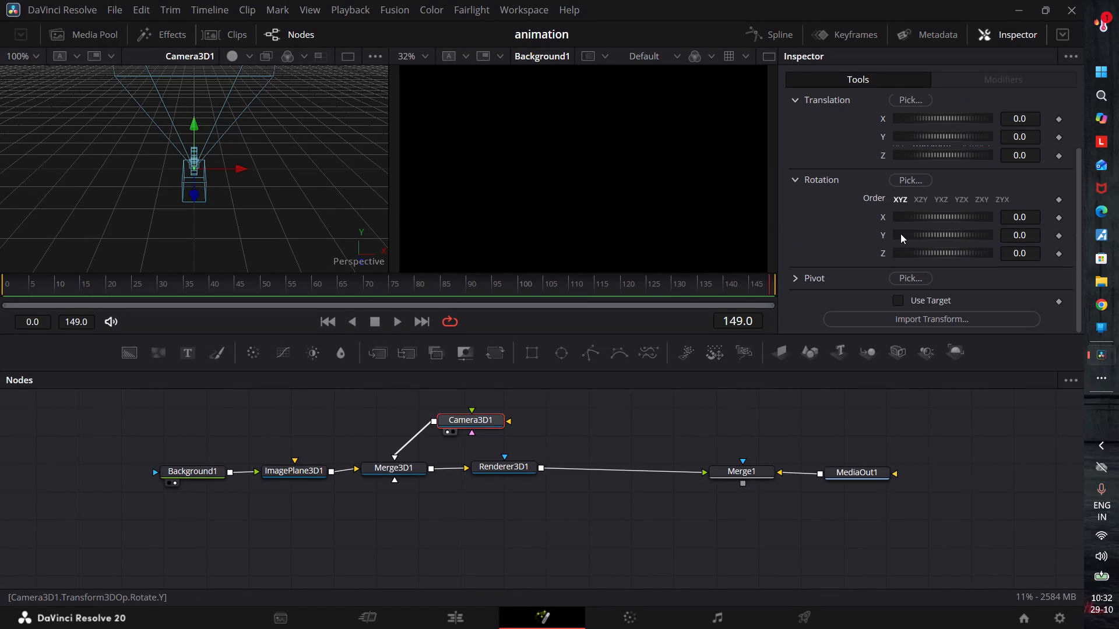
scroll(916, 212, "up", 6)
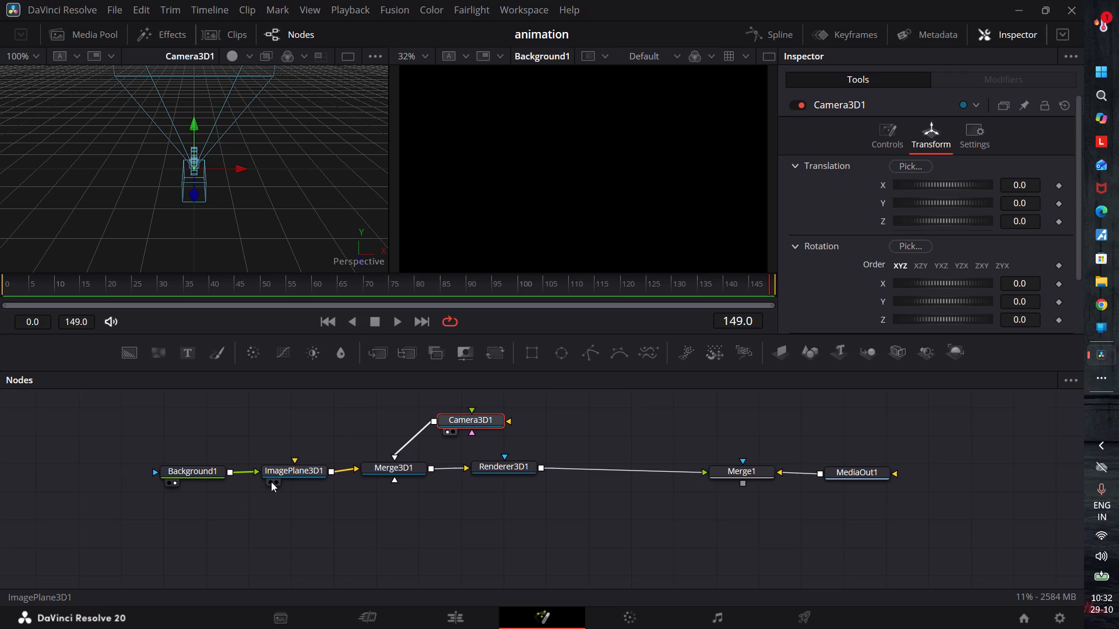
Load ImagePlane3D1 into the second viewer and set its locked X/Y/Z scale to about 4.45.
left_click(274, 482)
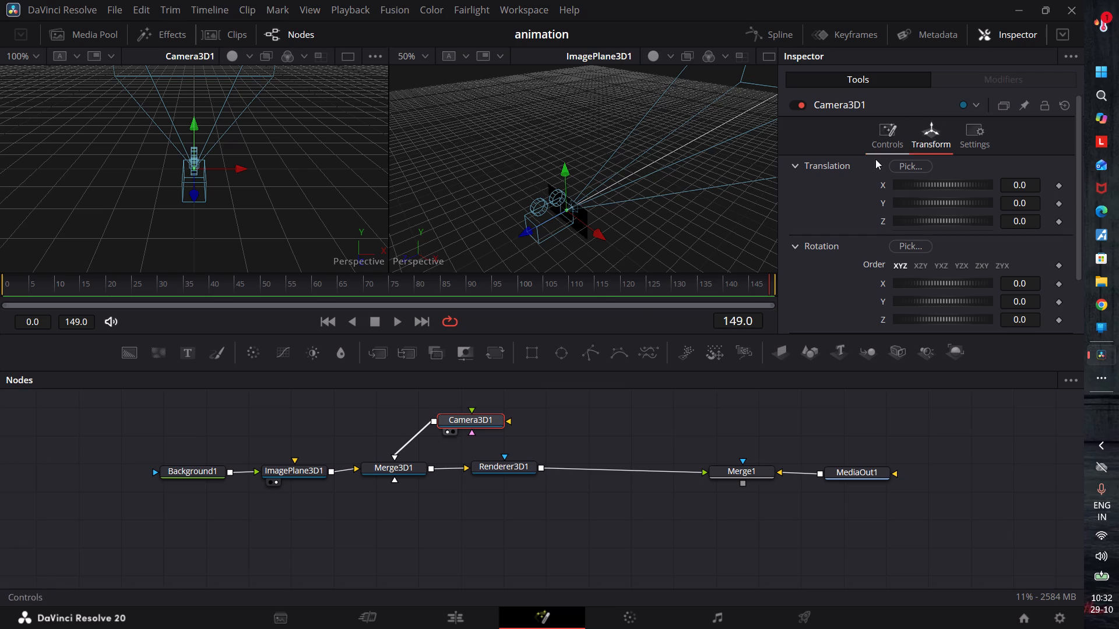
left_click(304, 467)
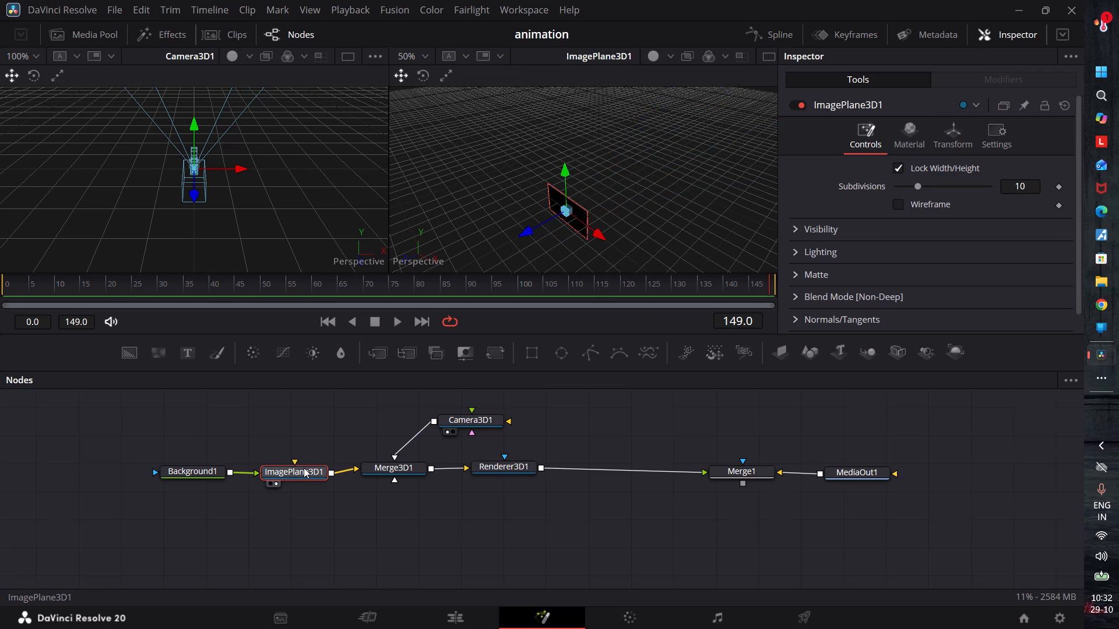
left_click(304, 468)
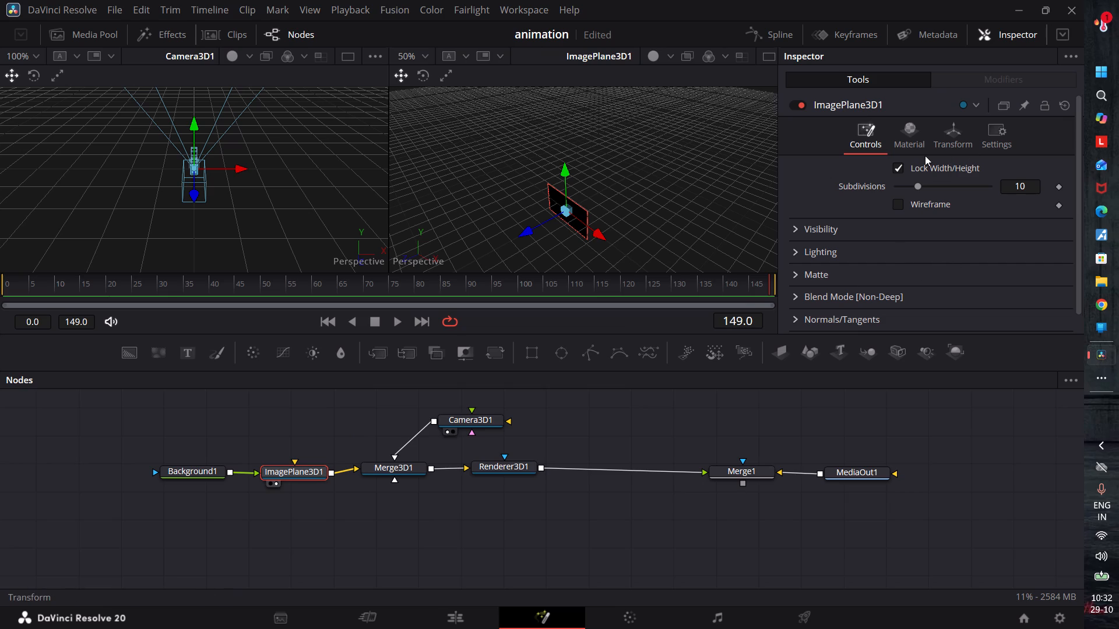
left_click(954, 131)
scroll(935, 290, "down", 3)
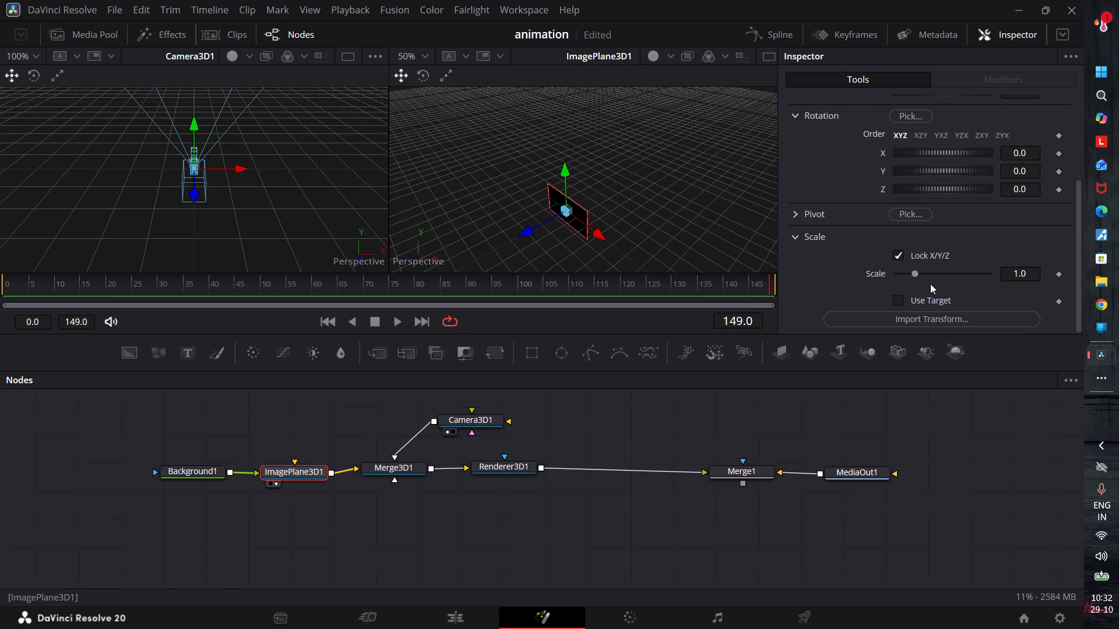
left_click_drag(914, 273, 976, 260)
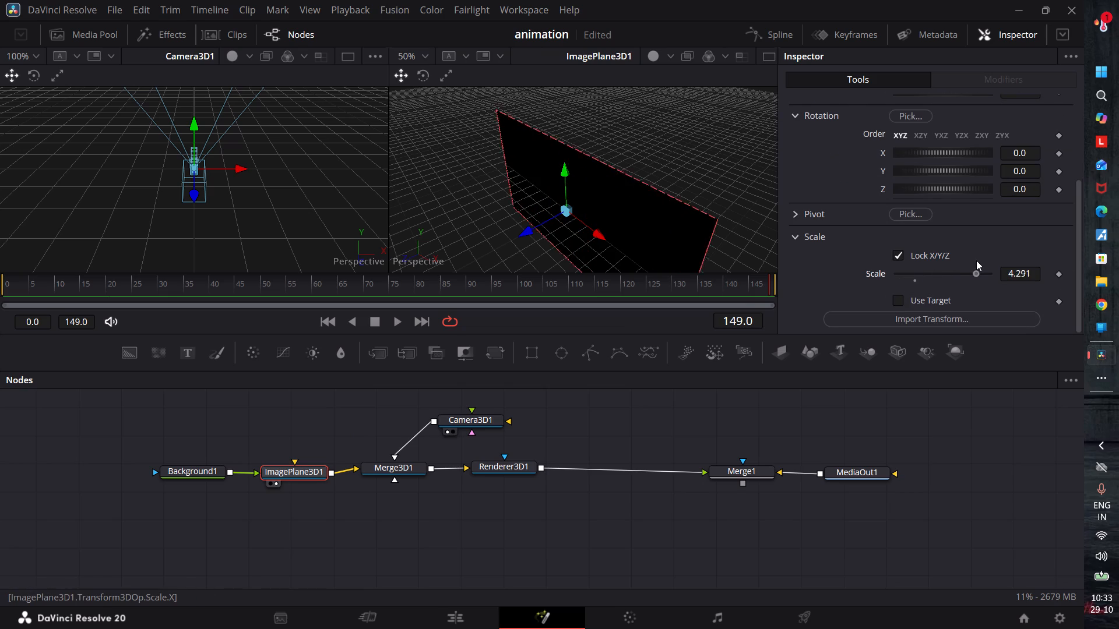
left_click_drag(976, 260, 963, 260)
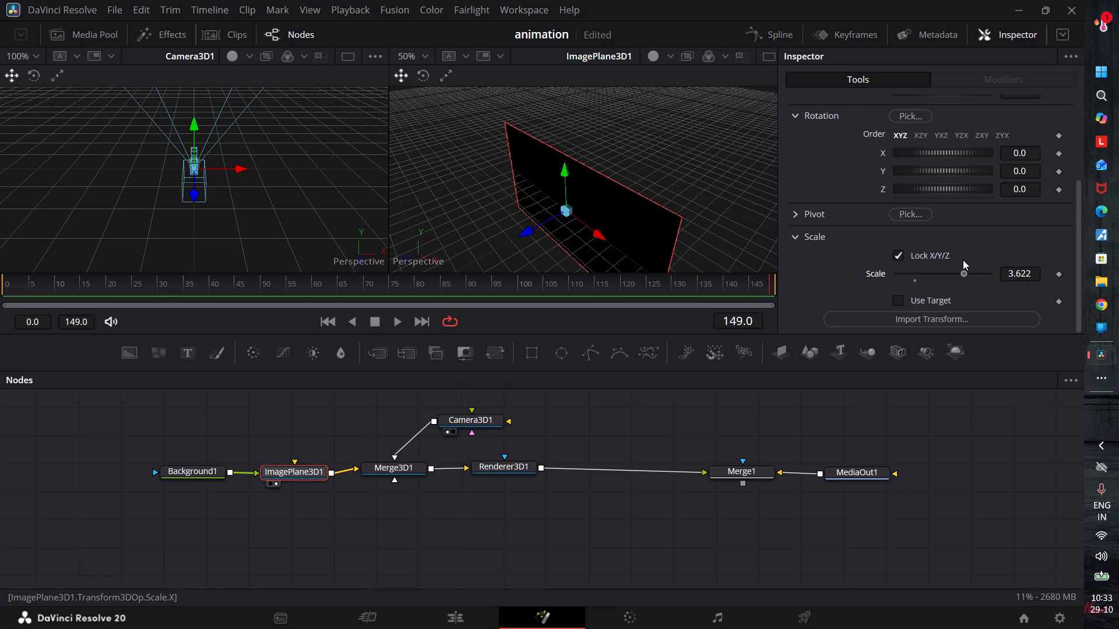
left_click_drag(963, 260, 978, 255)
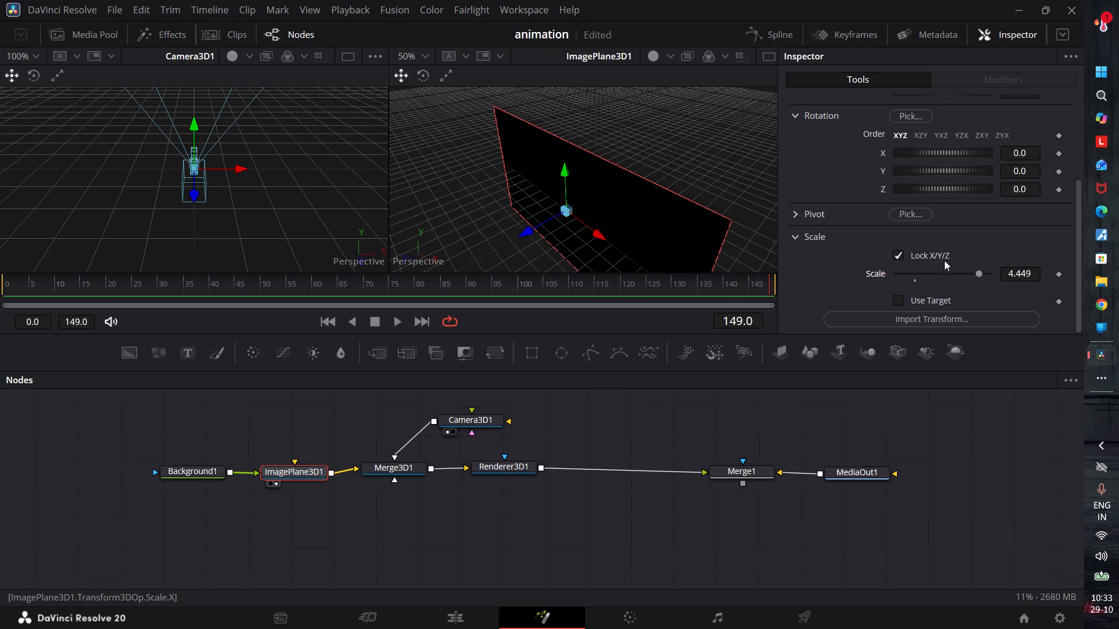
Rotate ImagePlane3D1 about the Z axis to about 138.3 degrees.
scroll(615, 215, "down", 3)
scroll(615, 215, "up", 1)
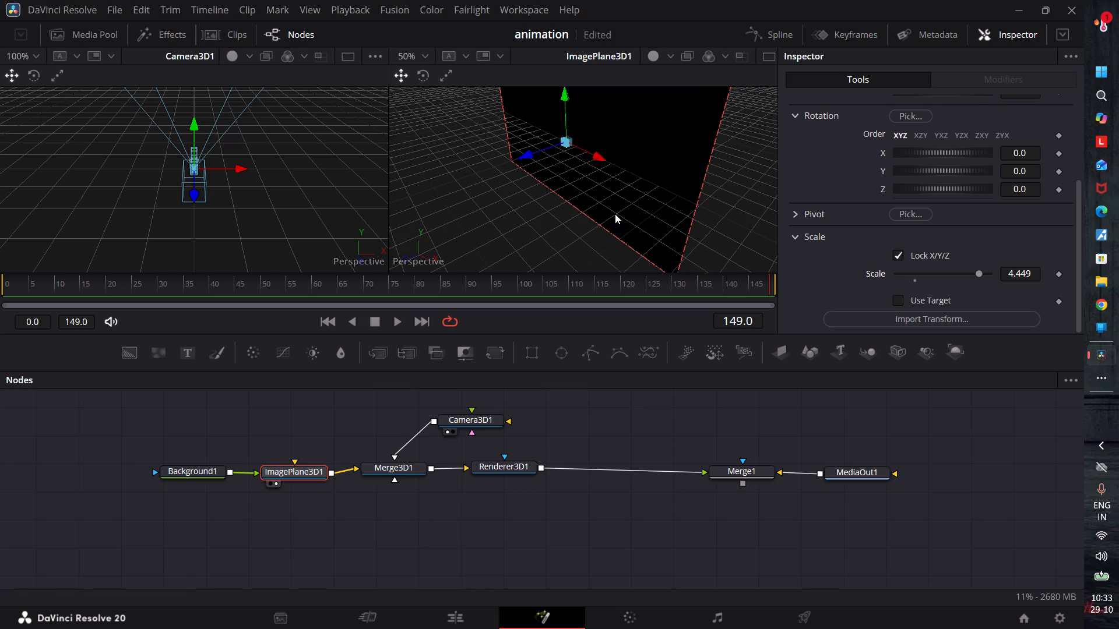
scroll(615, 214, "down", 2, "ctrl")
scroll(615, 214, "up", 1, "ctrl")
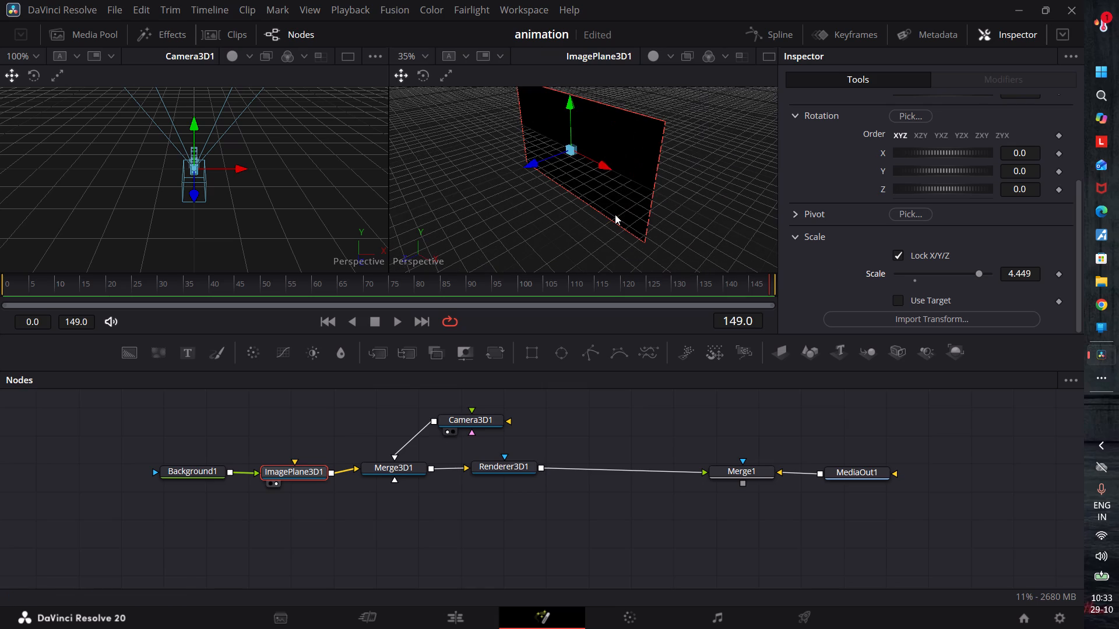
scroll(614, 223, "down", 2, "ctrl+alt+shift")
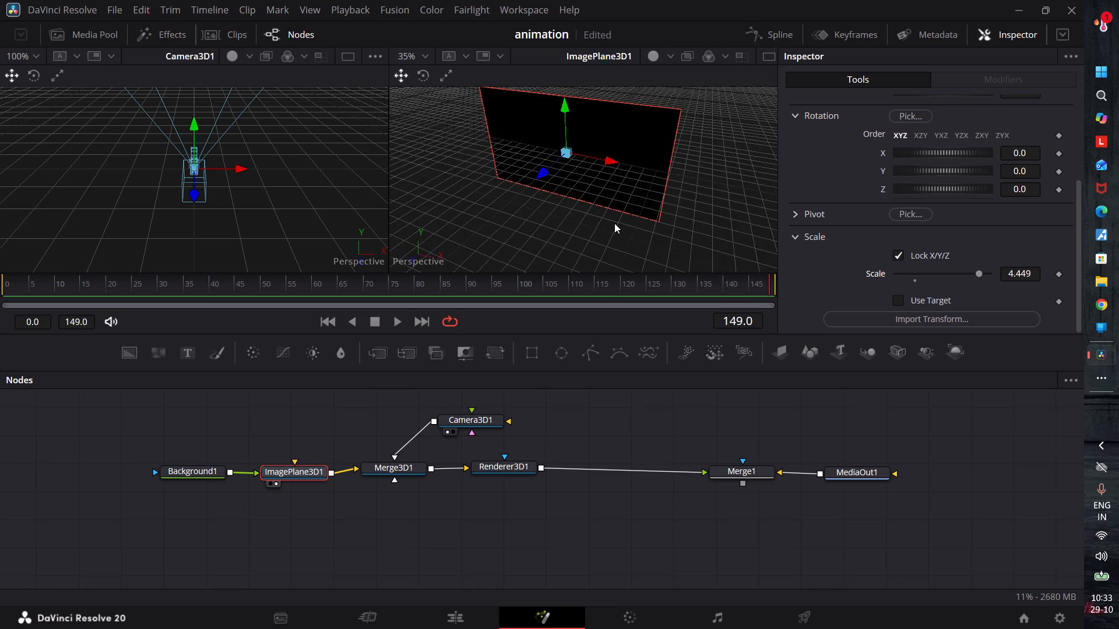
scroll(614, 223, "up", 1, "ctrl+alt+shift")
scroll(614, 223, "down", 1, "ctrl+alt+shift")
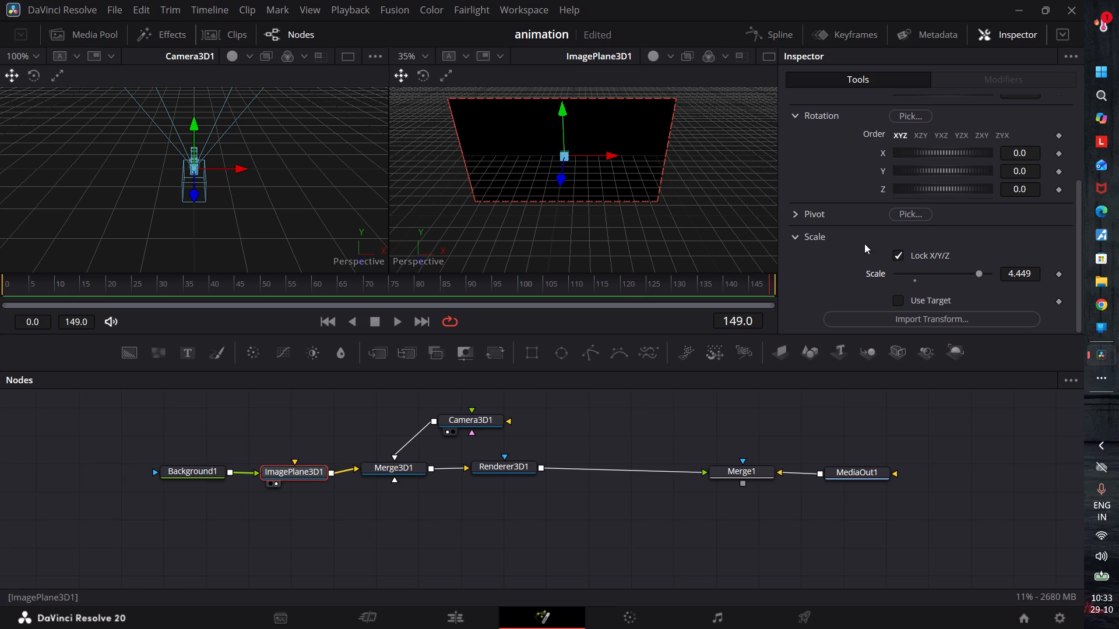
left_click_drag(927, 189, 974, 182)
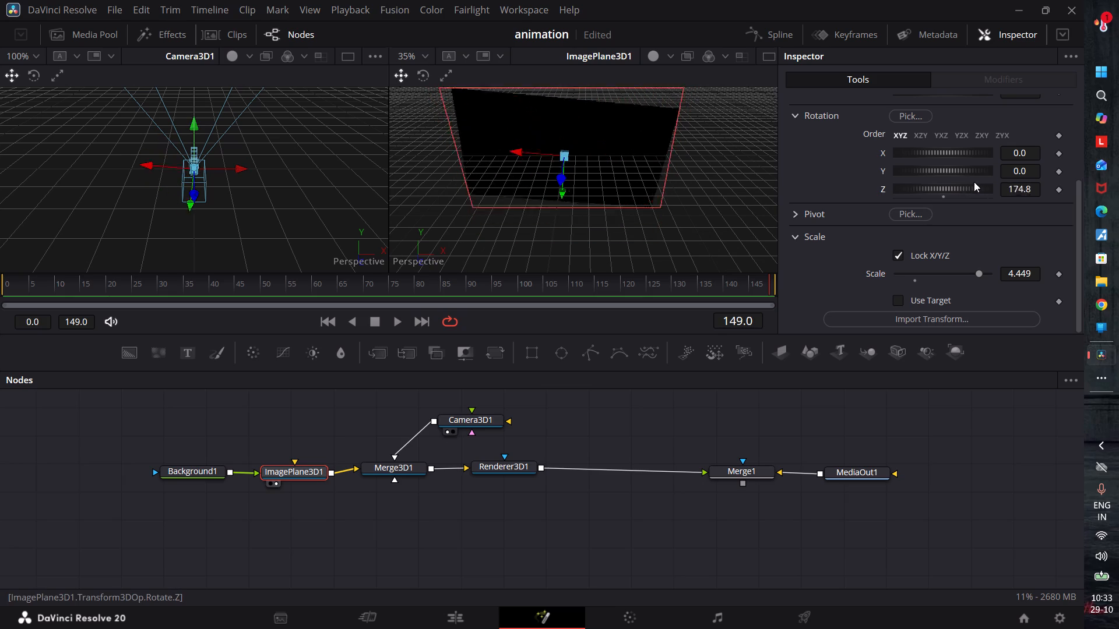
left_click_drag(974, 182, 965, 193)
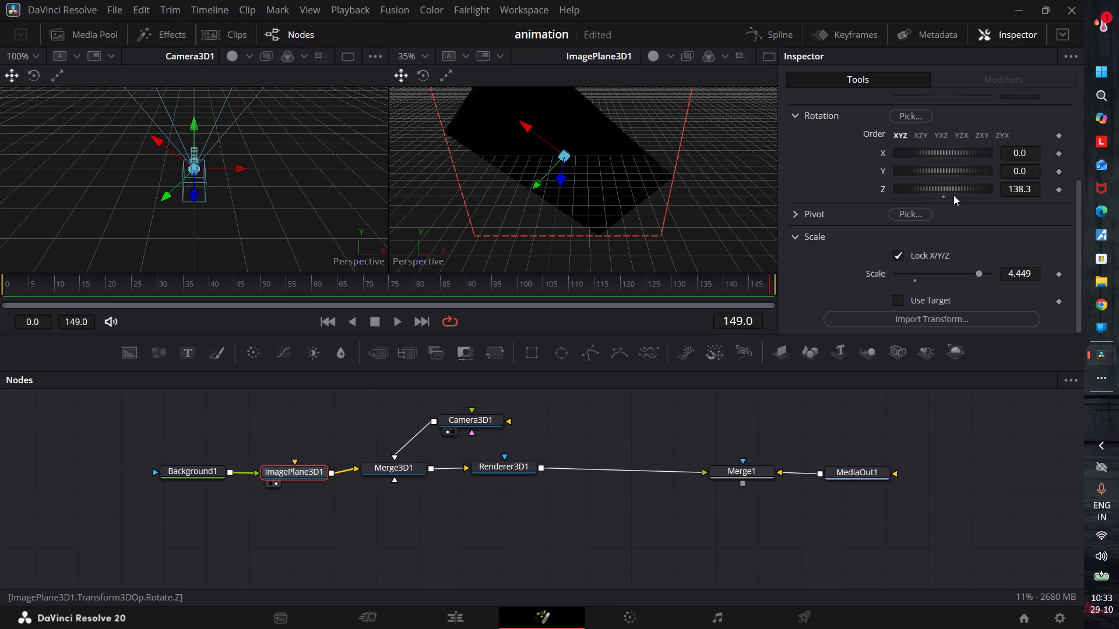
scroll(564, 238, "up", 3)
scroll(564, 238, "down", 1)
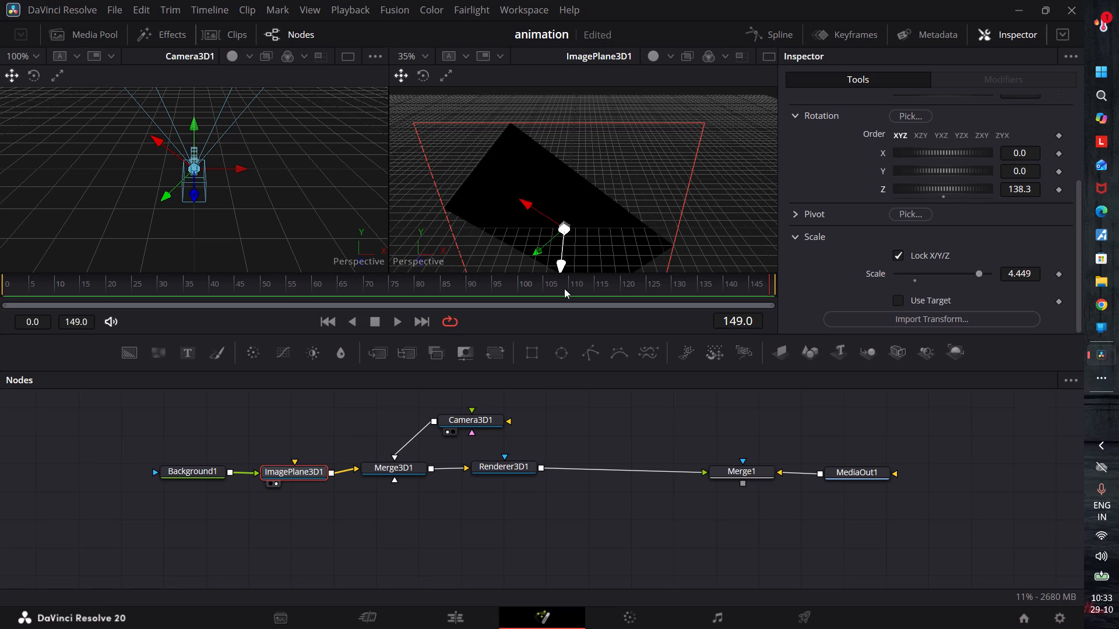
Enlarge the viewer area above the node graph and make the first viewer slightly narrower than the second.
left_click_drag(587, 369, 582, 415)
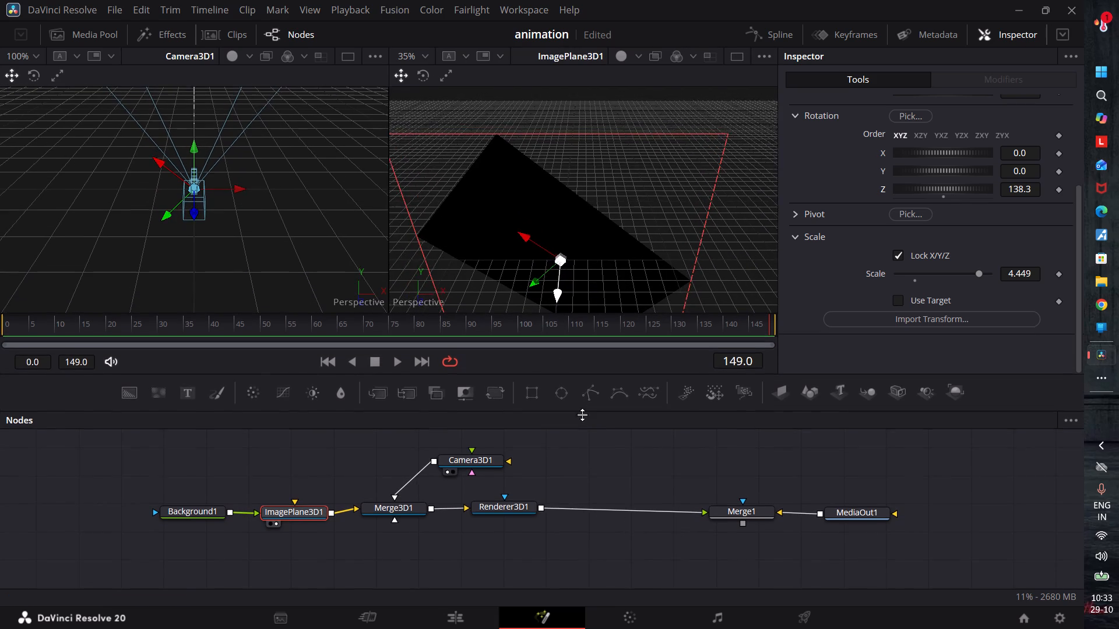
left_click_drag(582, 415, 582, 415)
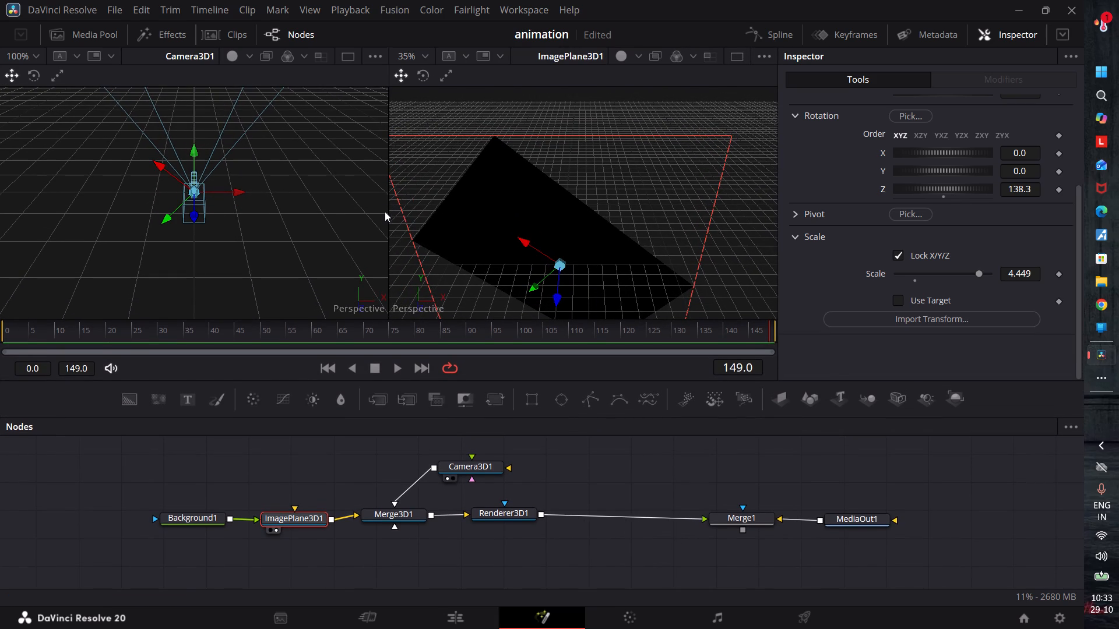
left_click_drag(390, 212, 372, 219)
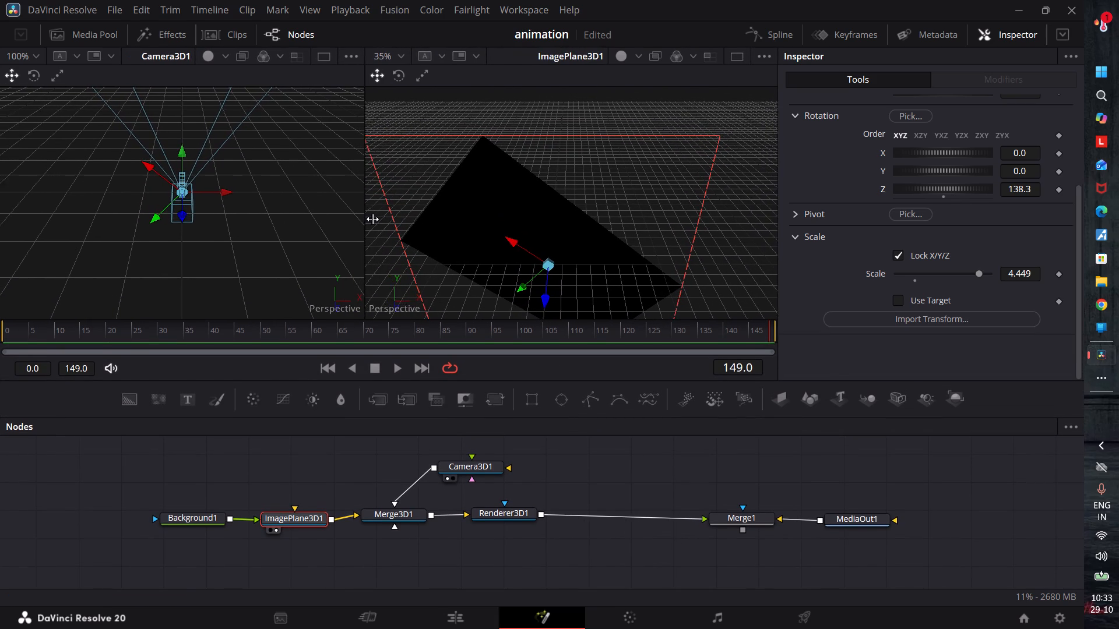
left_click_drag(372, 219, 374, 220)
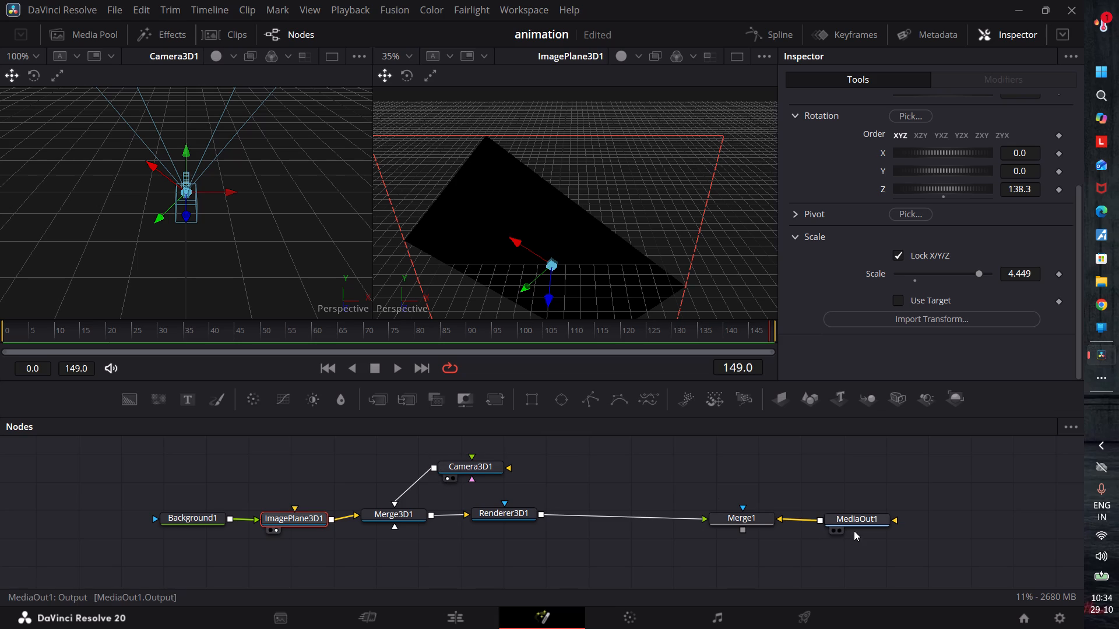
Load MediaOut1 into the second viewer and Merge3D1 into the first, showing the whole image plane with the camera.
left_click(837, 531)
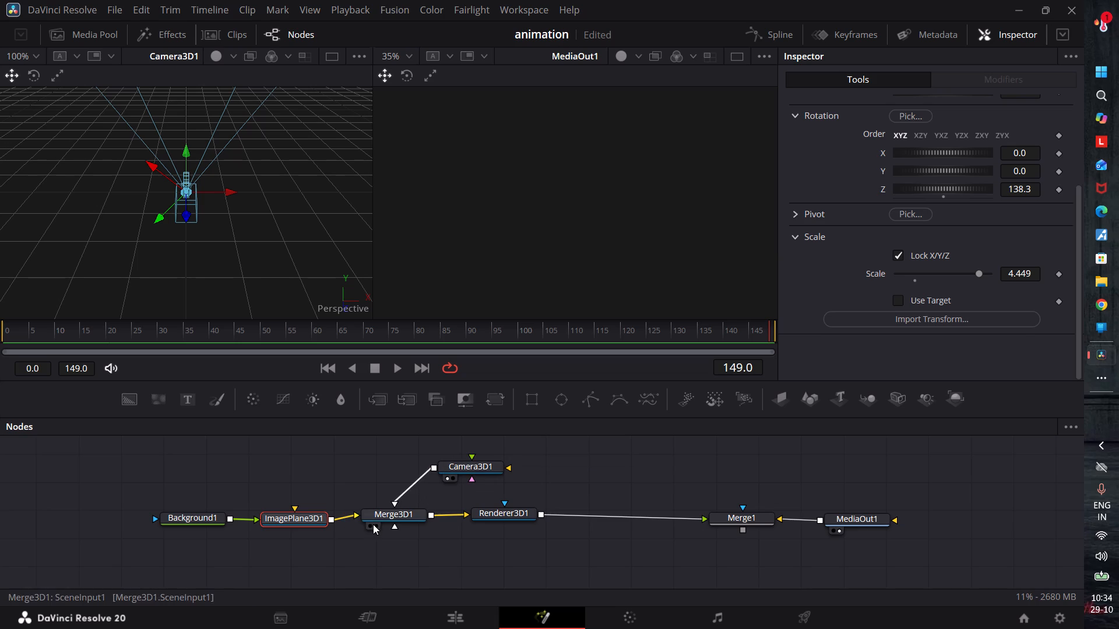
left_click(367, 524)
left_click(368, 527)
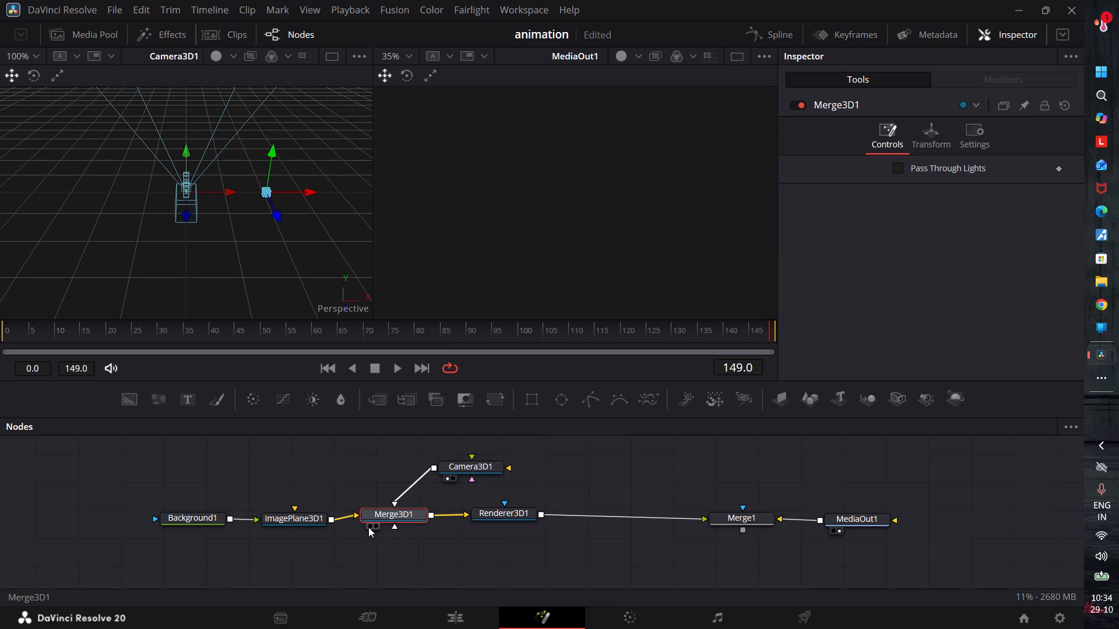
scroll(273, 308, "down", 3)
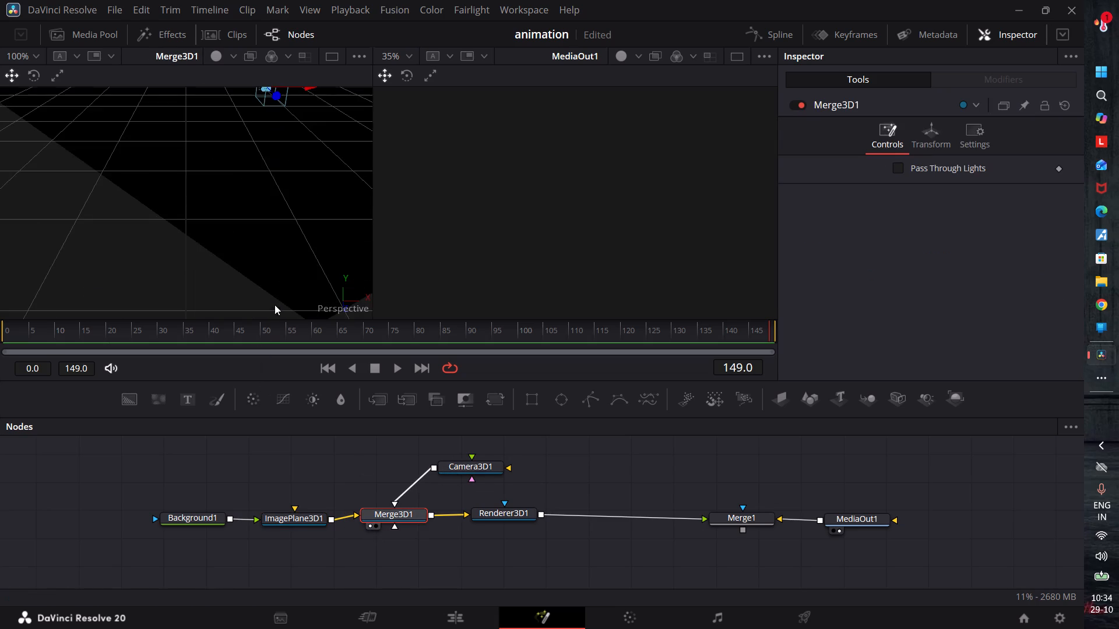
scroll(285, 259, "up", 5)
scroll(283, 250, "down", 1)
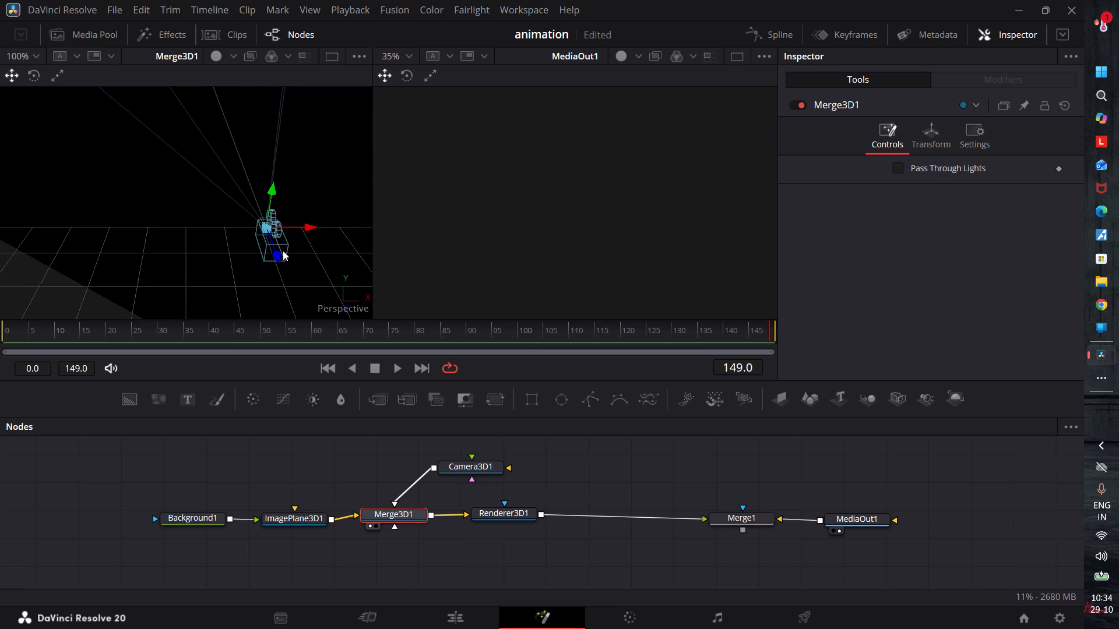
scroll(283, 250, "down", 3, "ctrl")
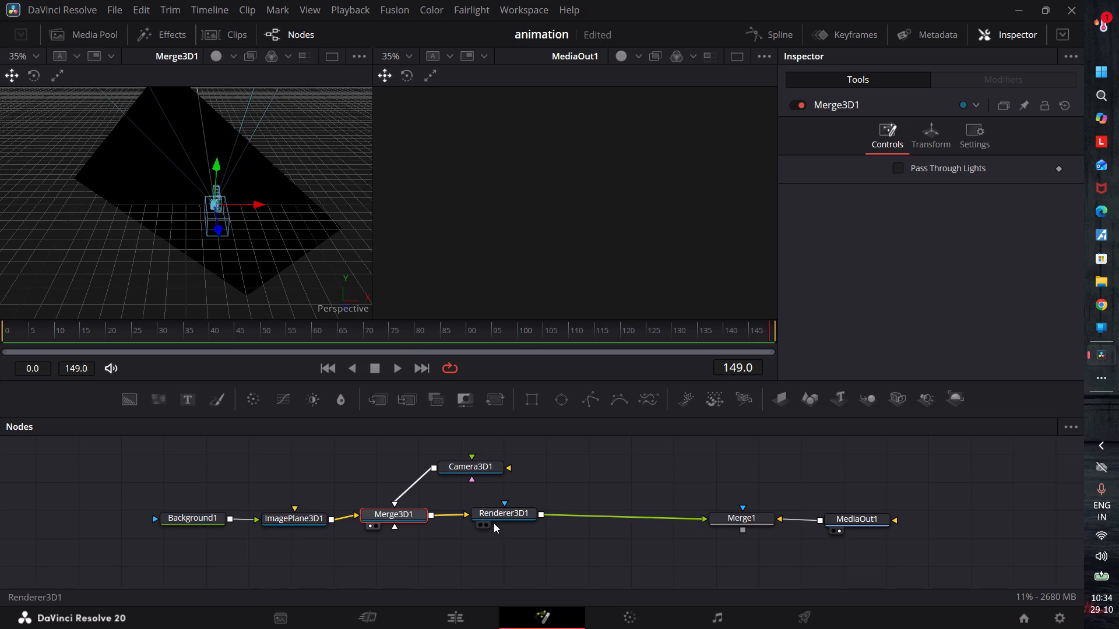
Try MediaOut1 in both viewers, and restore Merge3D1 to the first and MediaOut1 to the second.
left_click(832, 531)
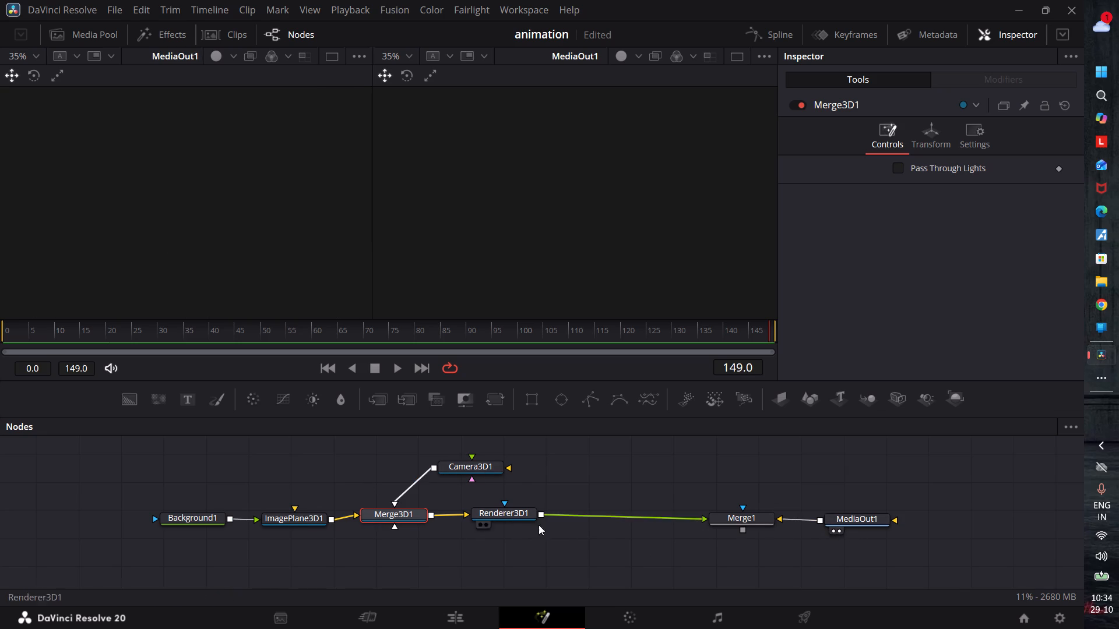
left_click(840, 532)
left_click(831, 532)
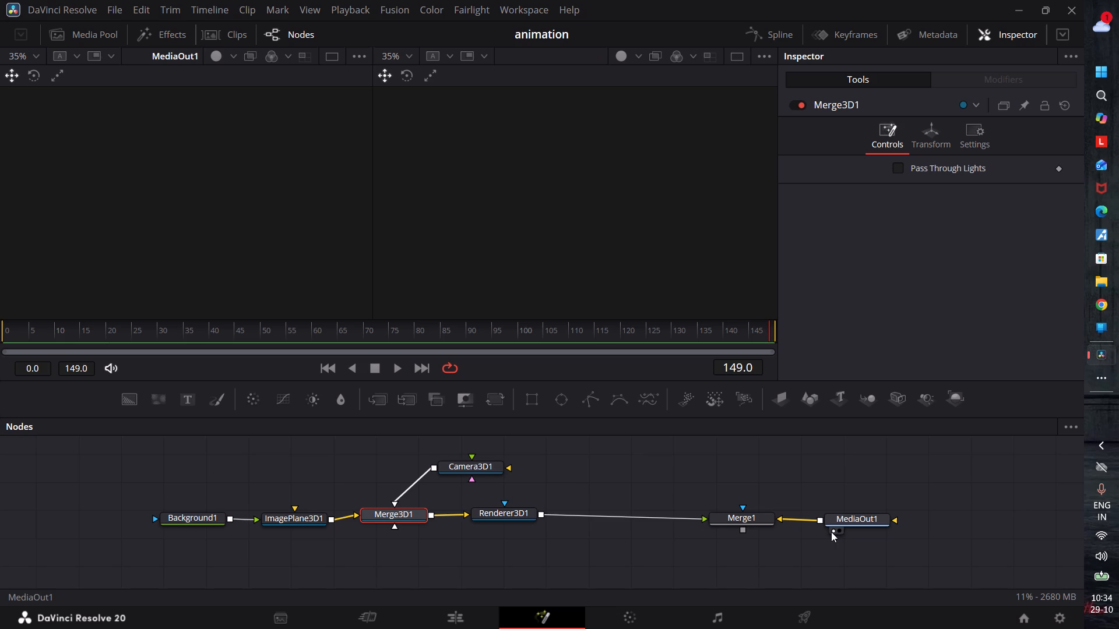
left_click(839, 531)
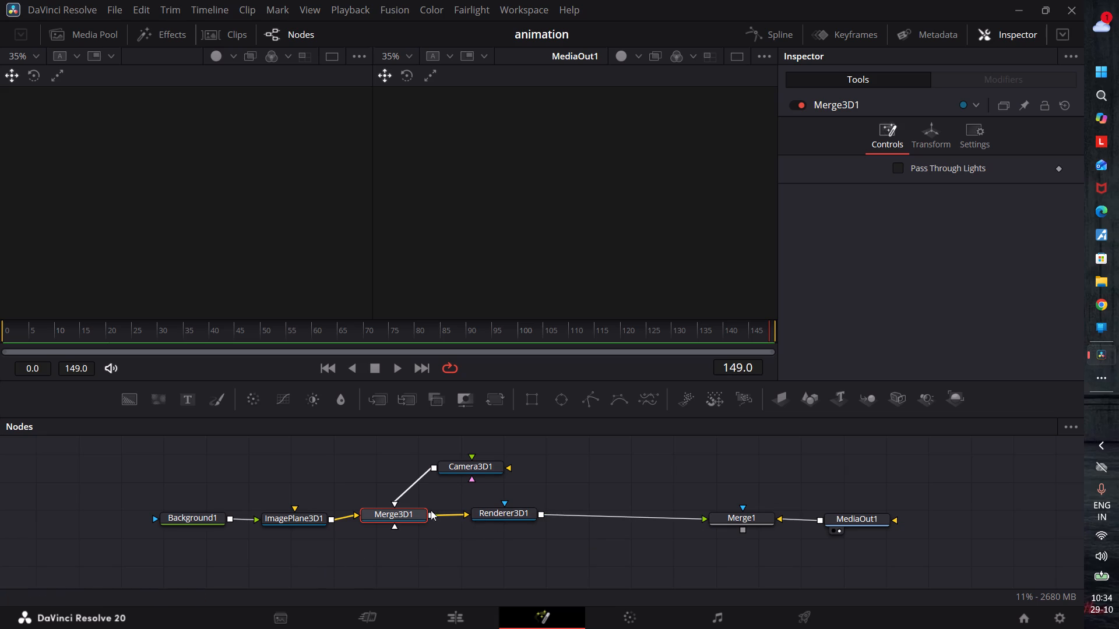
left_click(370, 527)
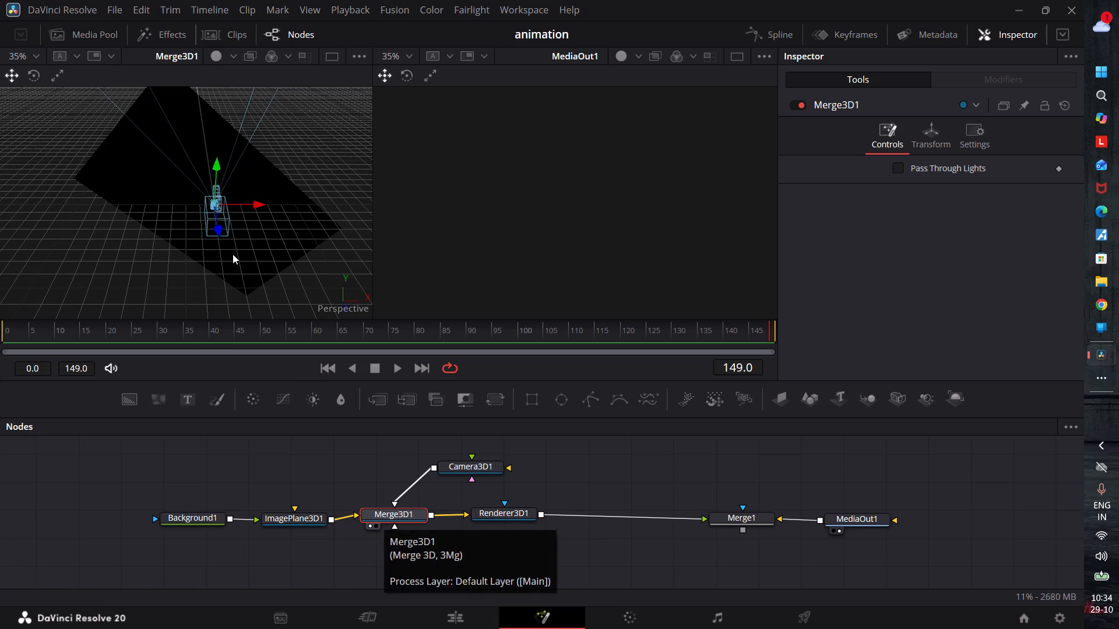
Select ImagePlane3D1 in the Merge3D1 perspective view and examine it together with the camera, including from the side.
left_click_drag(195, 168, 159, 190)
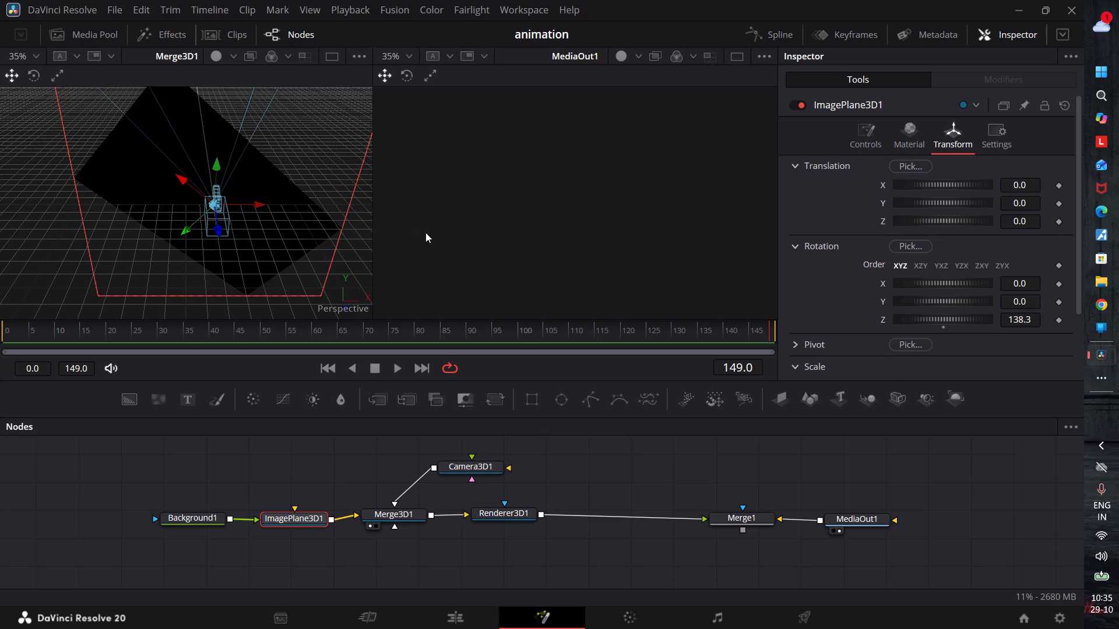
left_click(430, 232)
scroll(240, 210, "up", 1)
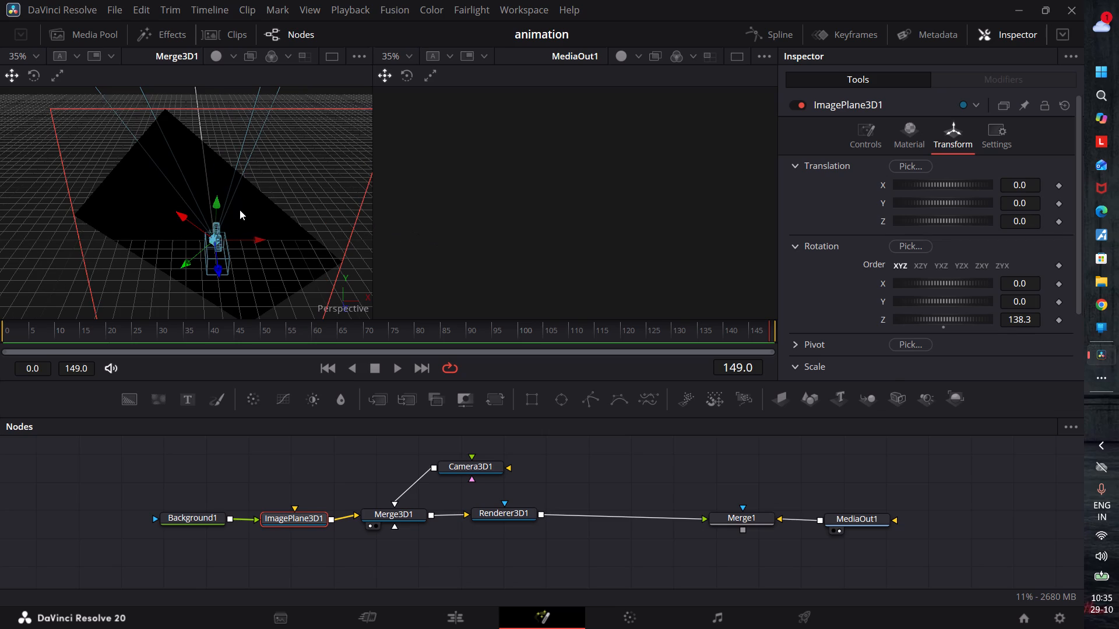
scroll(240, 210, "up", 2, "ctrl+alt+shift")
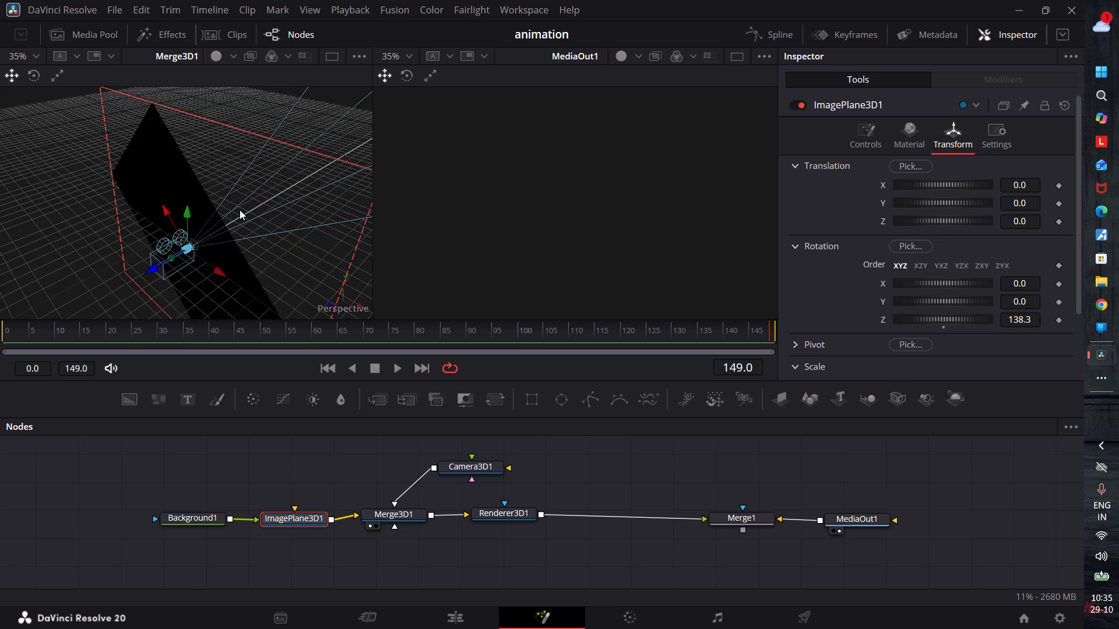
scroll(240, 210, "down", 3, "ctrl+alt+shift")
scroll(240, 210, "up", 1, "ctrl+alt+shift")
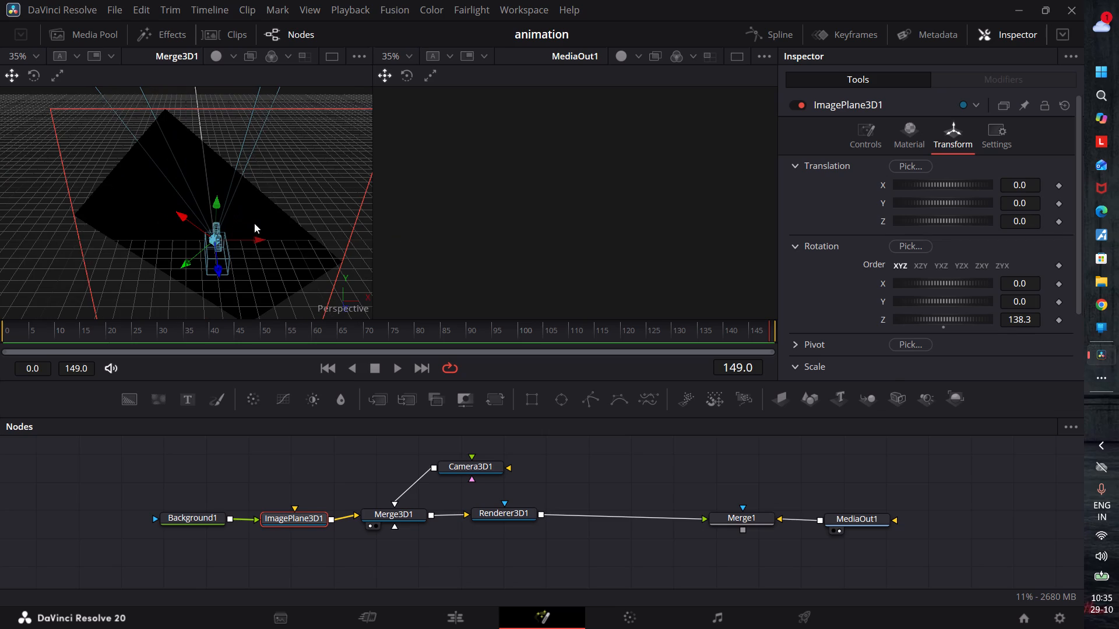
left_click(508, 240)
scroll(322, 262, "up", 2, "ctrl")
scroll(305, 255, "down", 3, "ctrl")
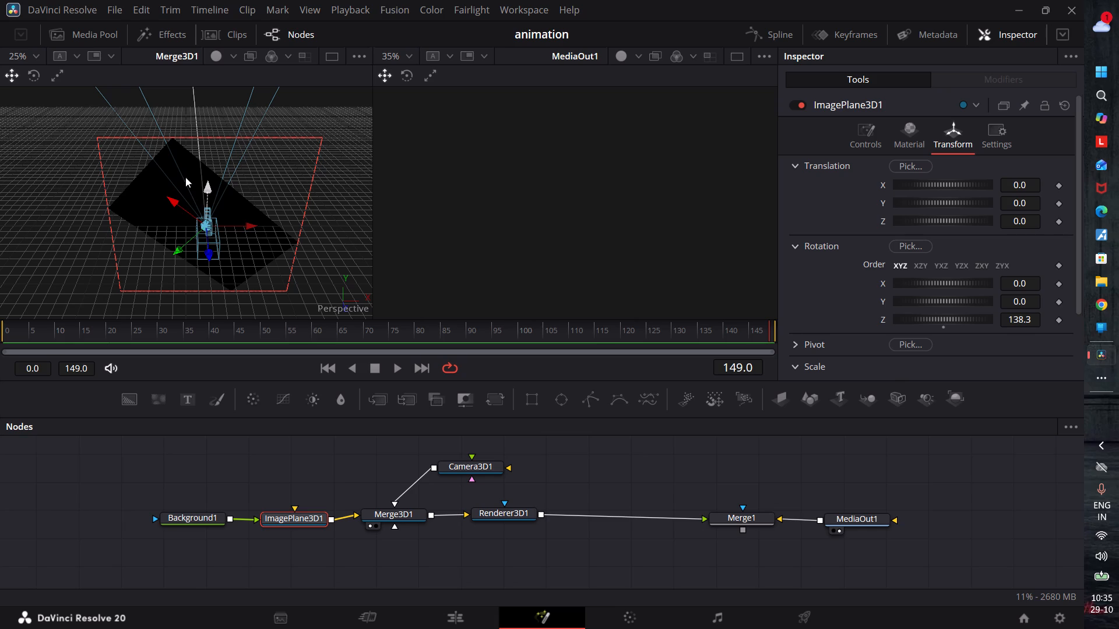
scroll(178, 258, "down", 4, "ctrl")
scroll(178, 258, "up", 4, "ctrl")
Examine how the rotated image plane sits relative to the camera in the Merge3D1 scene, from near and far.
middle_click_drag(179, 258, 152, 295)
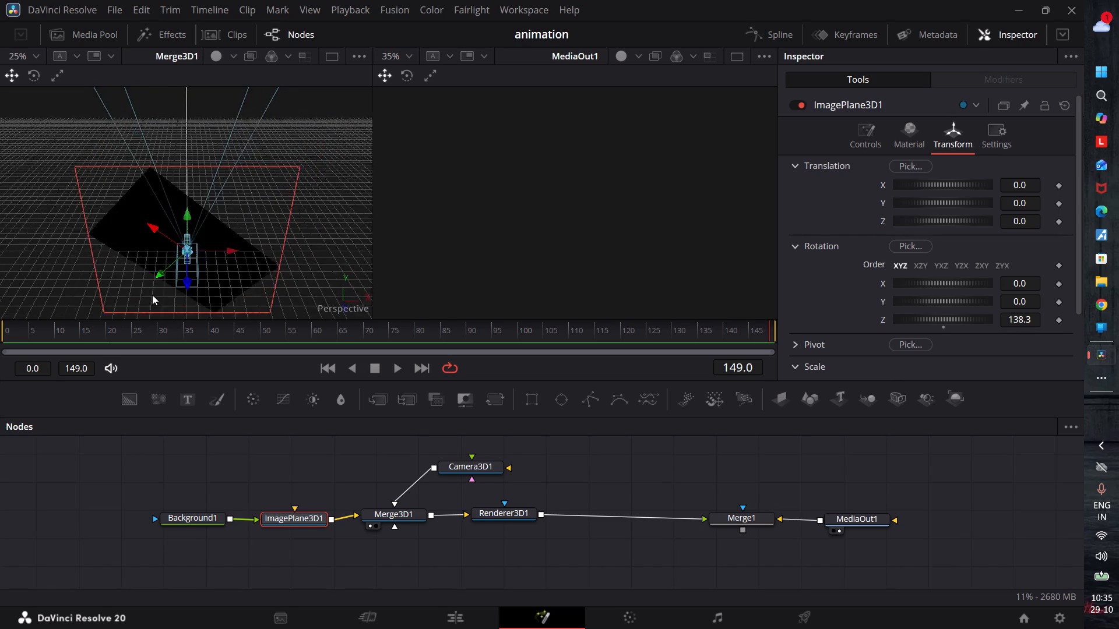
middle_click_drag(152, 295, 178, 241)
middle_click_drag(177, 241, 163, 248)
middle_click_drag(169, 249, 20, 207)
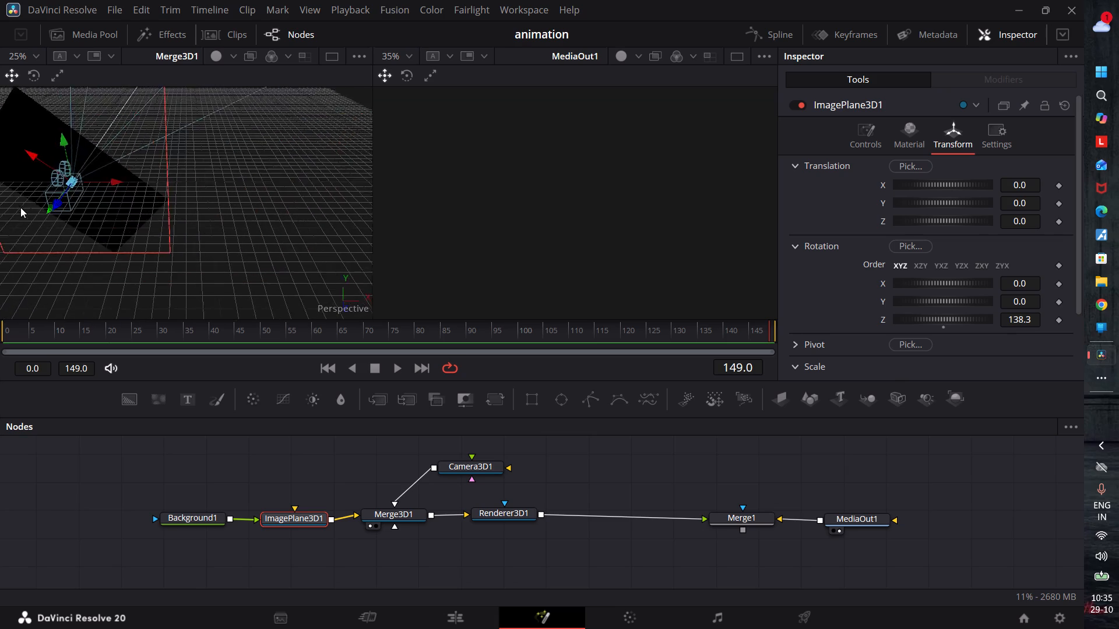
middle_click_drag(20, 207, 164, 236)
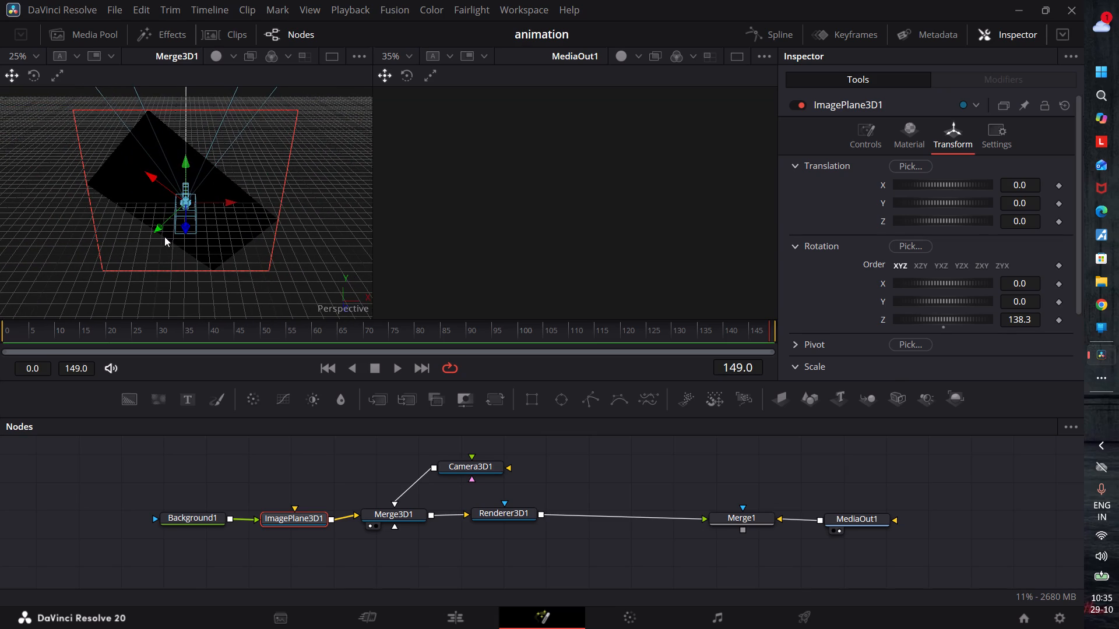
middle_click_drag(135, 232, 205, 213)
left_click_drag(135, 232, 205, 213)
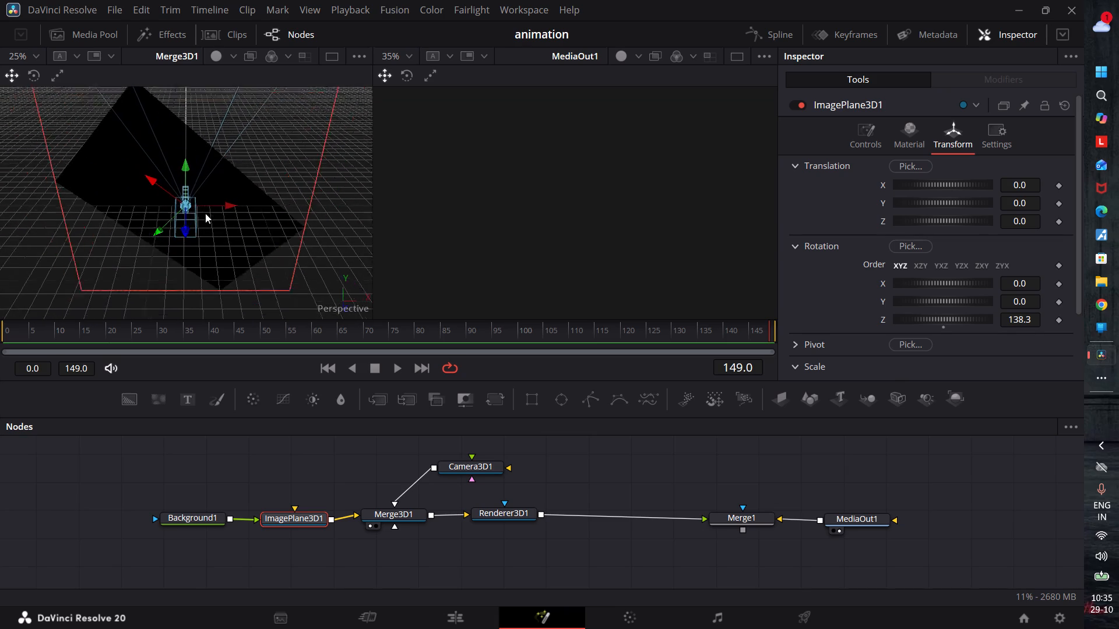
middle_click_drag(205, 213, 159, 247)
left_click_drag(205, 213, 177, 260)
middle_click_drag(141, 260, 257, 253)
scroll(177, 260, "up", 1)
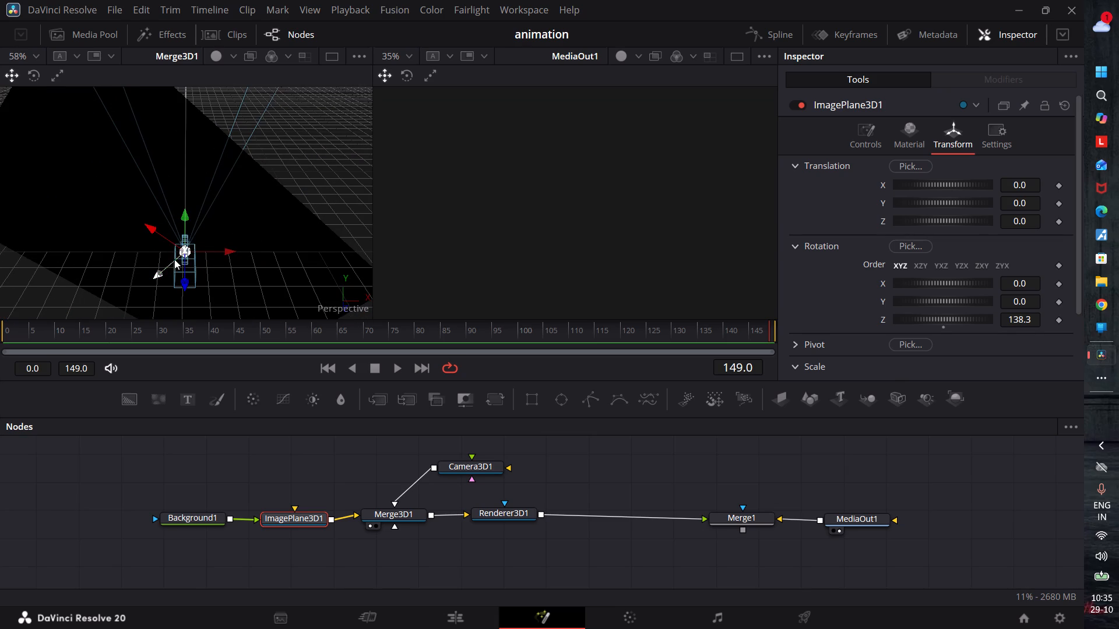
scroll(254, 236, "down", 1)
middle_click_drag(254, 236, 272, 202)
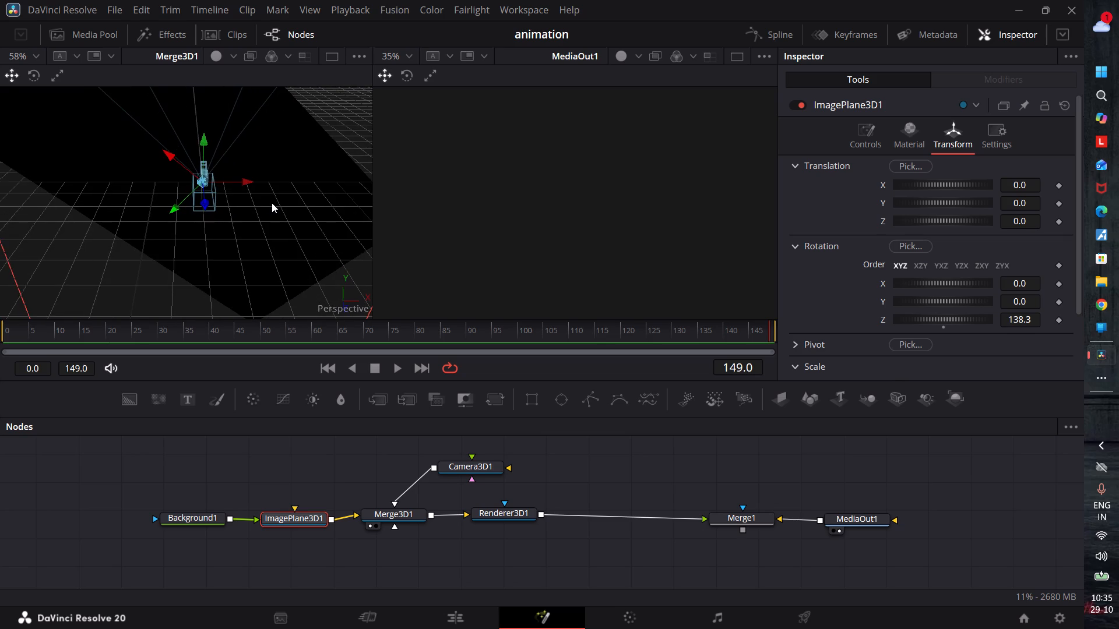
scroll(265, 200, "up", 1)
middle_click_drag(265, 200, 302, 186)
left_click_drag(264, 200, 220, 242)
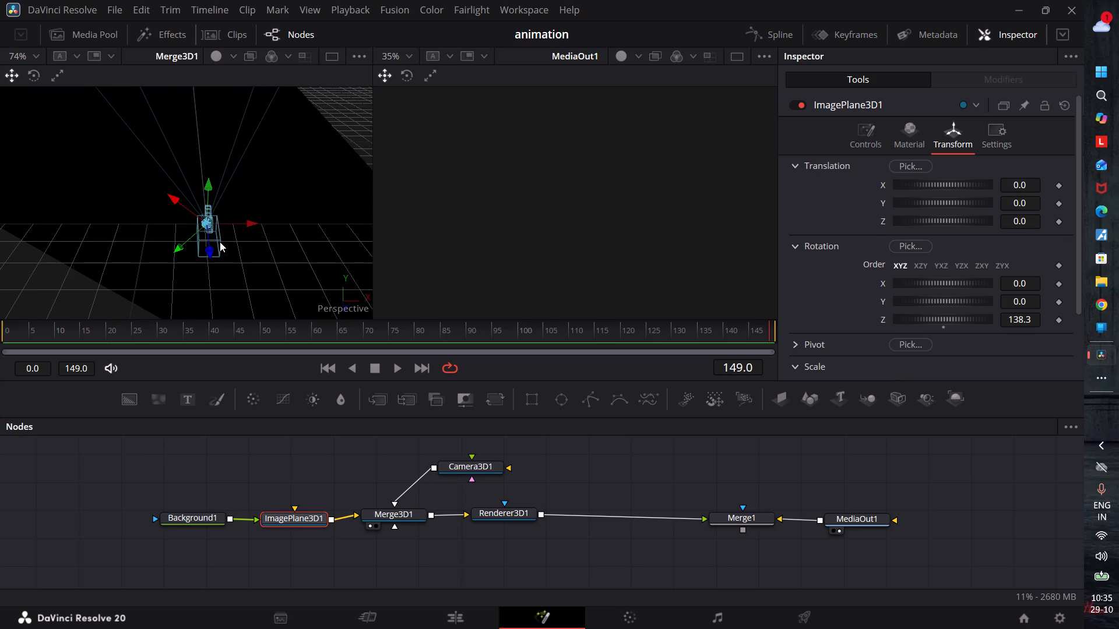
scroll(220, 243, "up", 2, "ctrl")
scroll(220, 243, "down", 8, "ctrl")
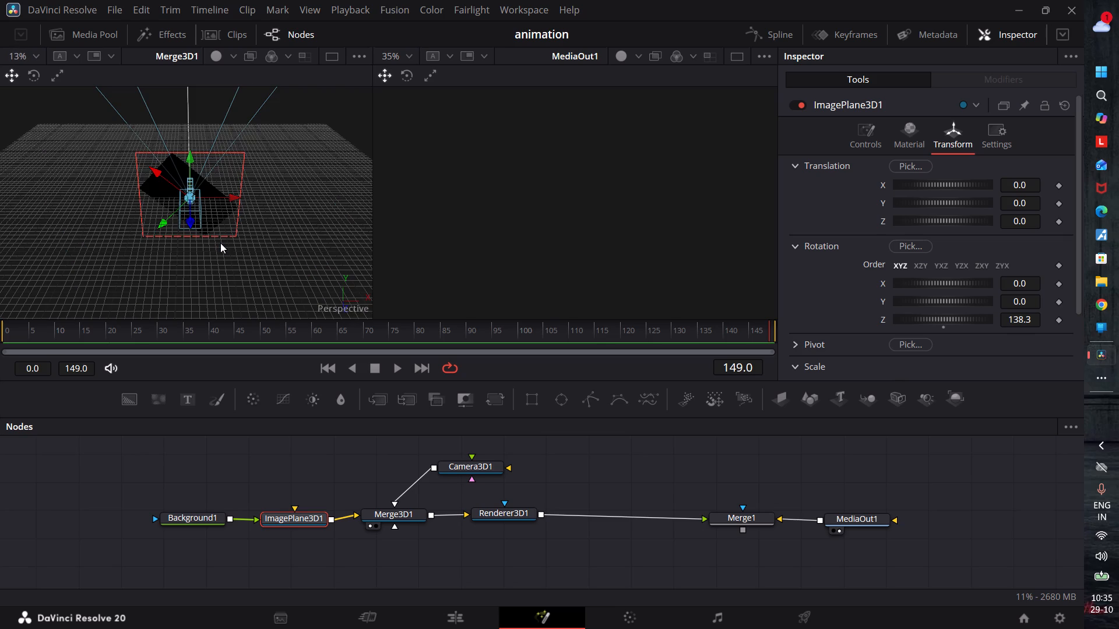
Rotate ImagePlane3D1 about Z to -2.6 so the plane sits almost level in the Merge3D1 scene.
scroll(220, 243, "up", 4, "ctrl")
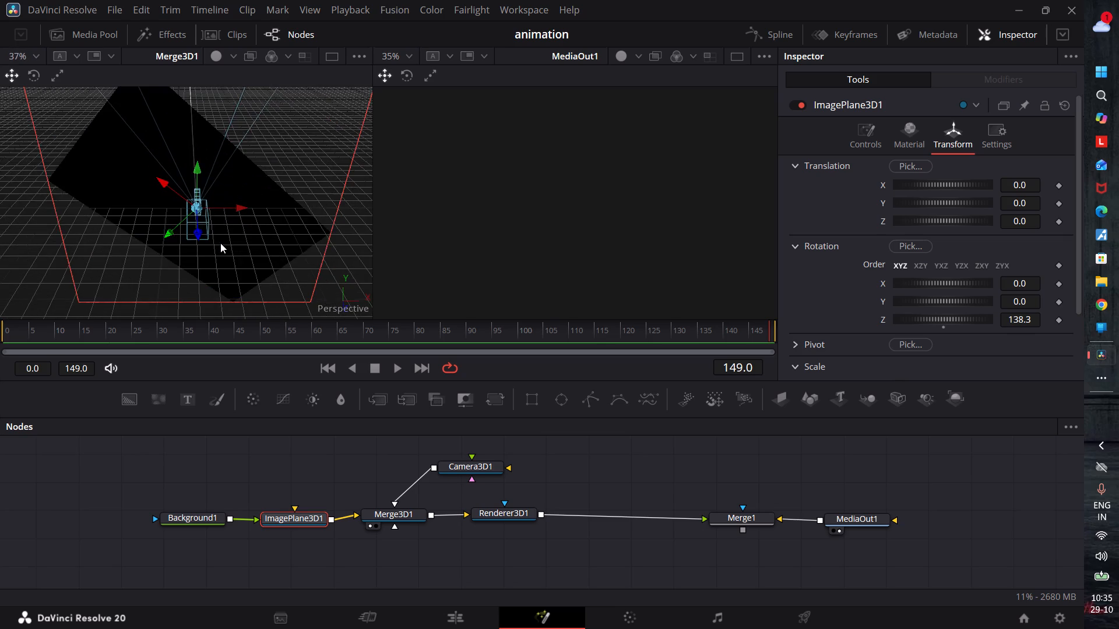
scroll(220, 243, "down", 2, "ctrl")
scroll(220, 243, "up", 1, "ctrl")
scroll(220, 243, "down", 1)
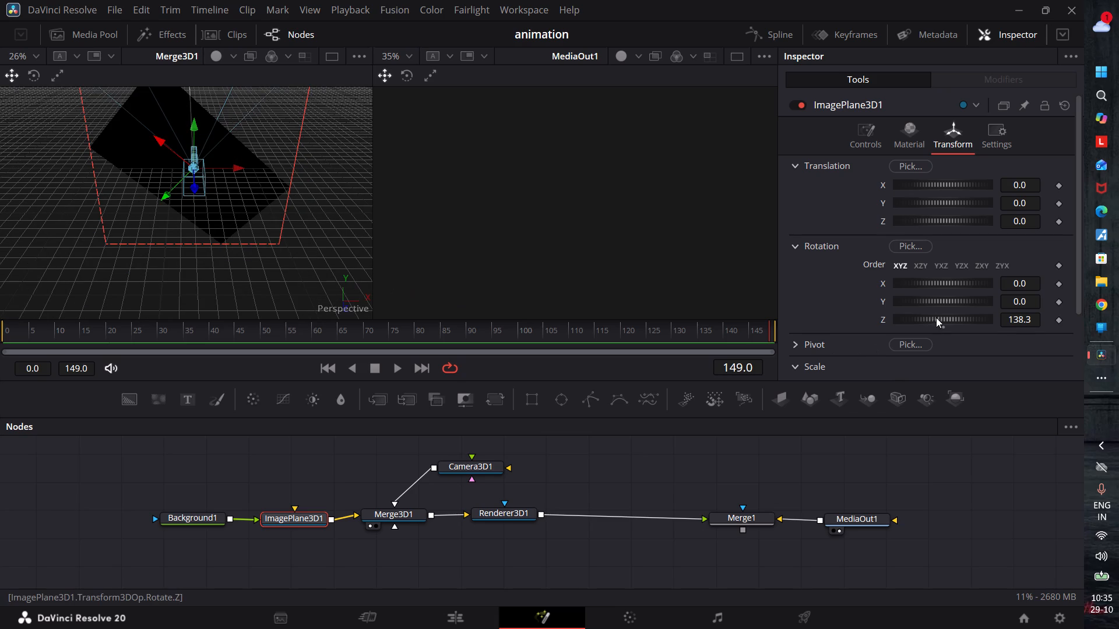
left_click_drag(936, 317, 901, 321)
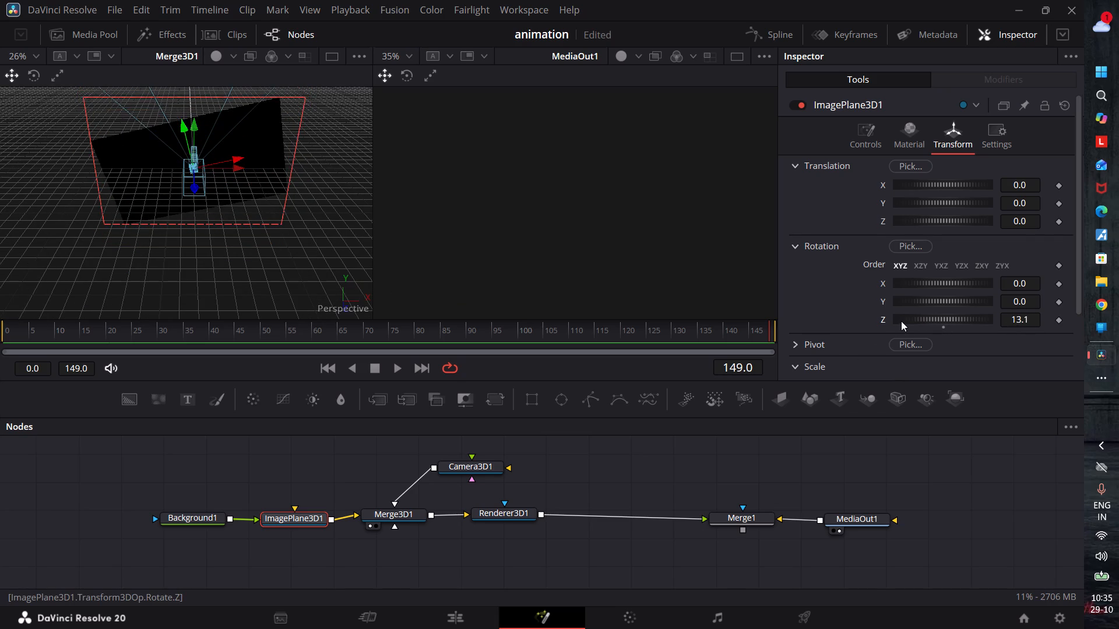
left_click_drag(901, 321, 897, 323)
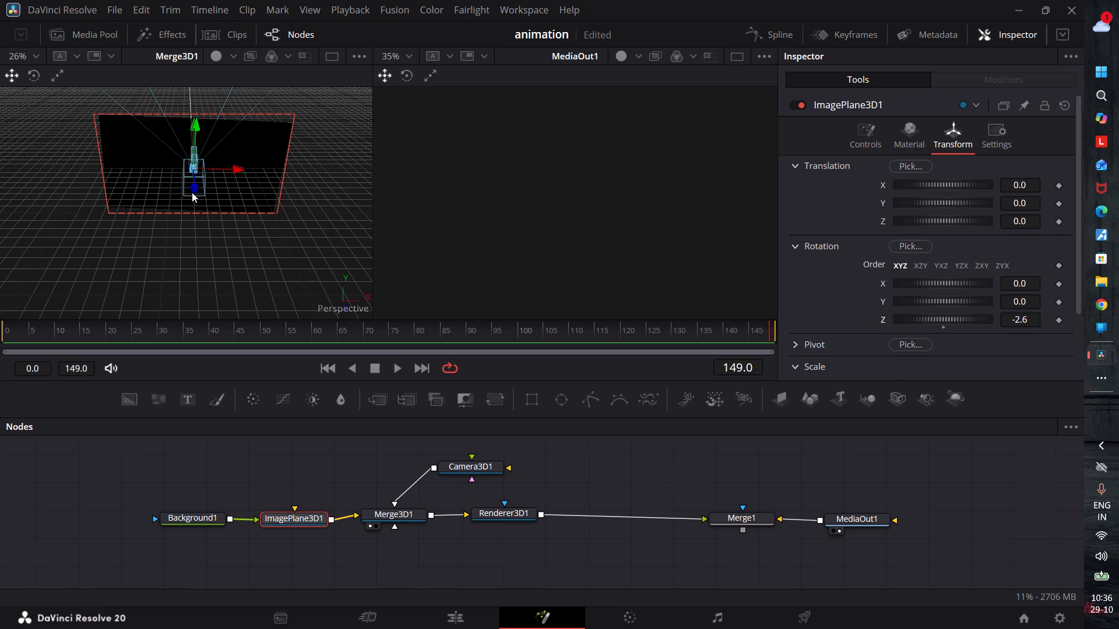
Move ImagePlane3D1 along the Z axis in the perspective view to about -0.41.
left_click_drag(193, 191, 112, 235)
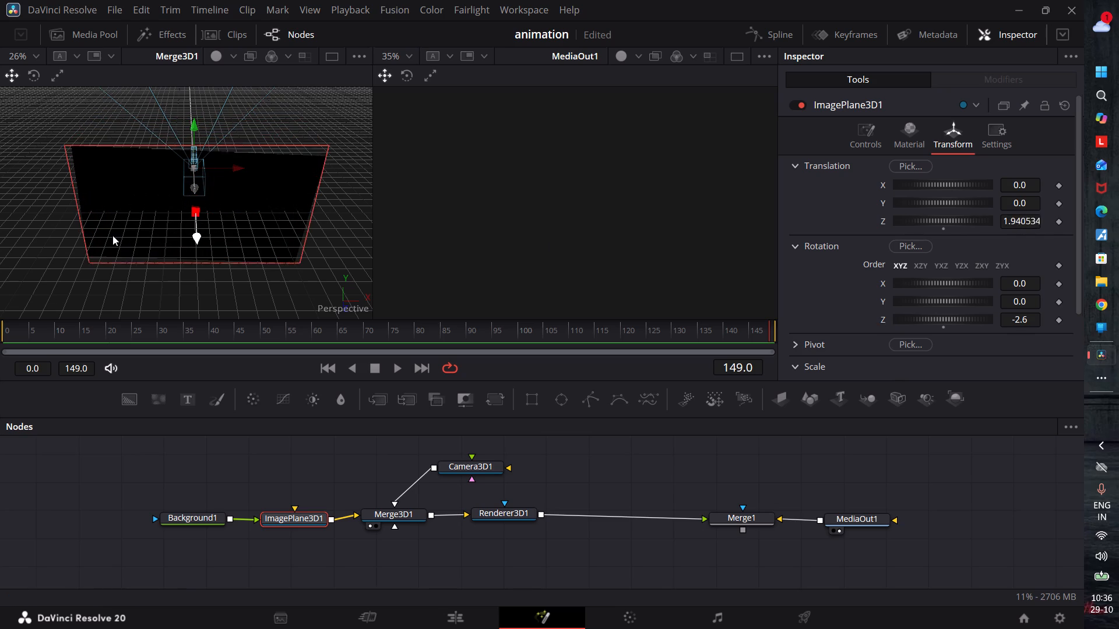
left_click_drag(112, 235, 144, 186)
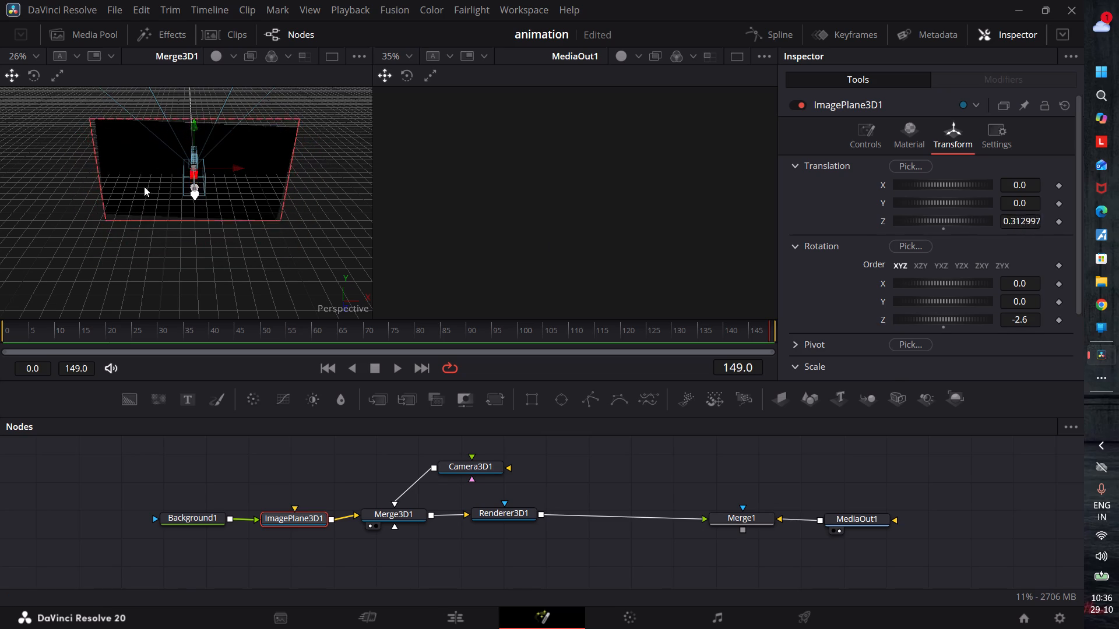
left_click_drag(144, 186, 147, 183)
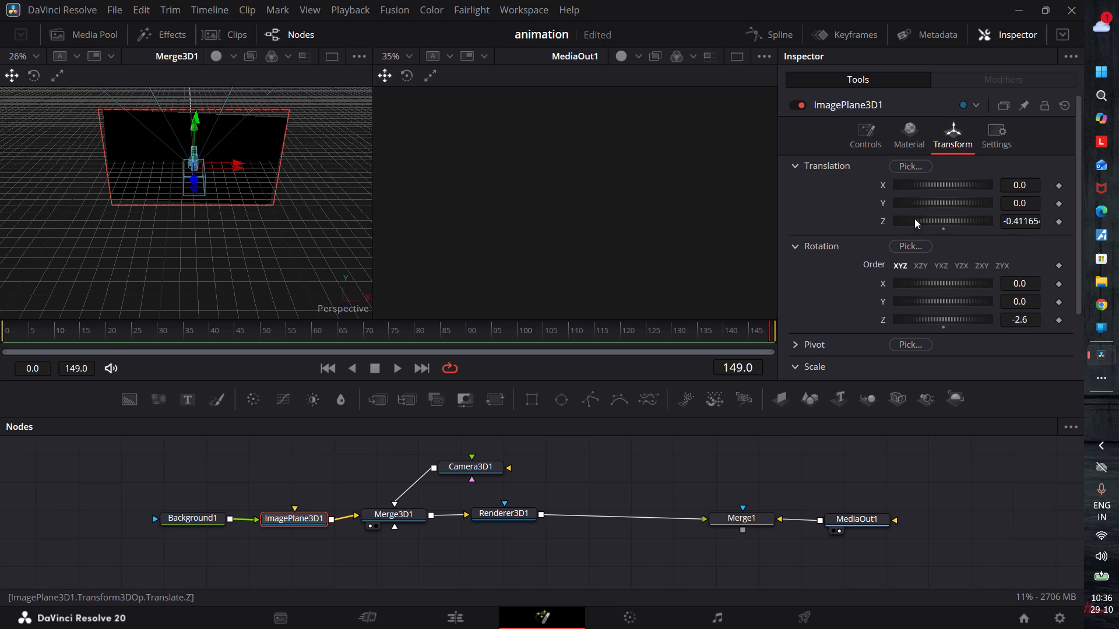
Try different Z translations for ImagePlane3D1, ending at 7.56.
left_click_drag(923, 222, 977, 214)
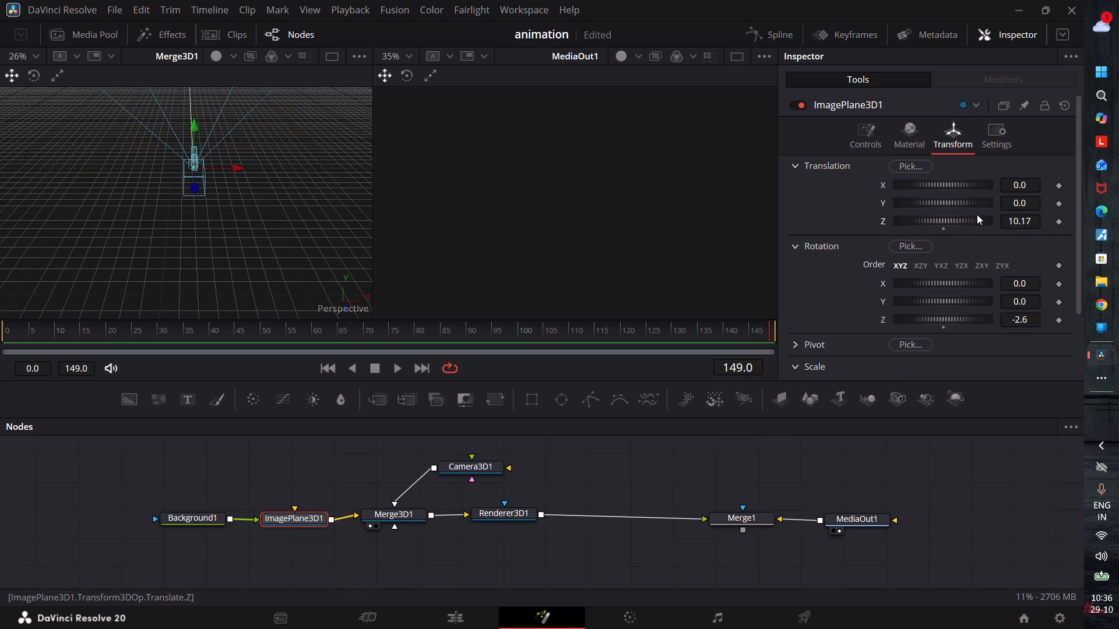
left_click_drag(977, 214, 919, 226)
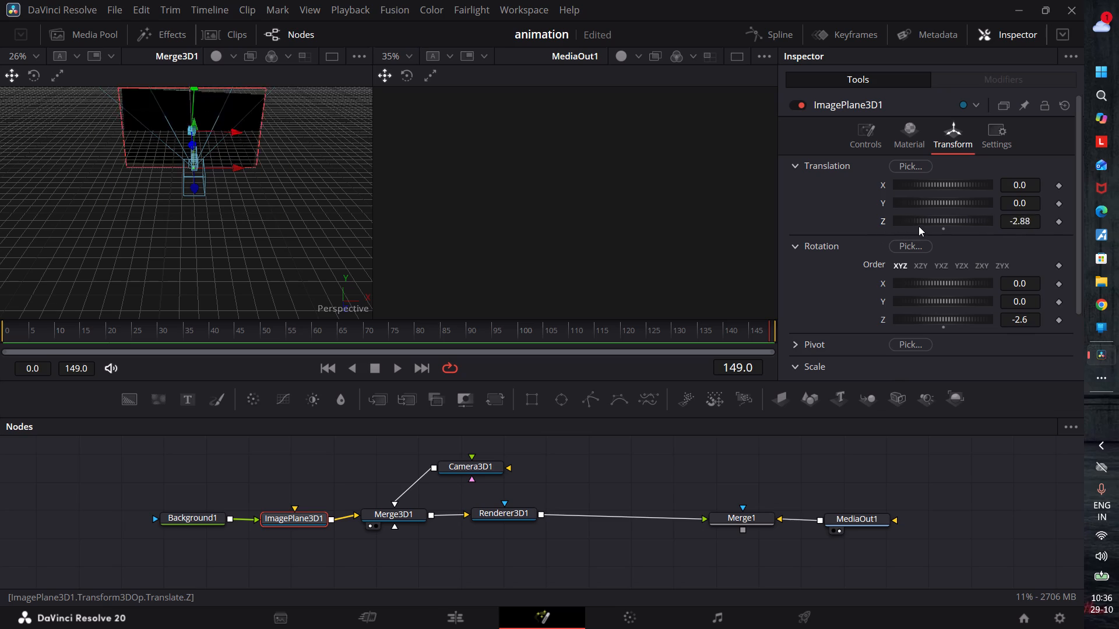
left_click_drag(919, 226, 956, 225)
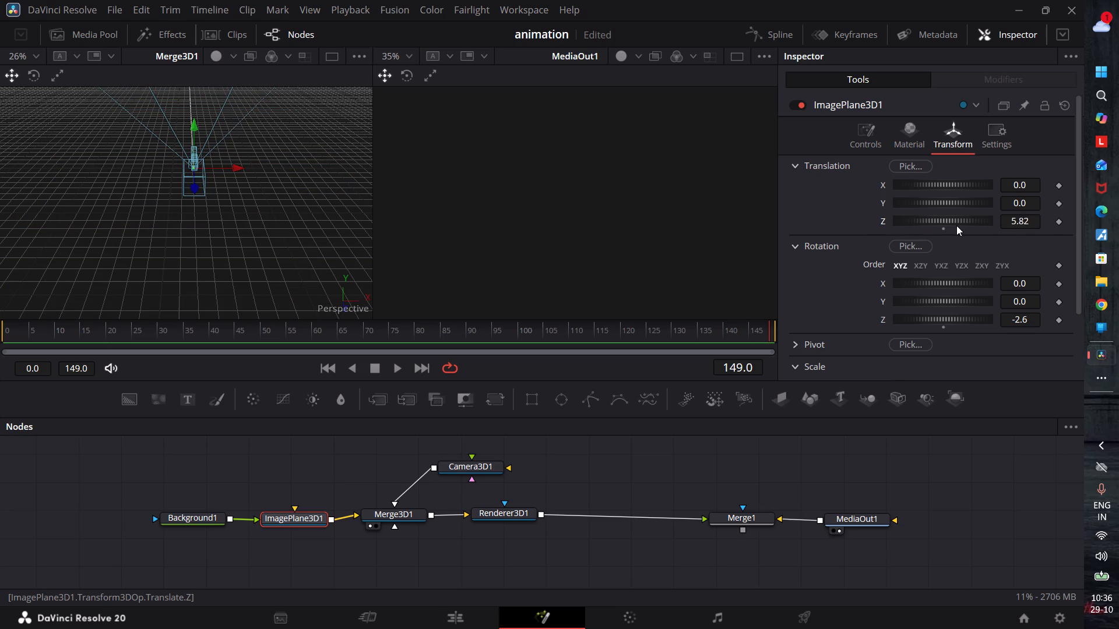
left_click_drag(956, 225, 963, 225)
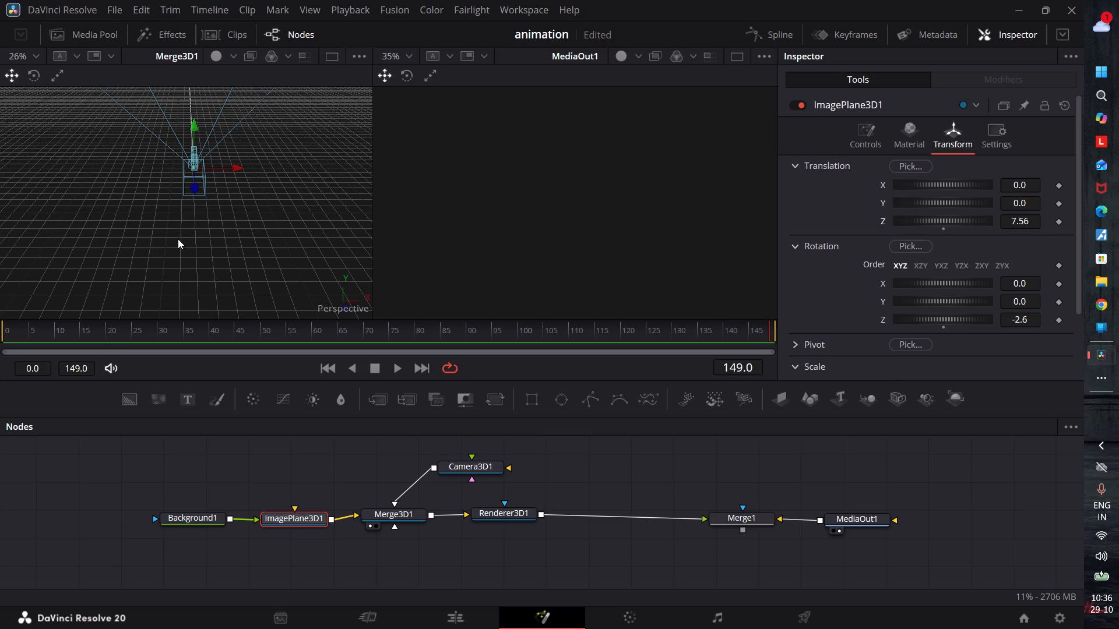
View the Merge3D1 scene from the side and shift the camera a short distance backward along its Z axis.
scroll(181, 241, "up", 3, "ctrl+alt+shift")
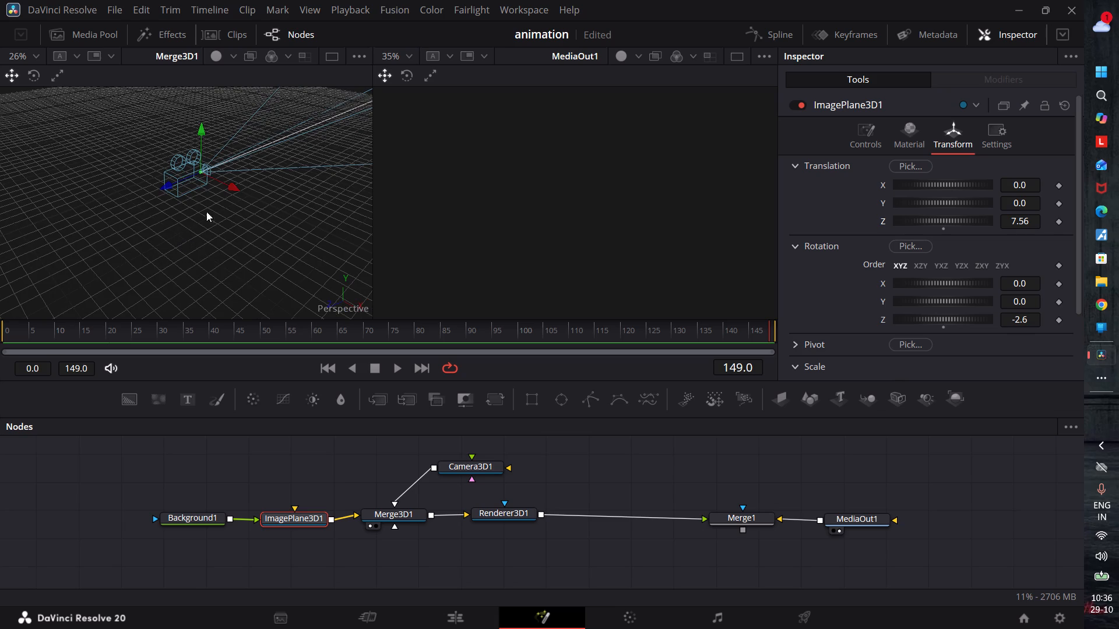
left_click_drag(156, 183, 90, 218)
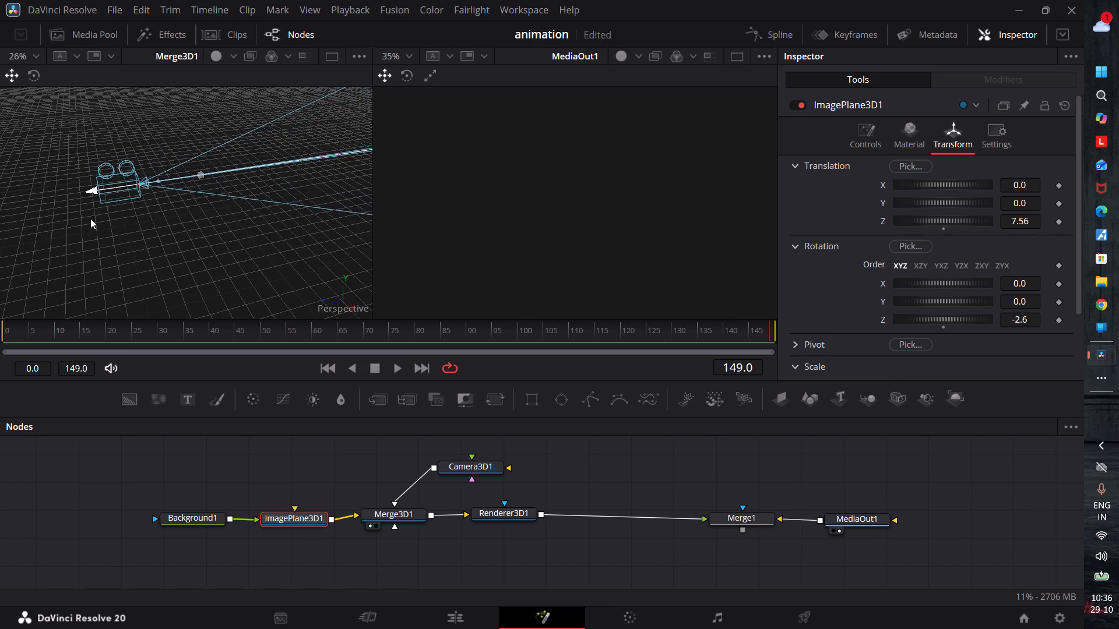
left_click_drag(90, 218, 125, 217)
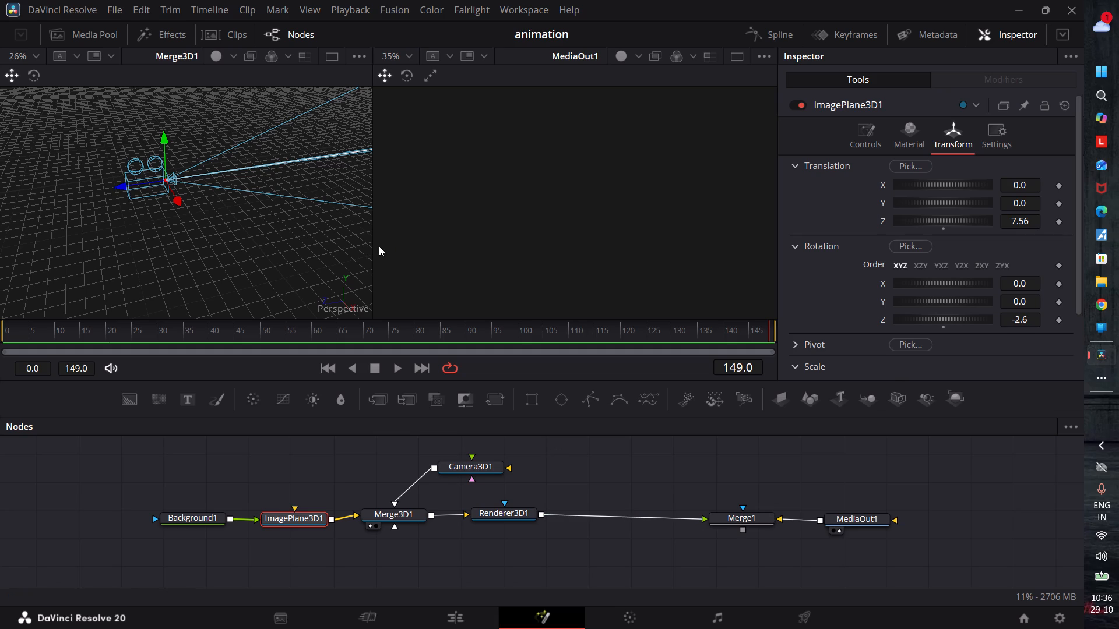
Examine the Merge3D1 scene from near and far to find where the image plane sits relative to the camera.
scroll(156, 206, "down", 3)
scroll(156, 206, "up", 3)
scroll(156, 206, "up", 5, "ctrl")
scroll(156, 206, "down", 4, "ctrl")
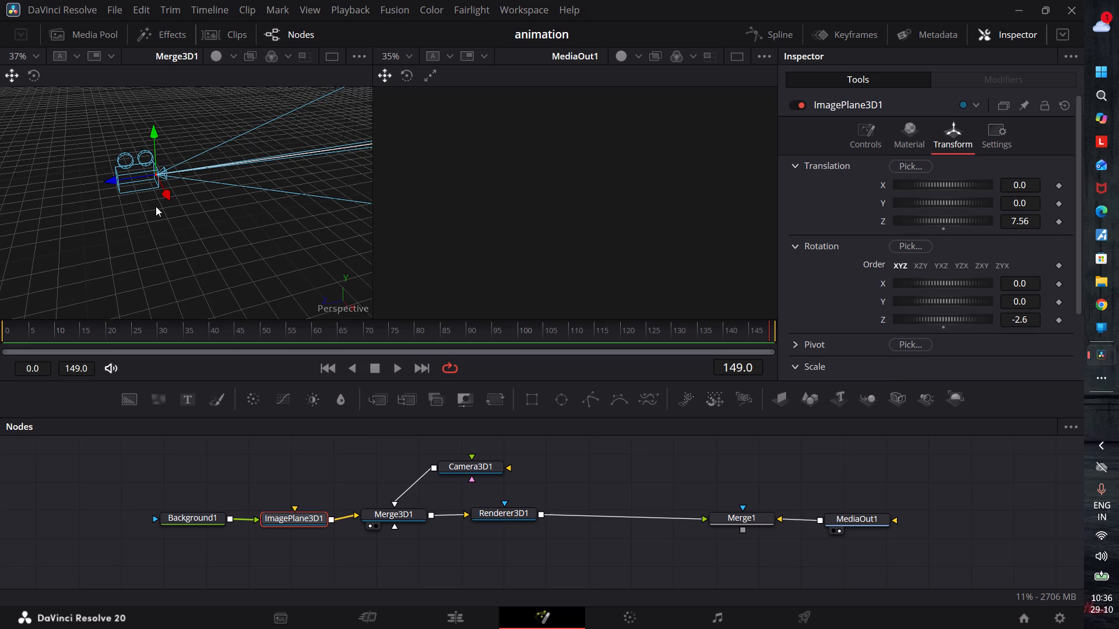
scroll(156, 206, "down", 5, "ctrl")
scroll(156, 206, "up", 2, "ctrl")
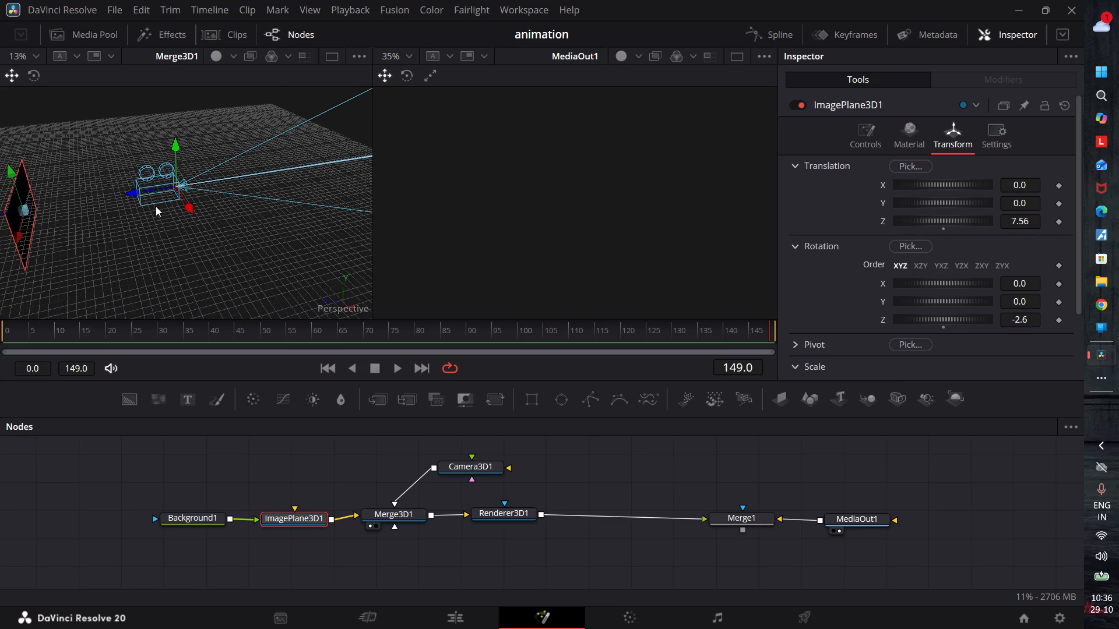
scroll(156, 206, "down", 2, "ctrl")
scroll(156, 206, "up", 3, "ctrl")
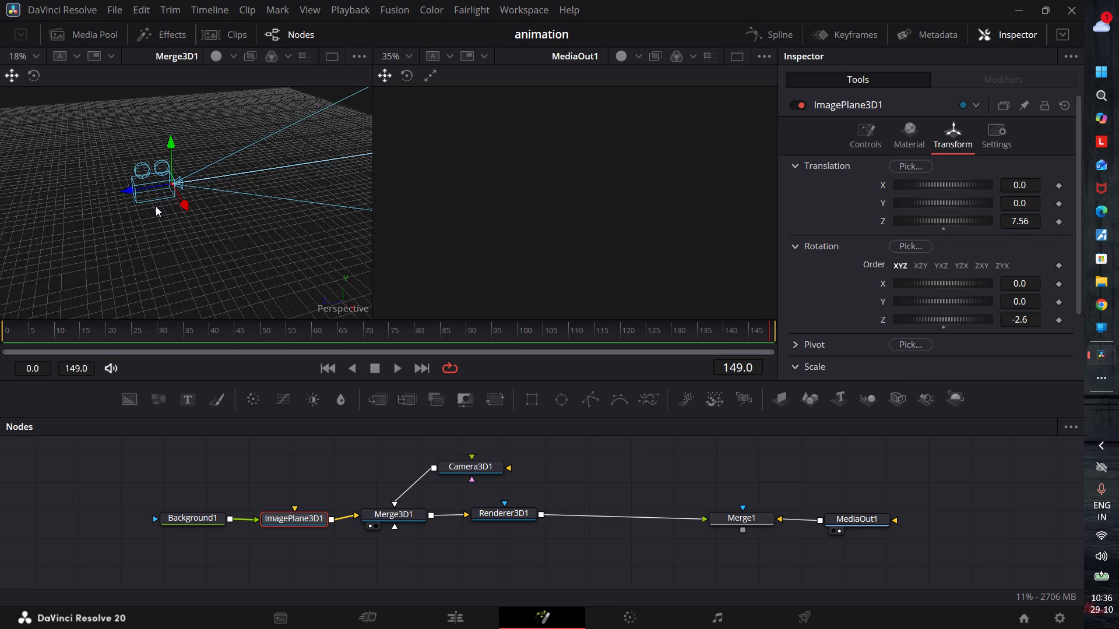
scroll(156, 206, "up", 1, "ctrl")
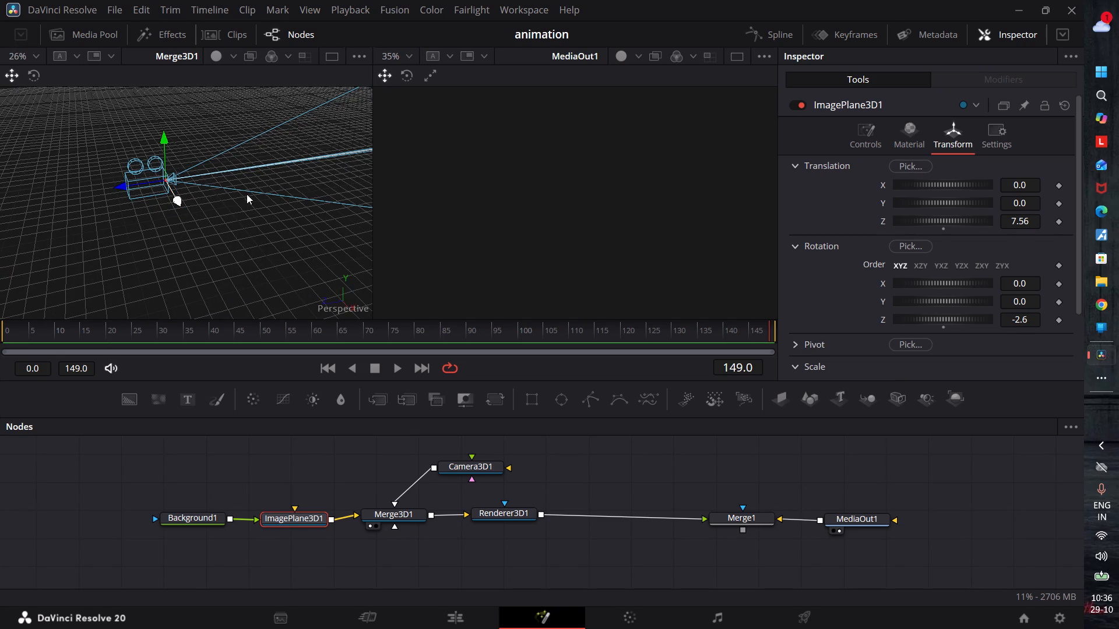
left_click_drag(247, 195, 205, 220)
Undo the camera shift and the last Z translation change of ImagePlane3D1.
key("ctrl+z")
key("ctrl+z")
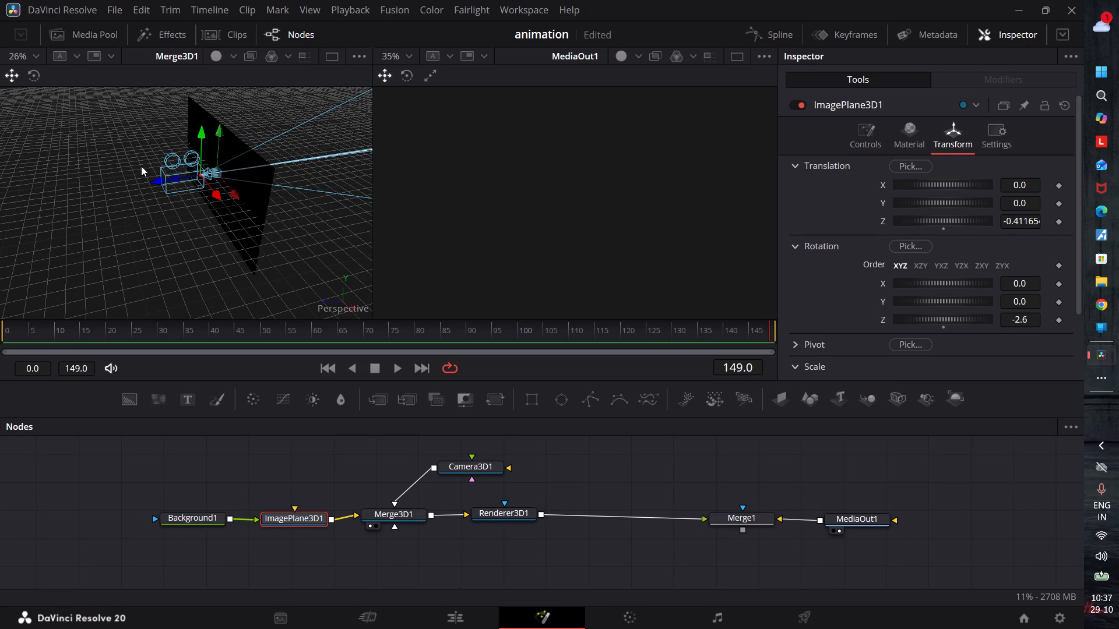
Move the camera far back along its Z axis, well away from the image plane.
left_click_drag(158, 179, 16, 239)
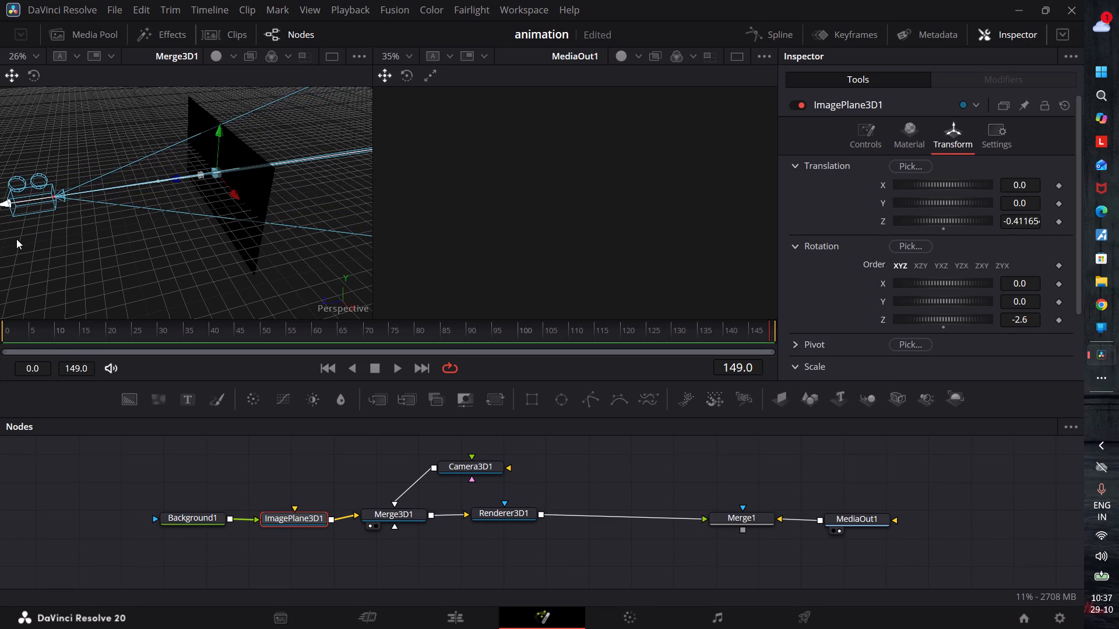
left_click_drag(16, 239, 16, 241)
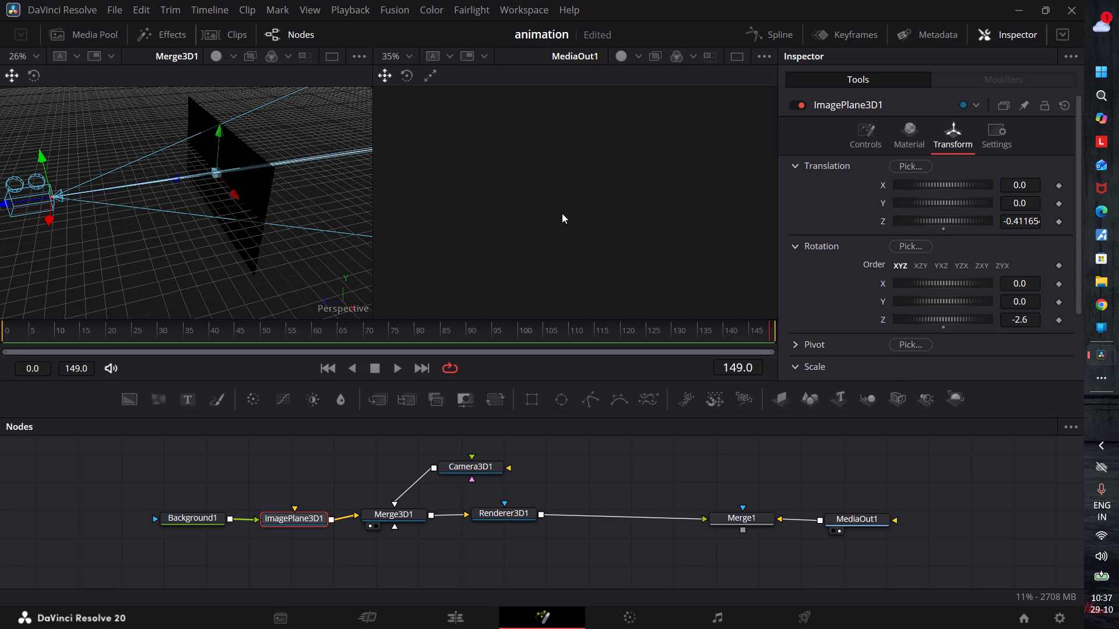
Load ImagePlane3D1 into the second viewer to examine the plane on its own, and clear that viewer again.
scroll(579, 240, "down", 3)
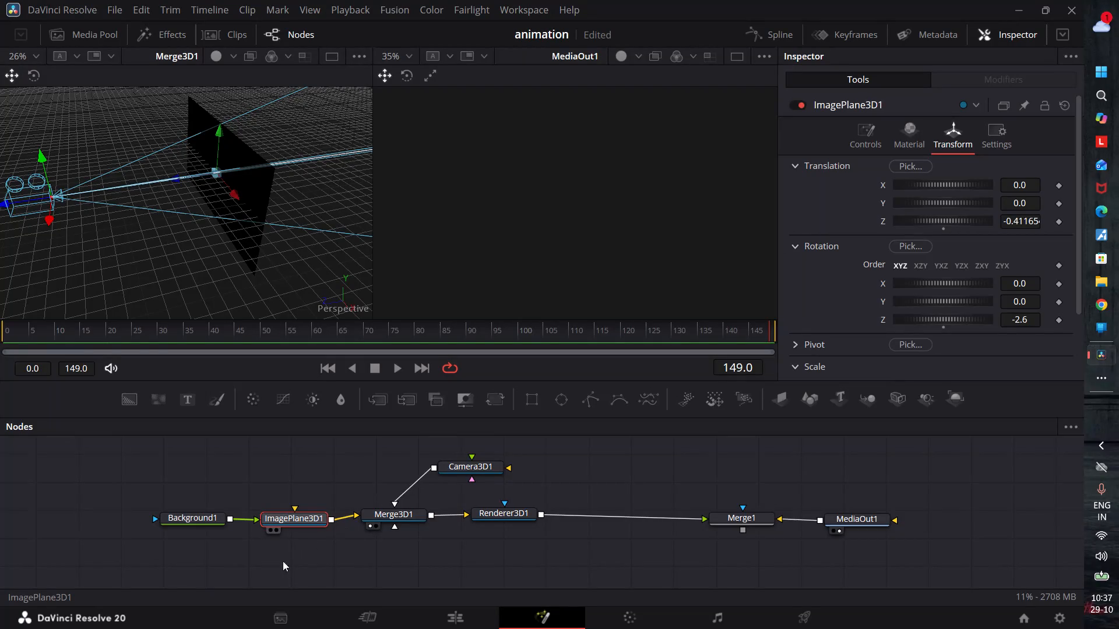
left_click(299, 514)
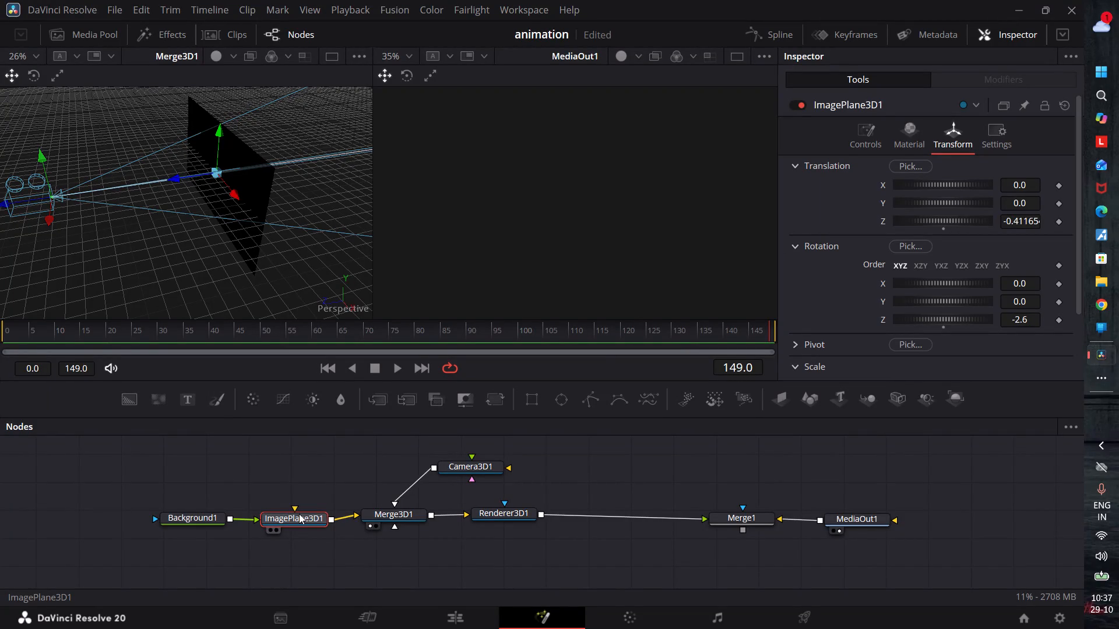
left_click(275, 531)
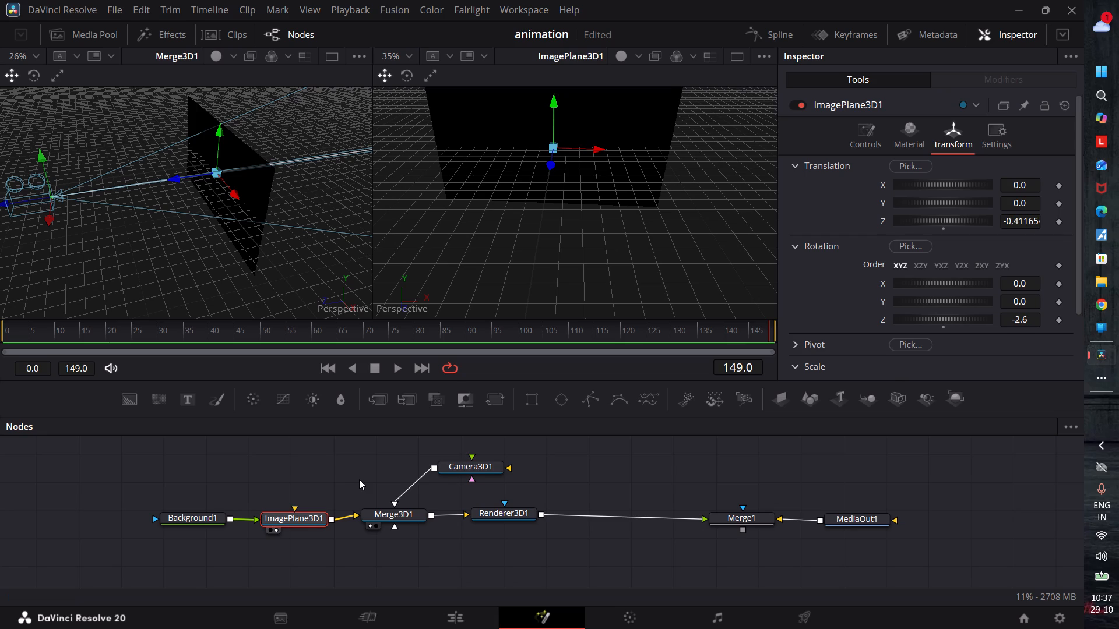
scroll(515, 257, "up", 2)
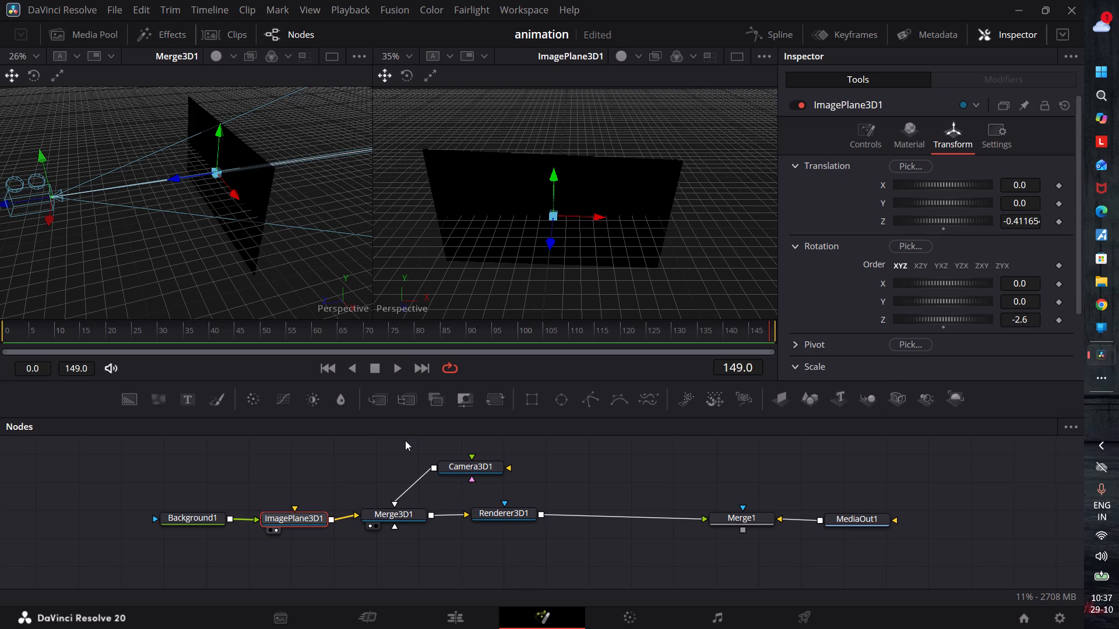
left_click(275, 527)
left_click(281, 515)
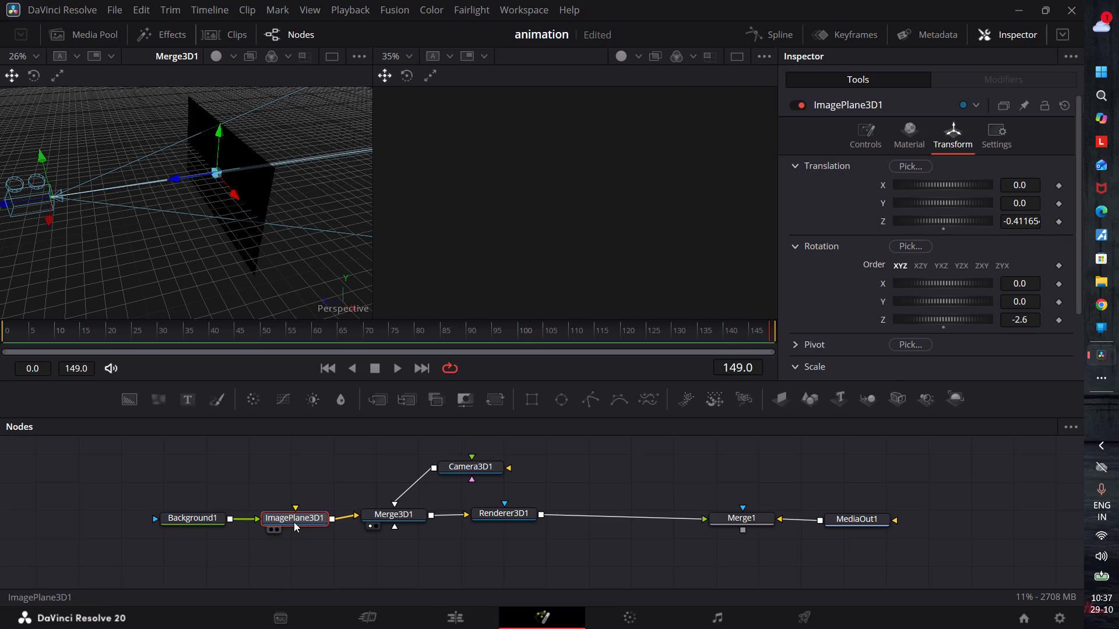
Set ImagePlane3D1's uniform scale to 5.0 in its transform settings.
left_click(298, 517)
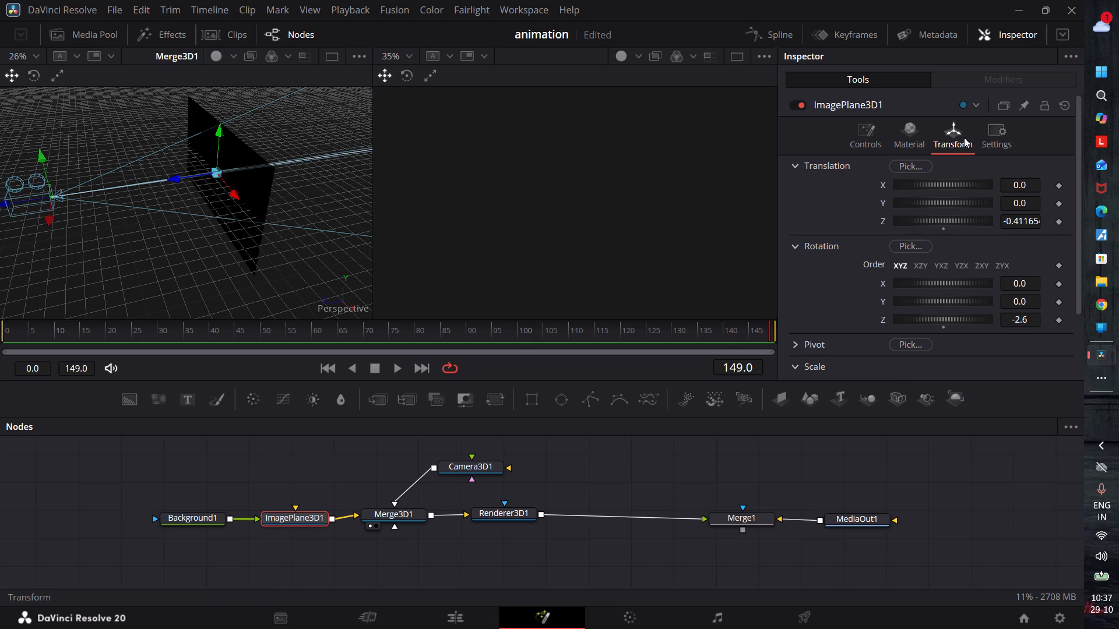
left_click(951, 136)
left_click(986, 79)
left_click(965, 139)
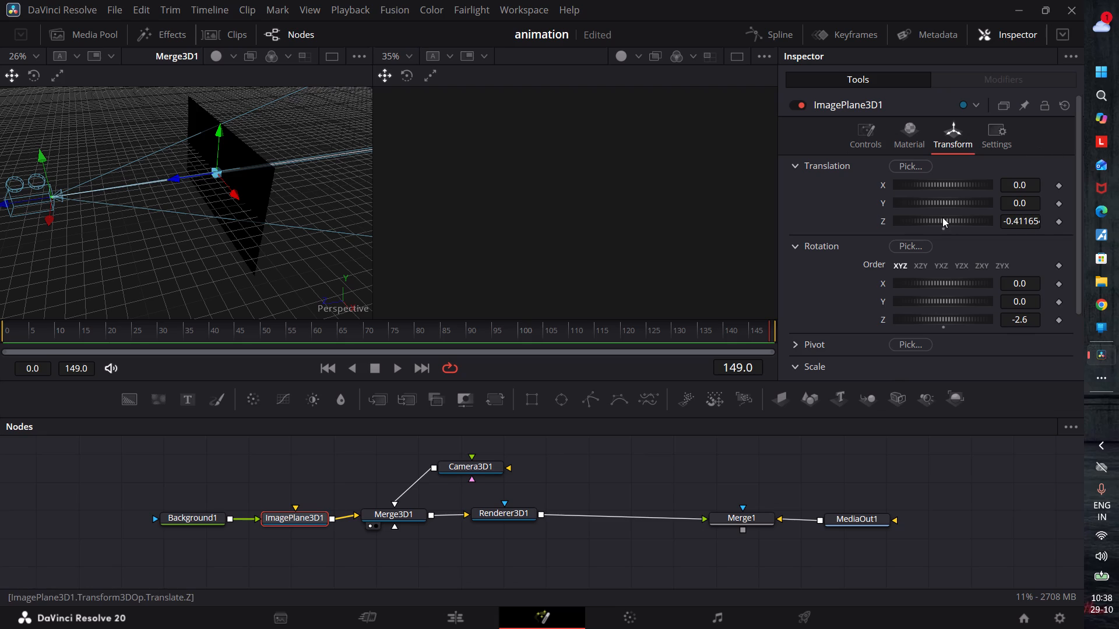
scroll(931, 221, "down", 3)
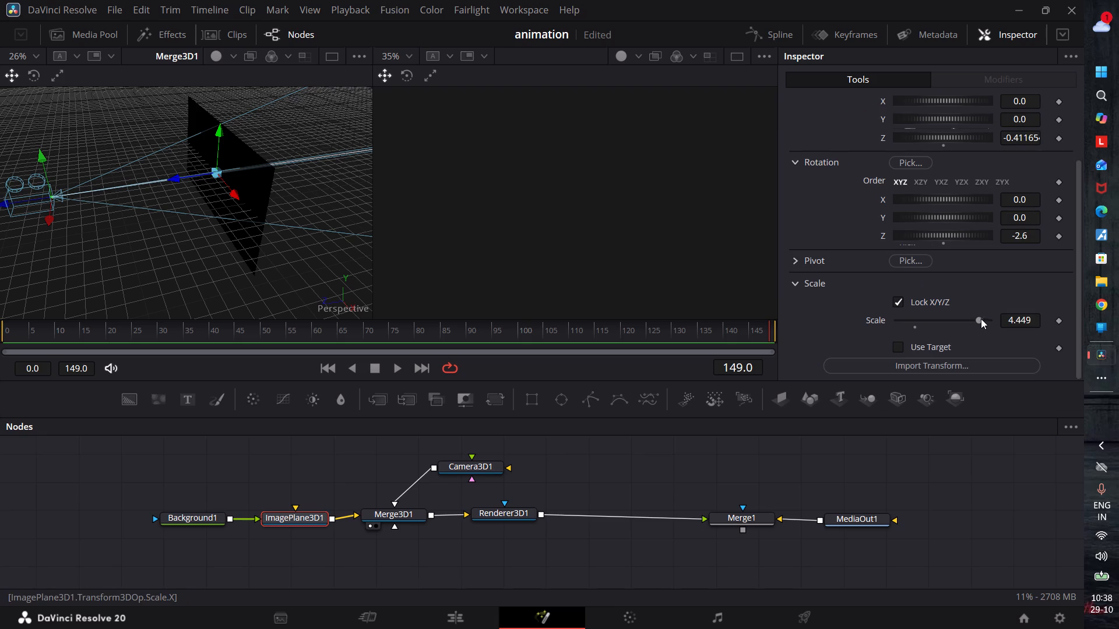
left_click_drag(979, 317, 921, 333)
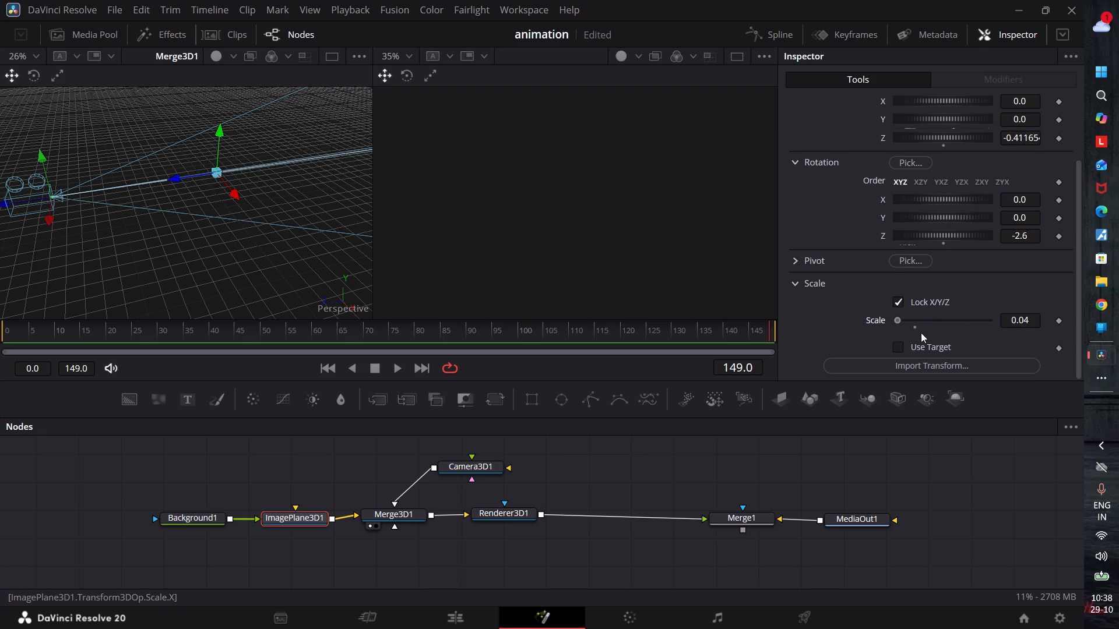
left_click_drag(921, 333, 1030, 317)
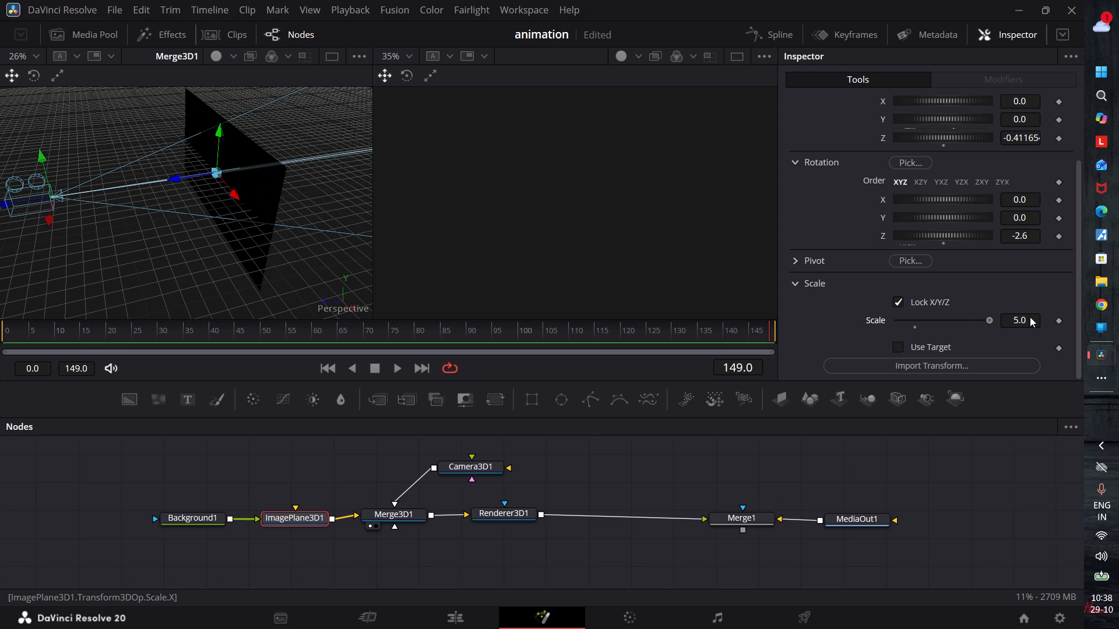
left_click_drag(1030, 317, 1032, 317)
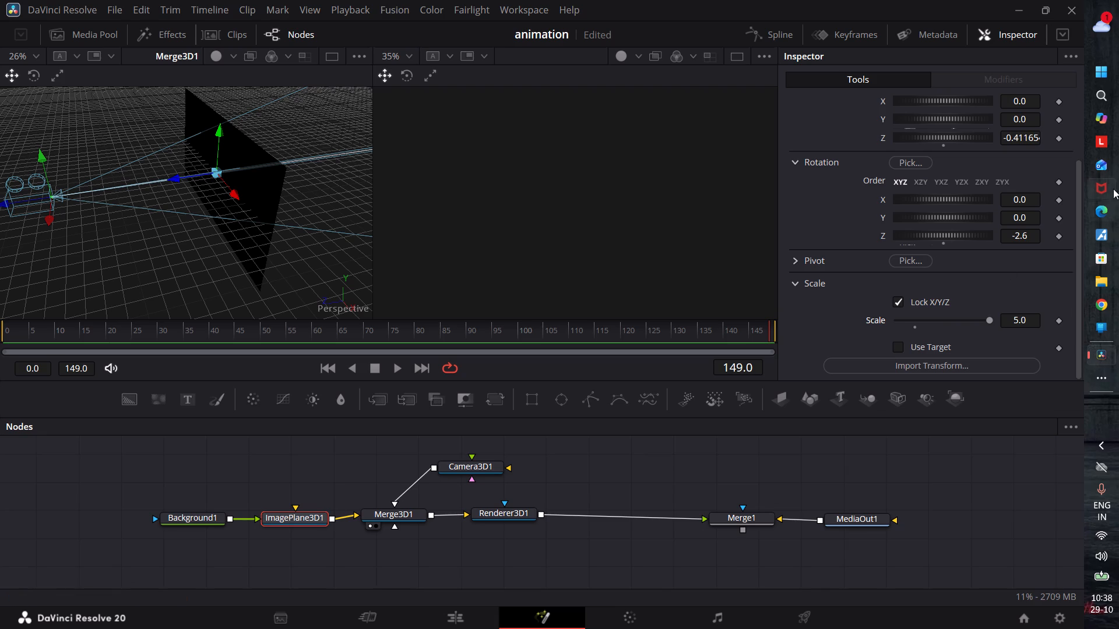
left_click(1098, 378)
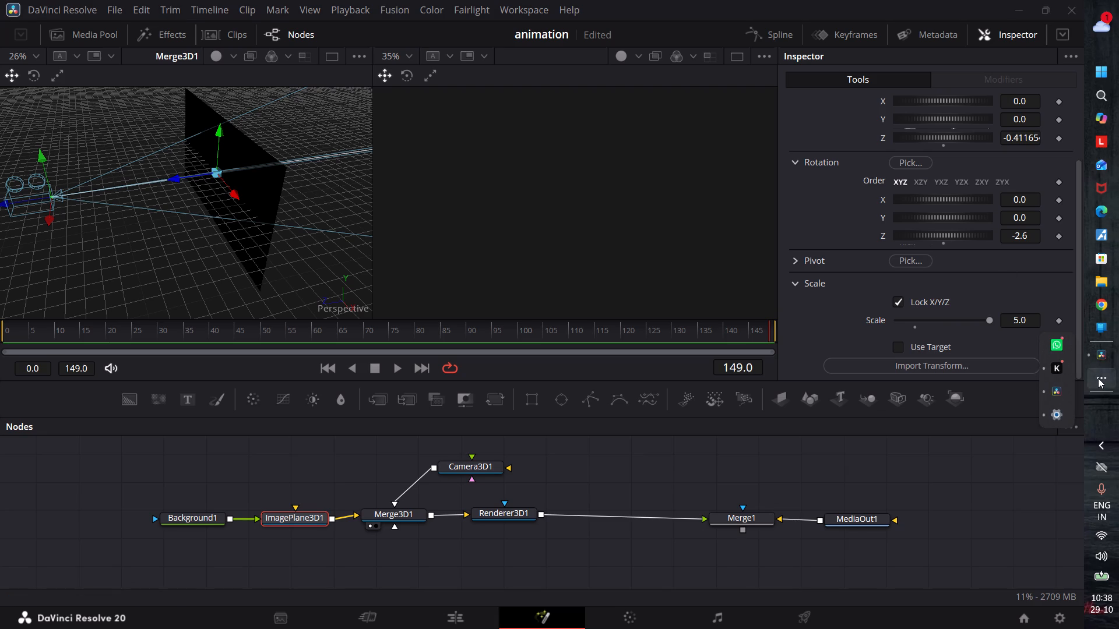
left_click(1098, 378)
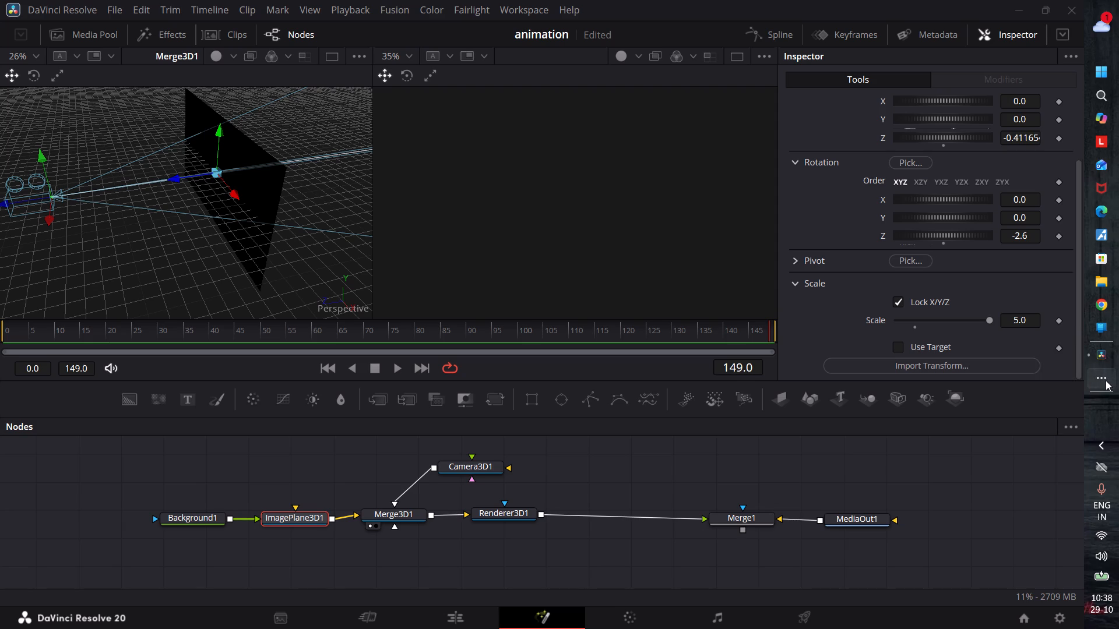
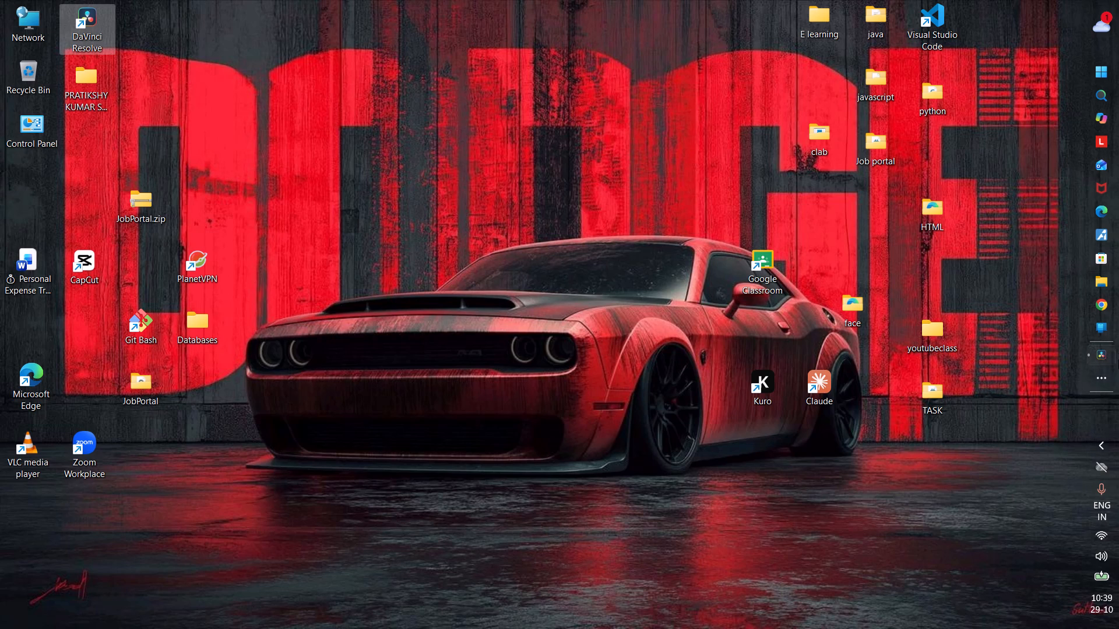
Switch to Windows Settings, search for the taskbar settings with "tas", and set the taskbar position to Bottom.
left_click(1097, 75)
left_click(600, 69)
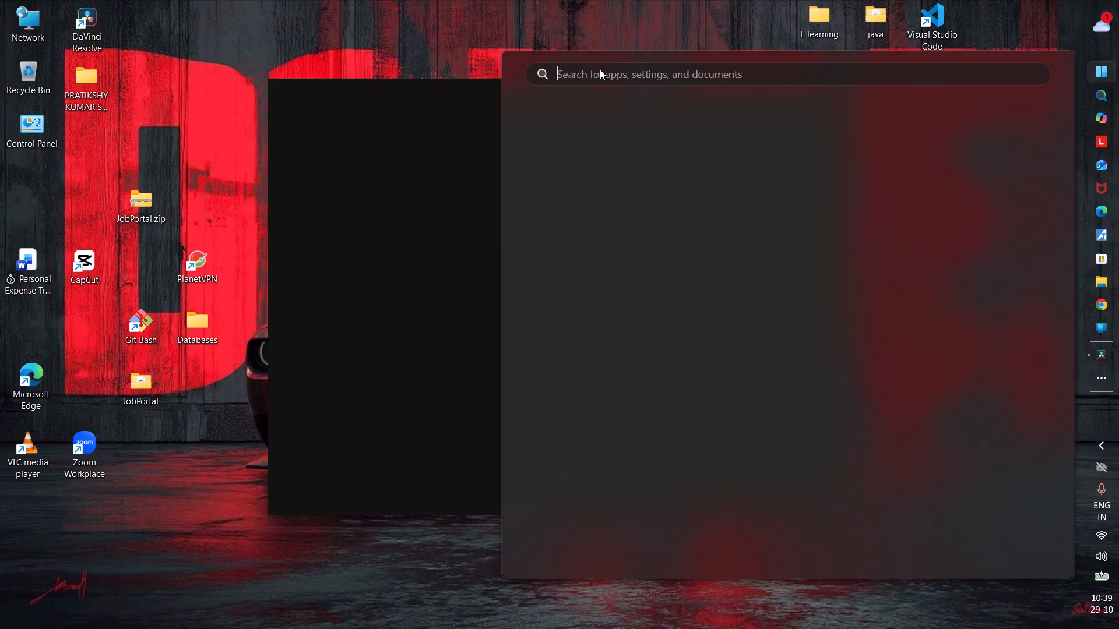
left_click(600, 70)
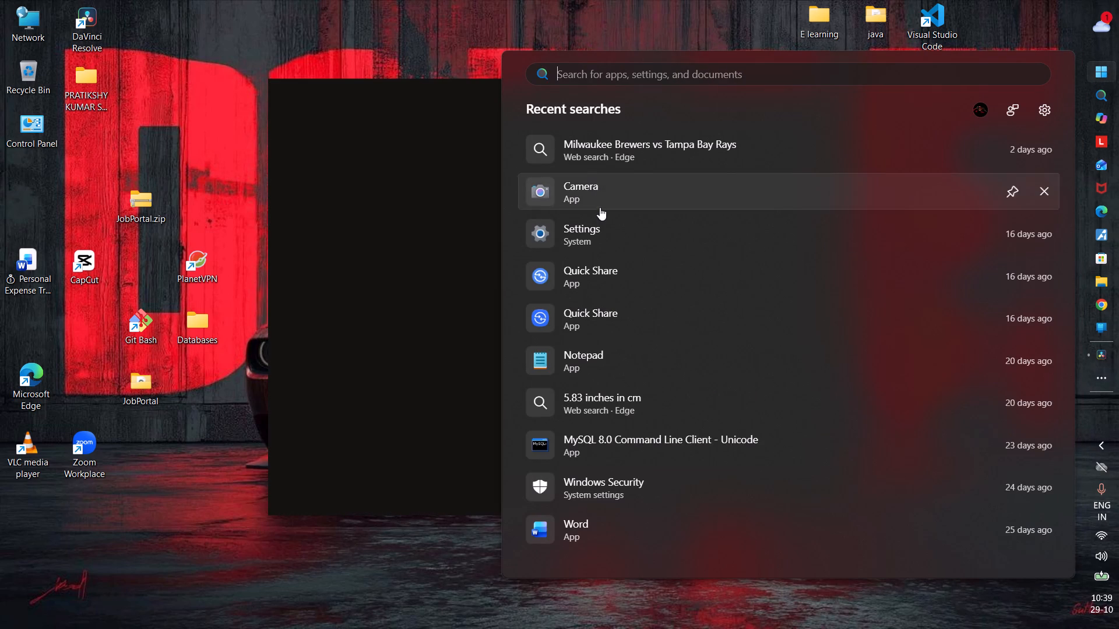
left_click(599, 227)
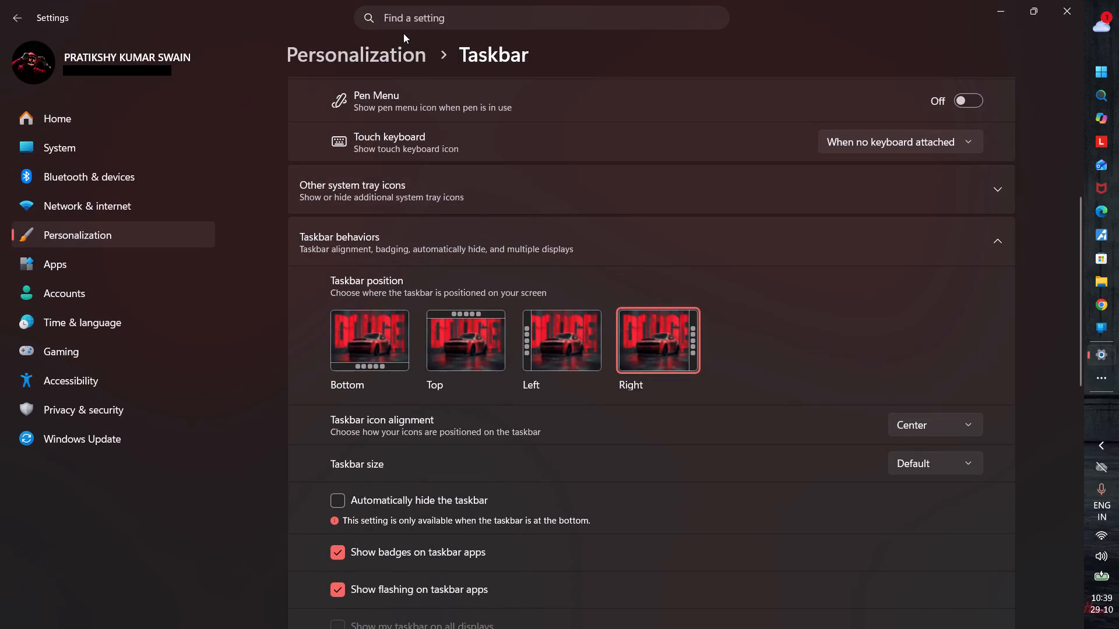
left_click(420, 19)
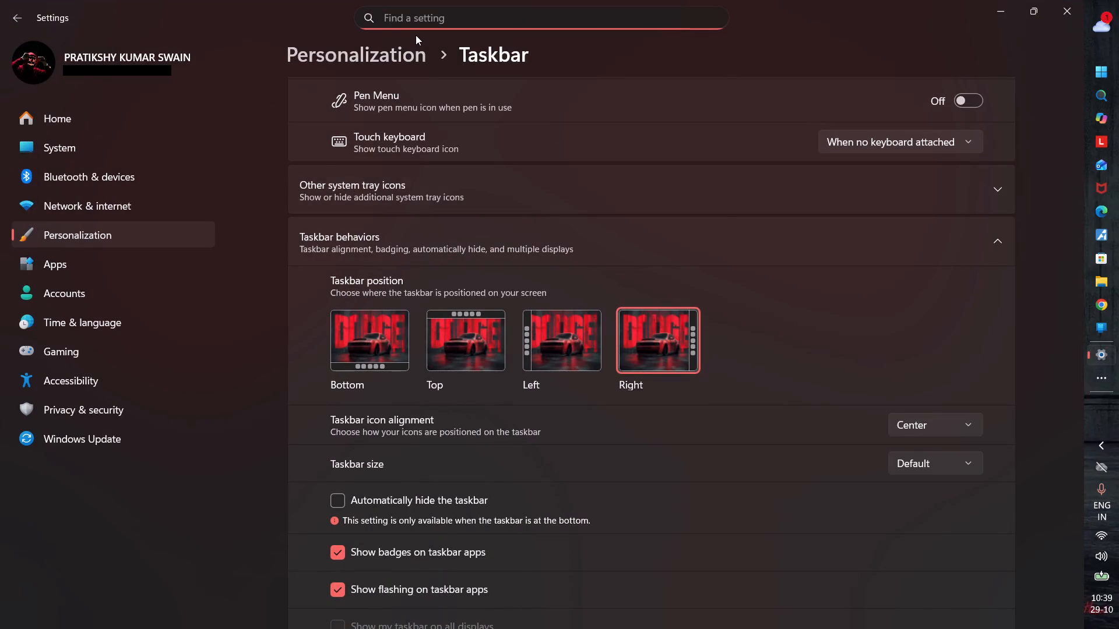
type("tas")
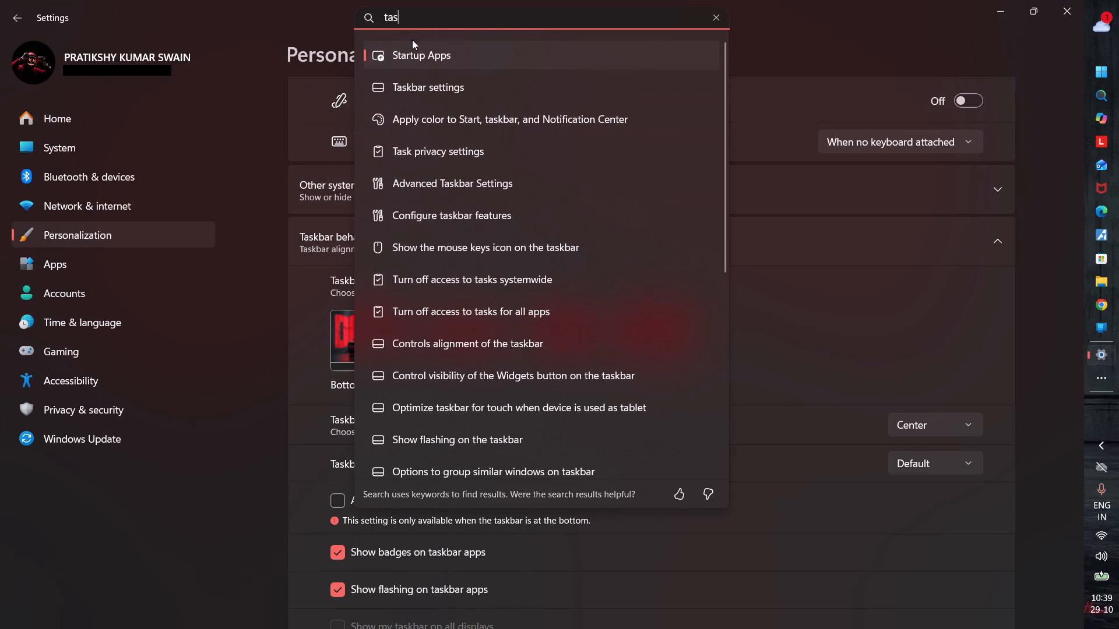
left_click(427, 81)
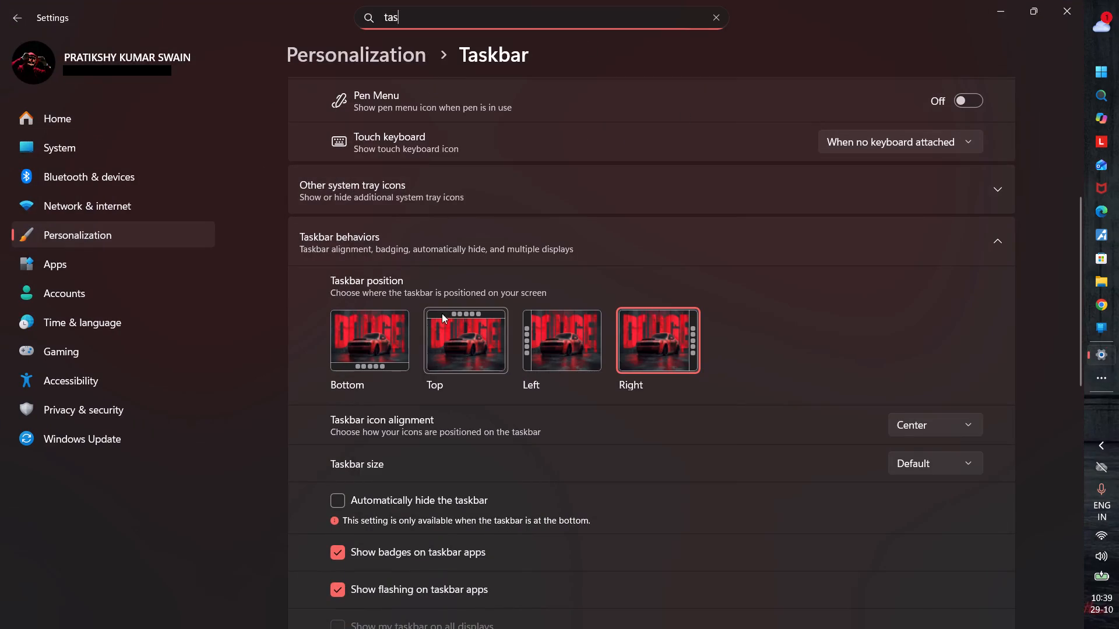
left_click(389, 334)
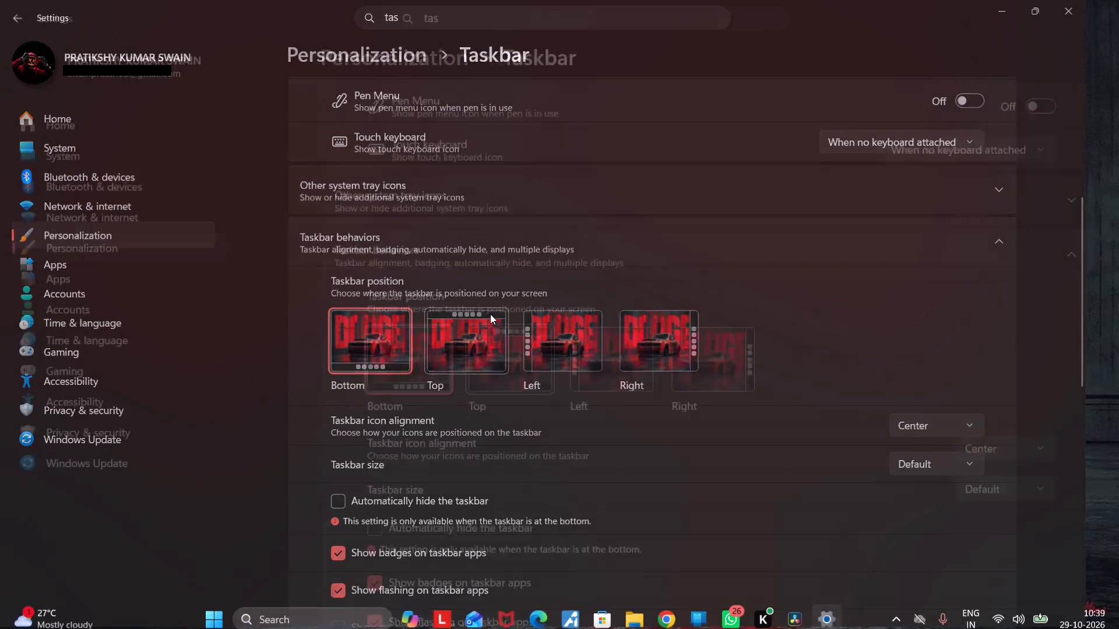
Enable automatic hiding of the taskbar in the taskbar behaviors.
scroll(511, 406, "down", 3)
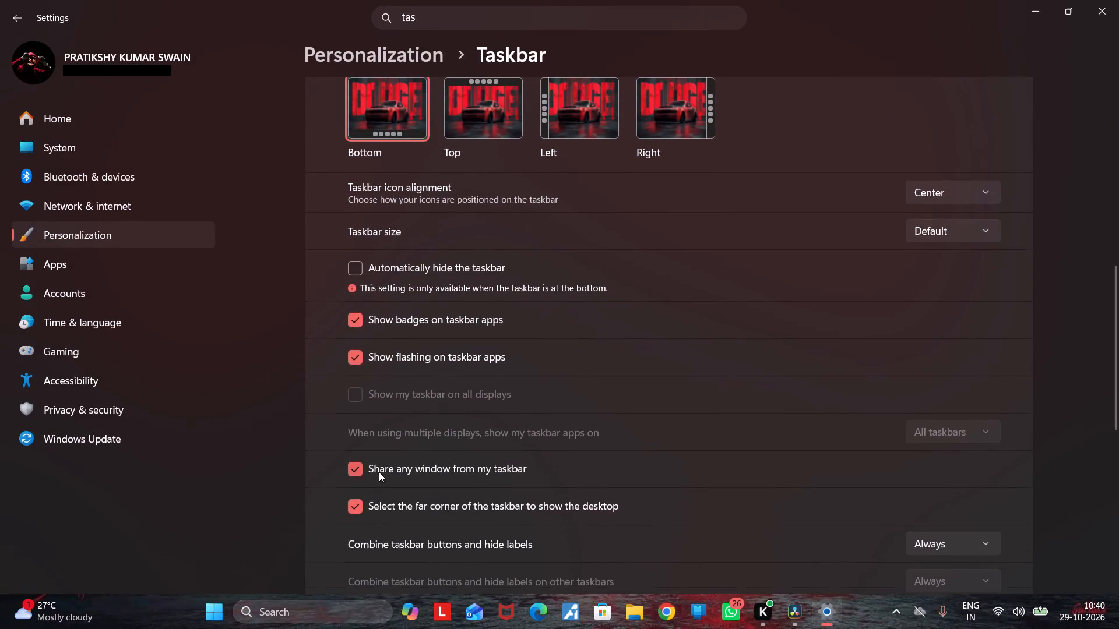
scroll(379, 472, "down", 5)
scroll(388, 215, "up", 2)
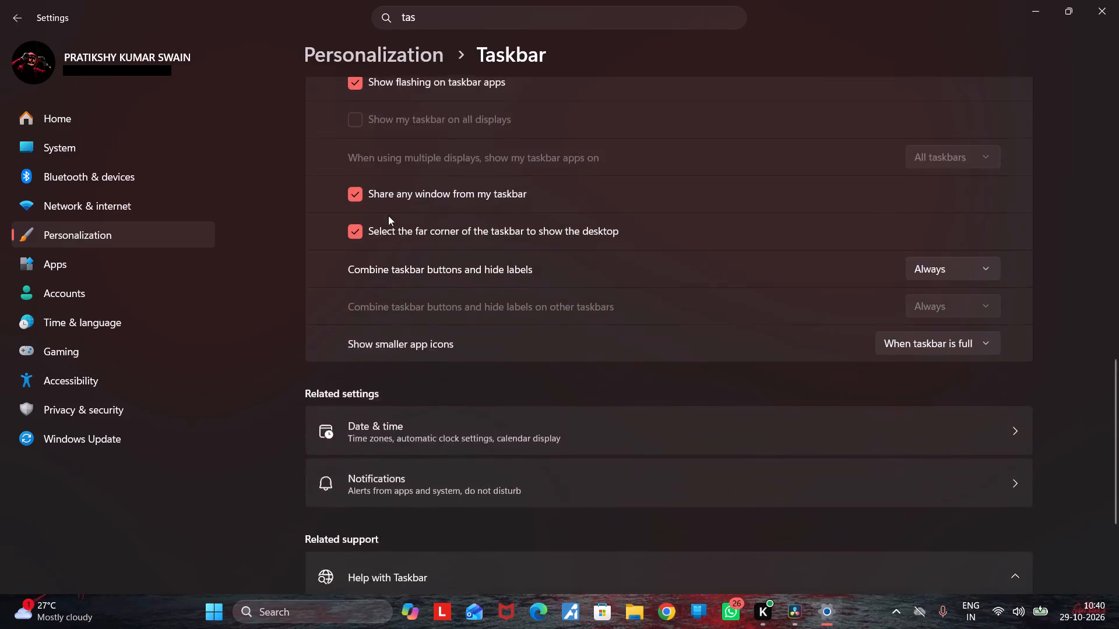
scroll(374, 239, "up", 2)
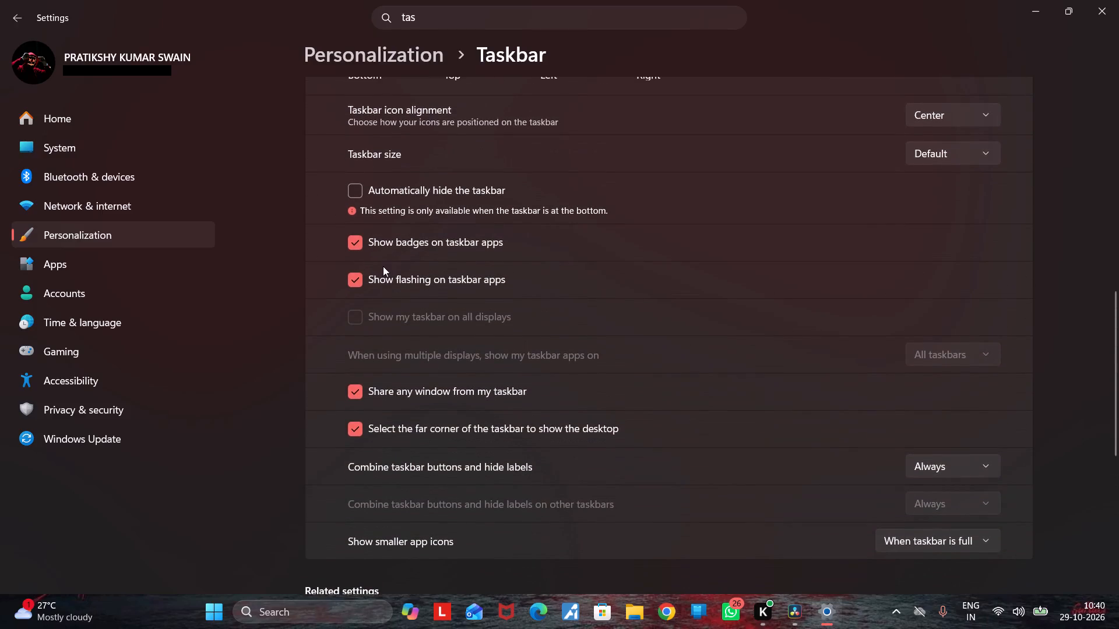
left_click(357, 191)
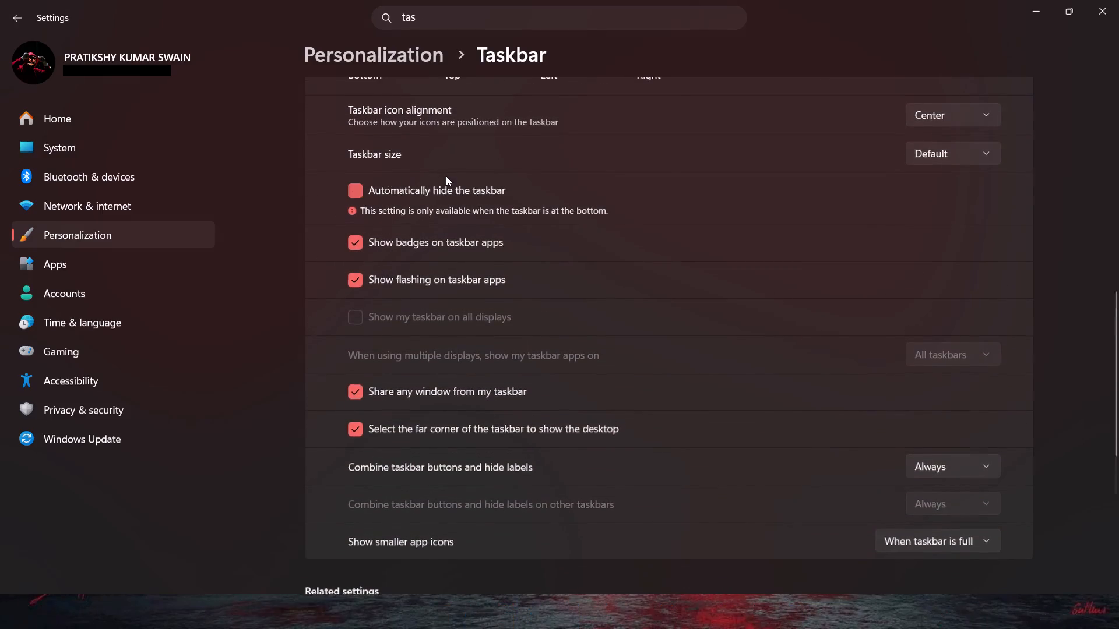
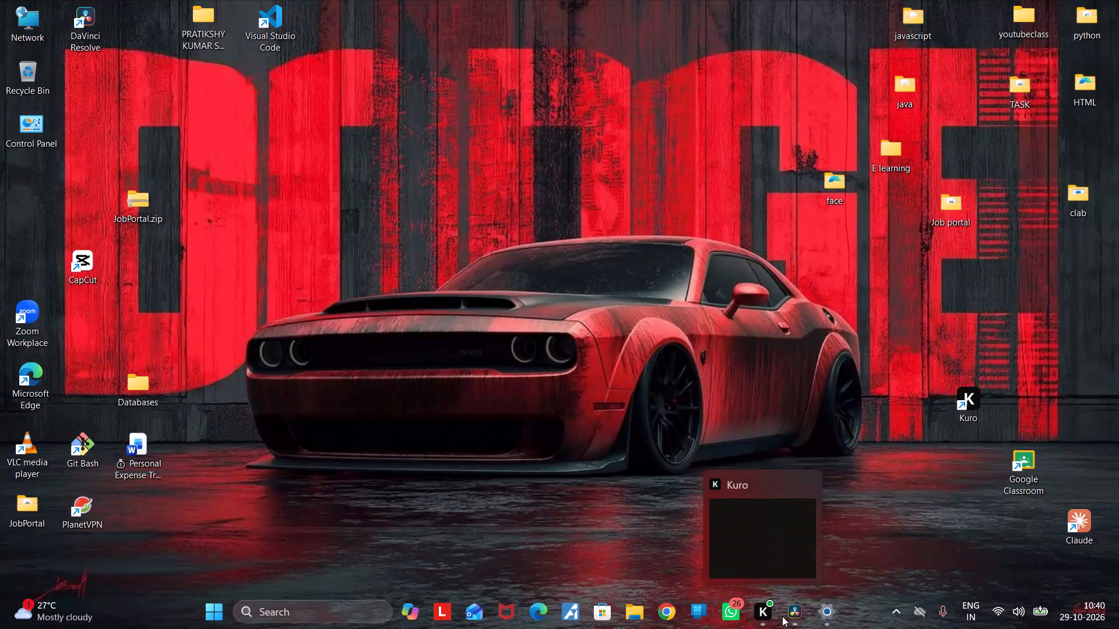
Switch to DaVinci Resolve and disconnect the Merge1 node from both Renderer3D1 and MediaOut1.
left_click(782, 616)
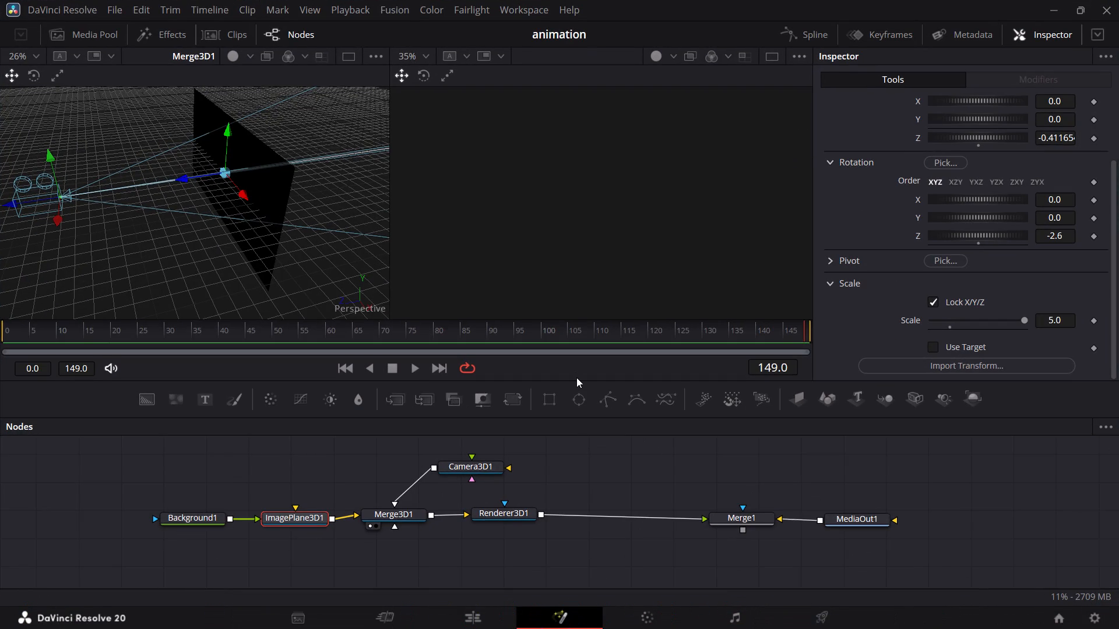
scroll(548, 380, "up", 1)
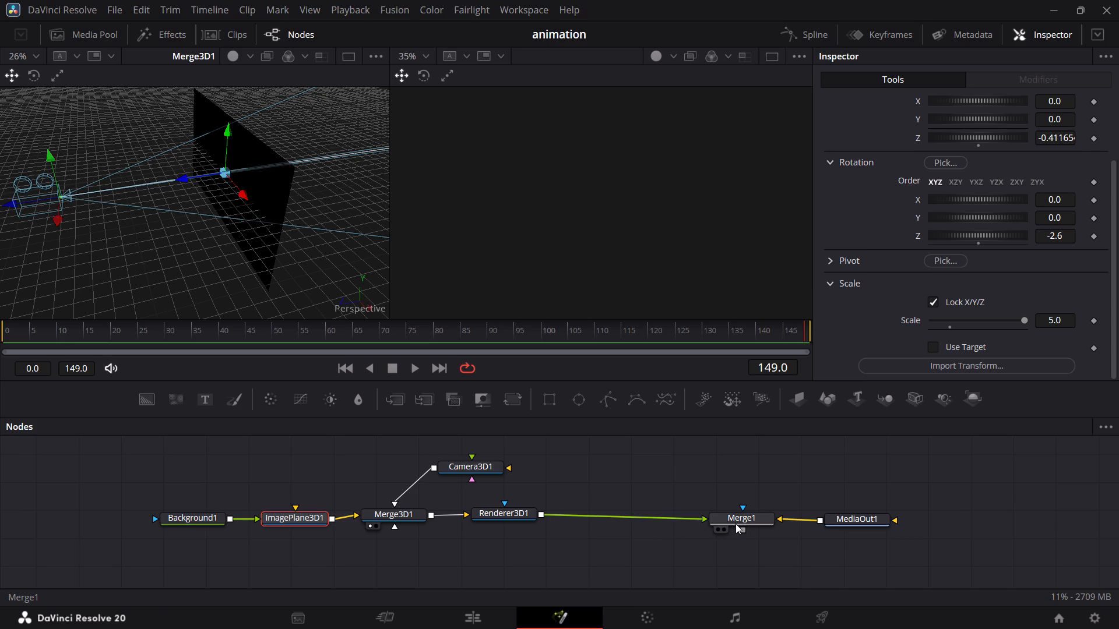
left_click(691, 519)
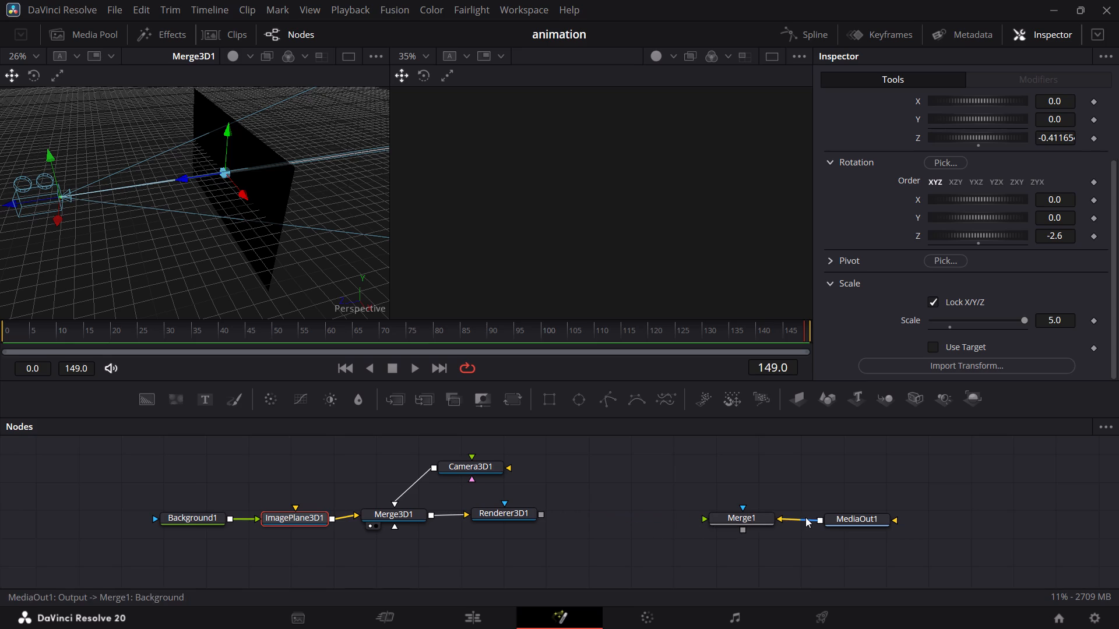
left_click(801, 520)
left_click(790, 524)
left_click(789, 517)
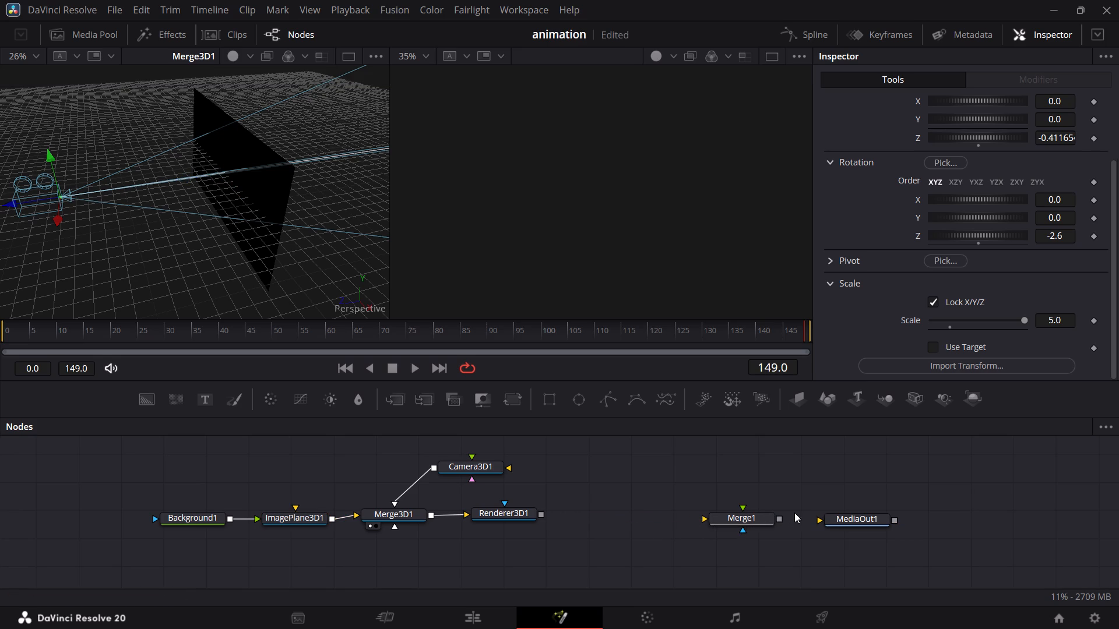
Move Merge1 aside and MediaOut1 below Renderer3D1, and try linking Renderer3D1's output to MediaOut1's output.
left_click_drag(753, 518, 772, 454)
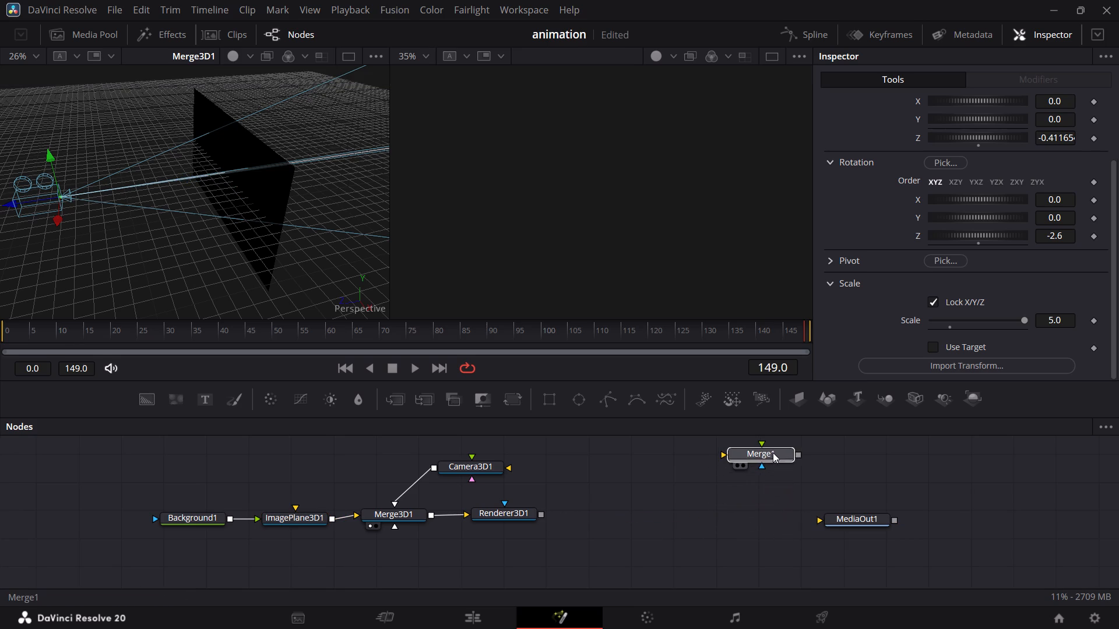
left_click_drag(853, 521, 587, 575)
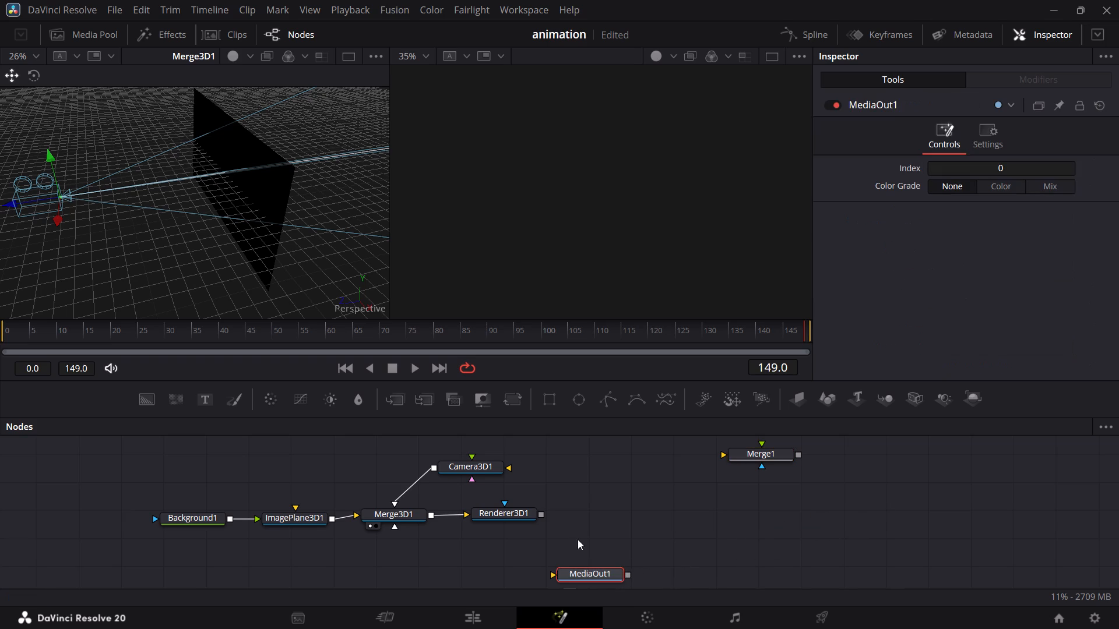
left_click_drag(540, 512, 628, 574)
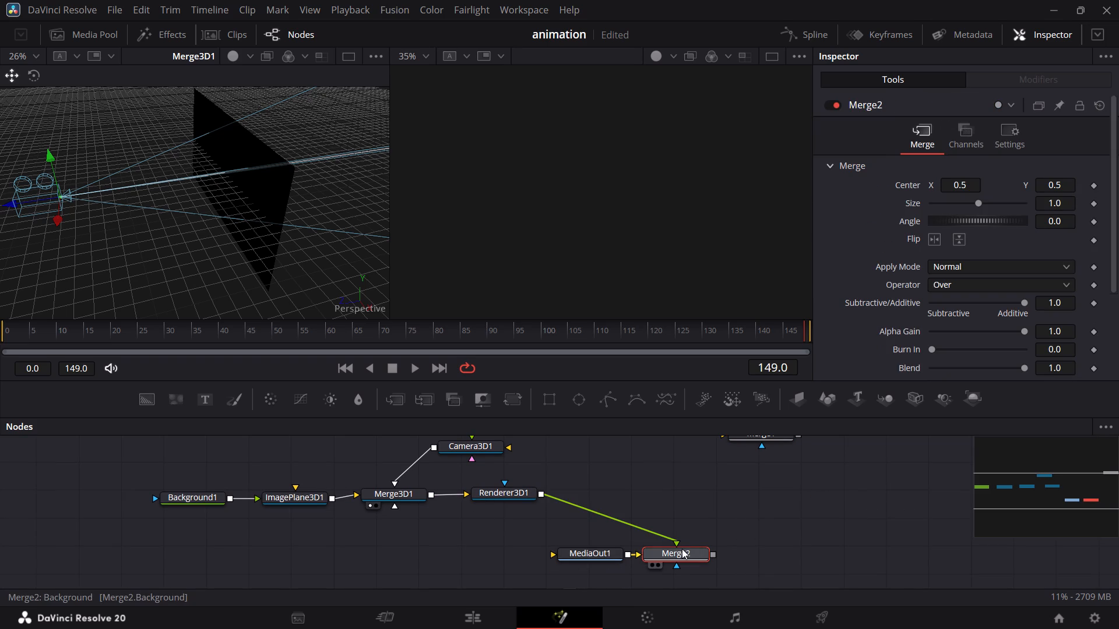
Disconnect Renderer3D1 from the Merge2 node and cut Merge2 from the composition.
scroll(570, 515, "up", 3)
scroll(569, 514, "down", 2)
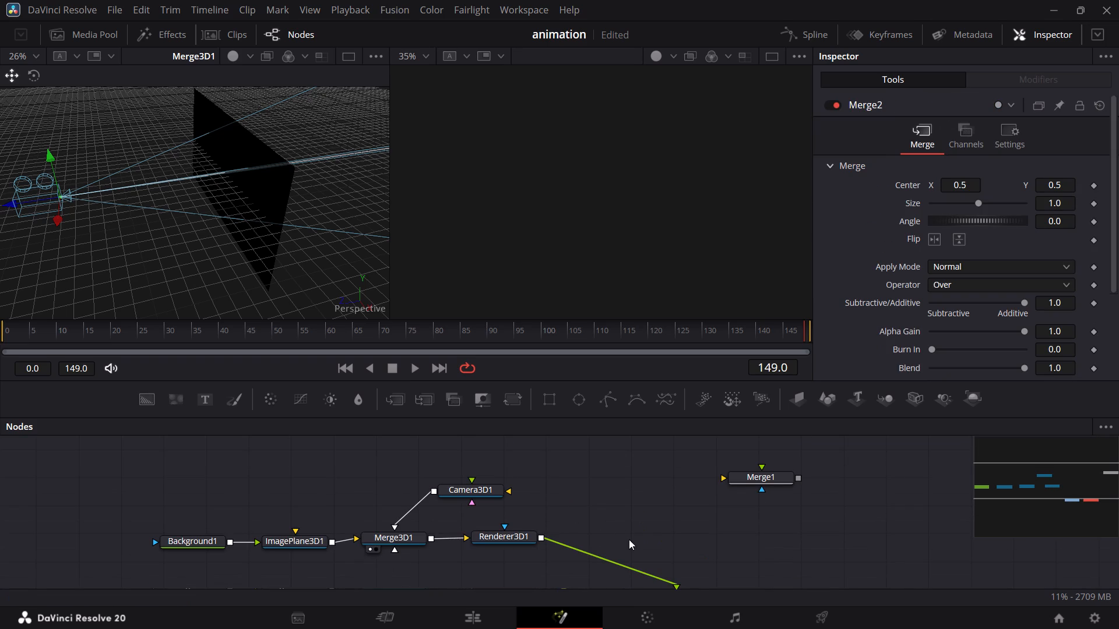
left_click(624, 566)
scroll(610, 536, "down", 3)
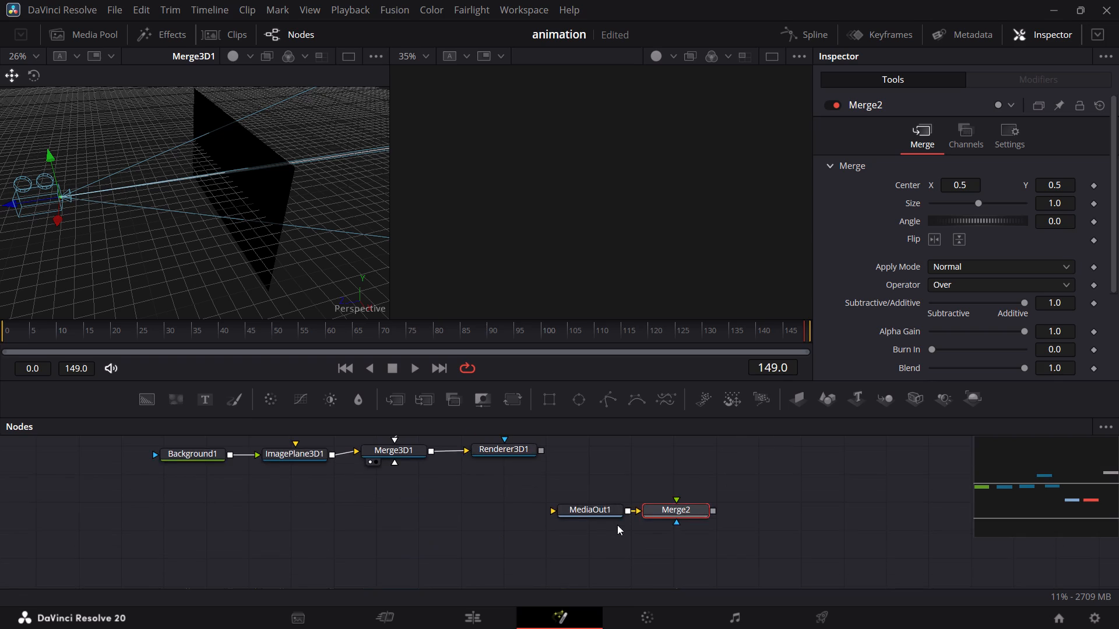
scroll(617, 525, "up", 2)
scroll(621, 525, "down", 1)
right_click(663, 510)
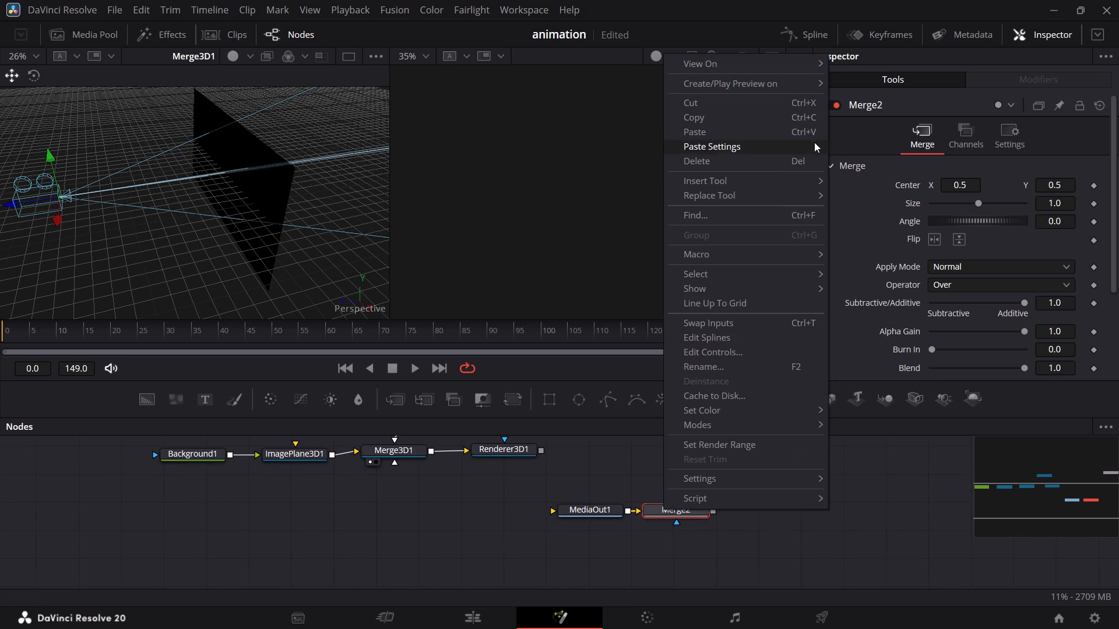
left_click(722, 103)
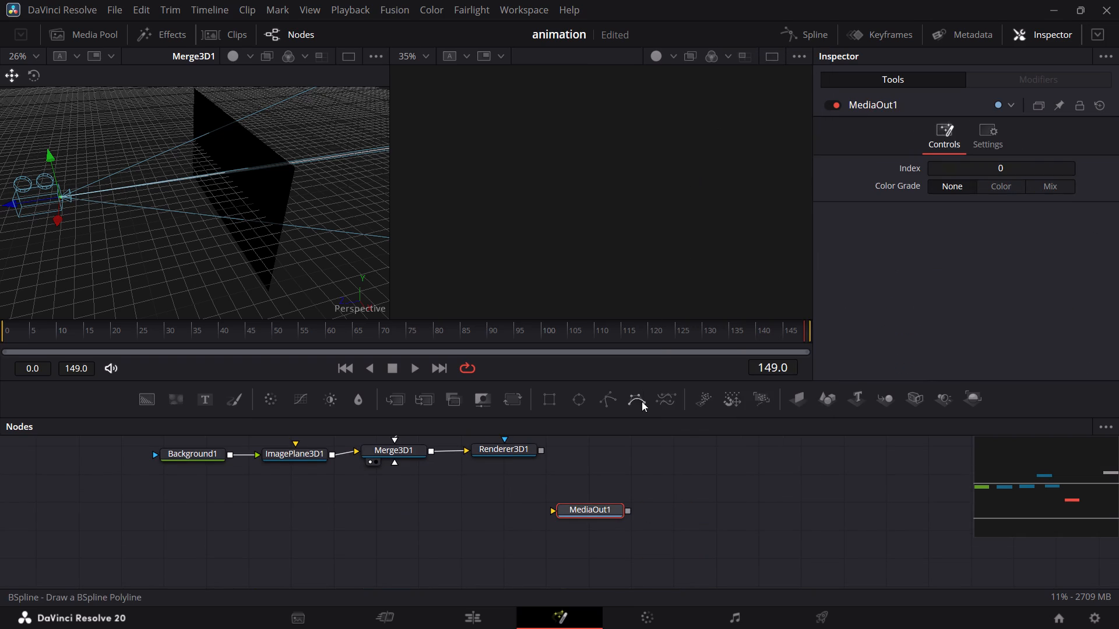
Cut the unconnected Merge1 node from the composition.
scroll(642, 404, "up", 2)
scroll(688, 489, "up", 2)
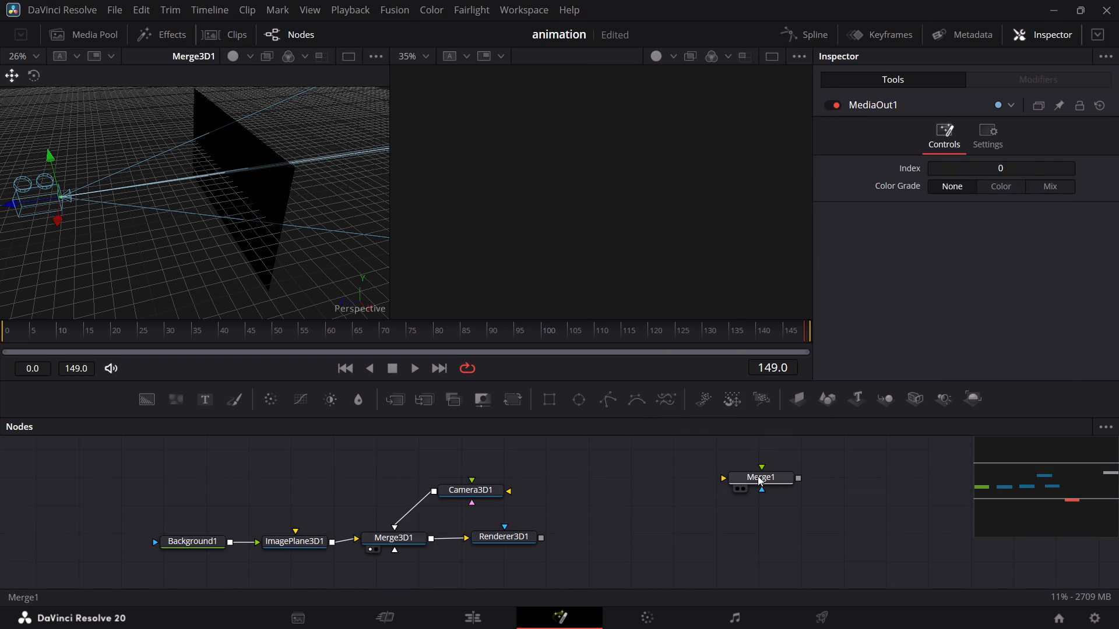
right_click(756, 473)
left_click(814, 69)
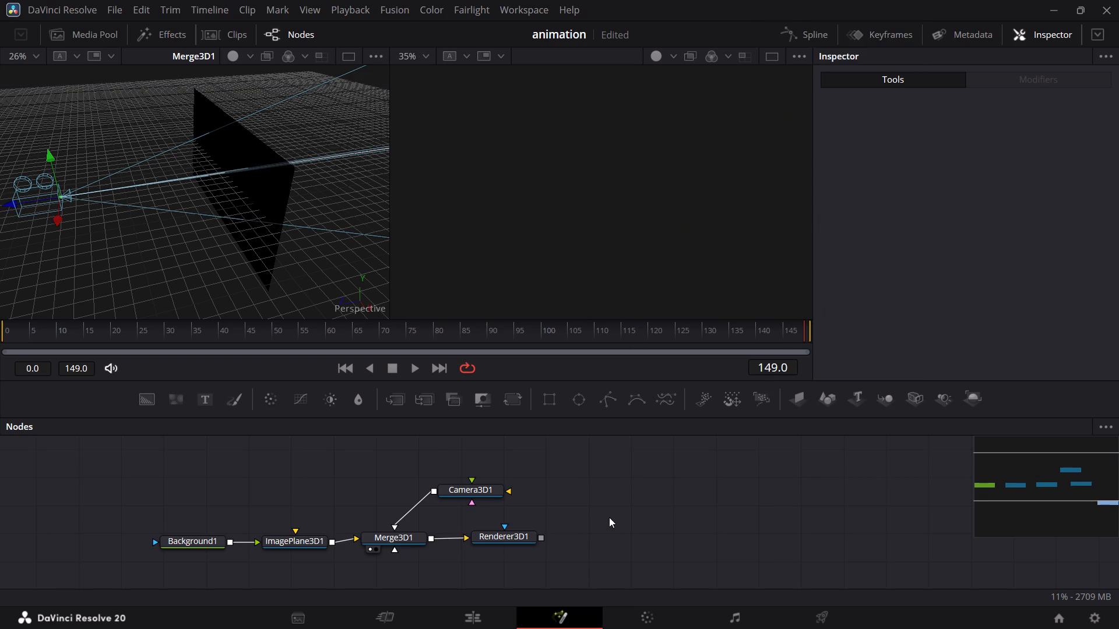
Move MediaOut1 level with Renderer3D1 and connect its input to Renderer3D1's output.
scroll(609, 517, "down", 1)
left_click_drag(615, 537, 629, 526)
left_click_drag(601, 552, 670, 489)
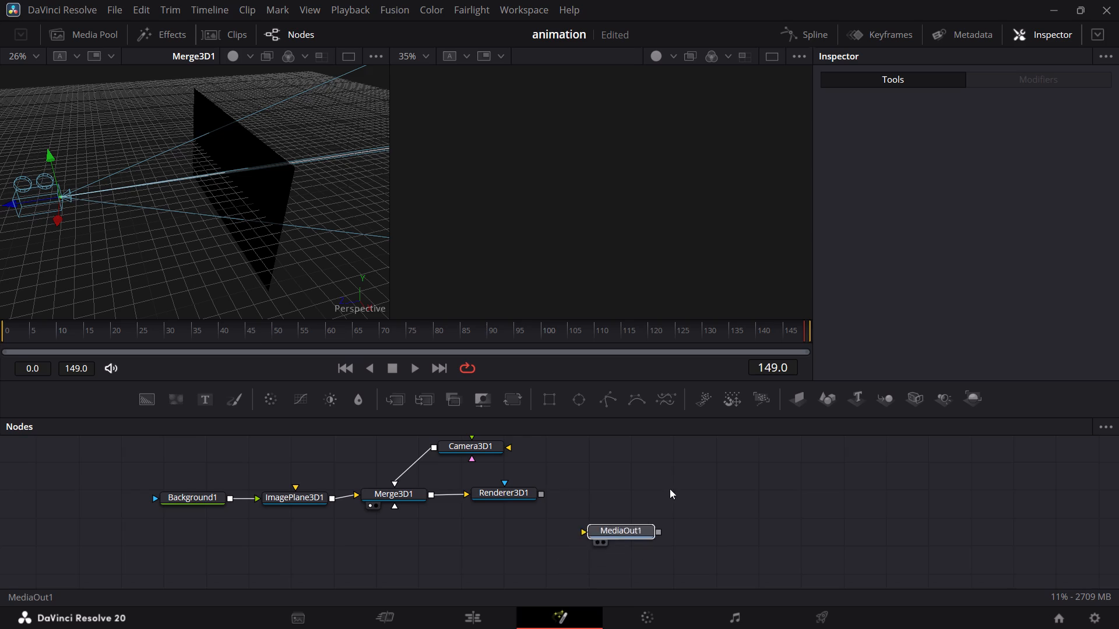
left_click_drag(670, 489, 679, 460)
left_click_drag(628, 461, 538, 494)
left_click_drag(674, 462, 679, 492)
scroll(768, 500, "up", 1)
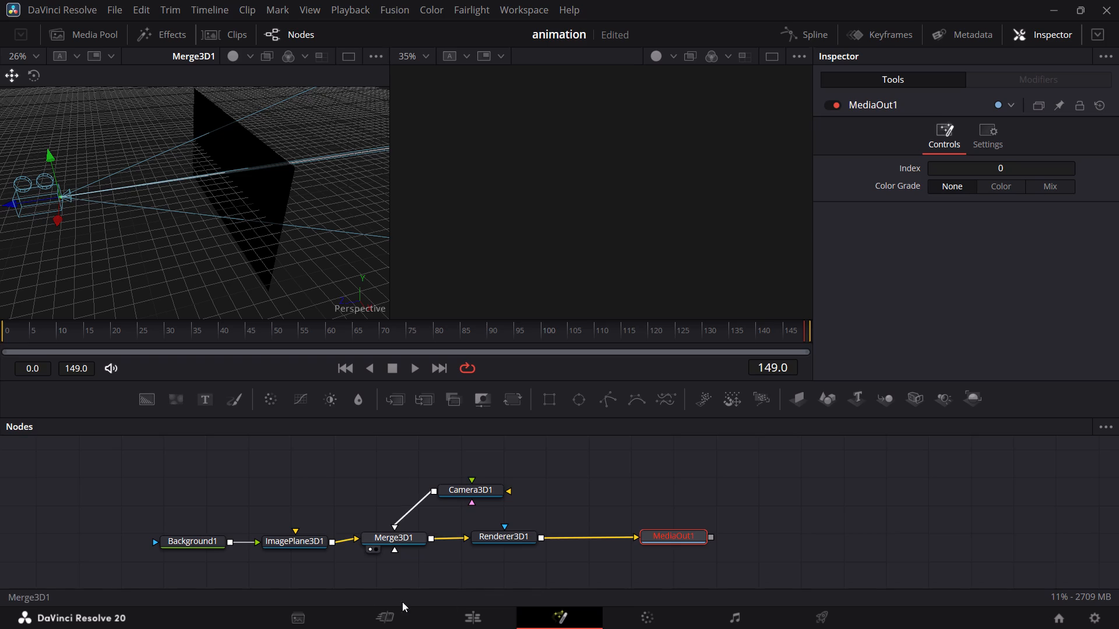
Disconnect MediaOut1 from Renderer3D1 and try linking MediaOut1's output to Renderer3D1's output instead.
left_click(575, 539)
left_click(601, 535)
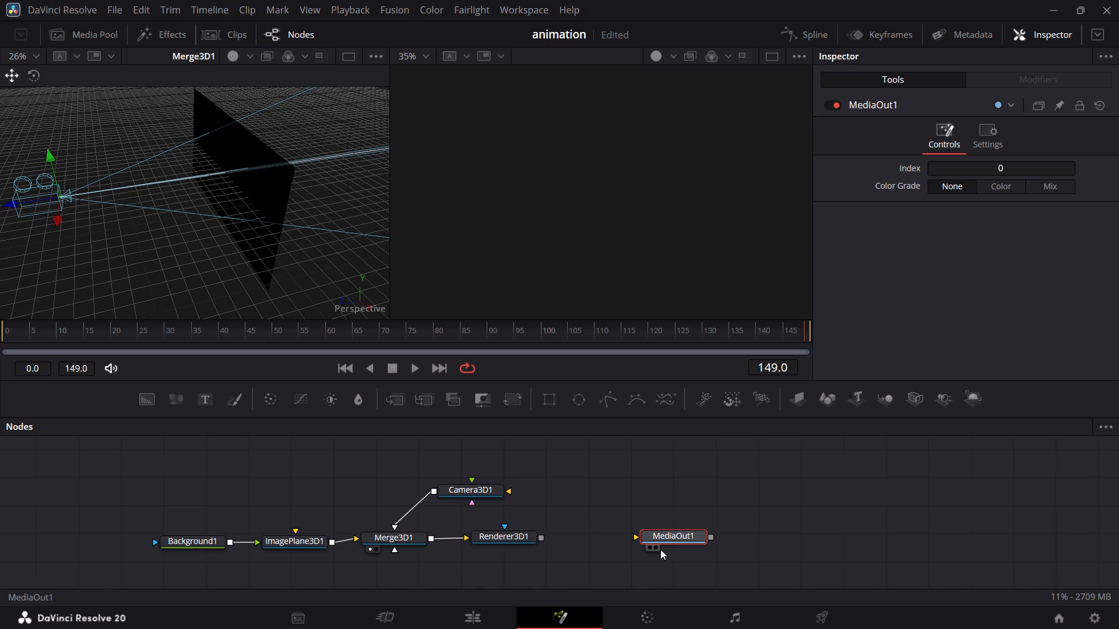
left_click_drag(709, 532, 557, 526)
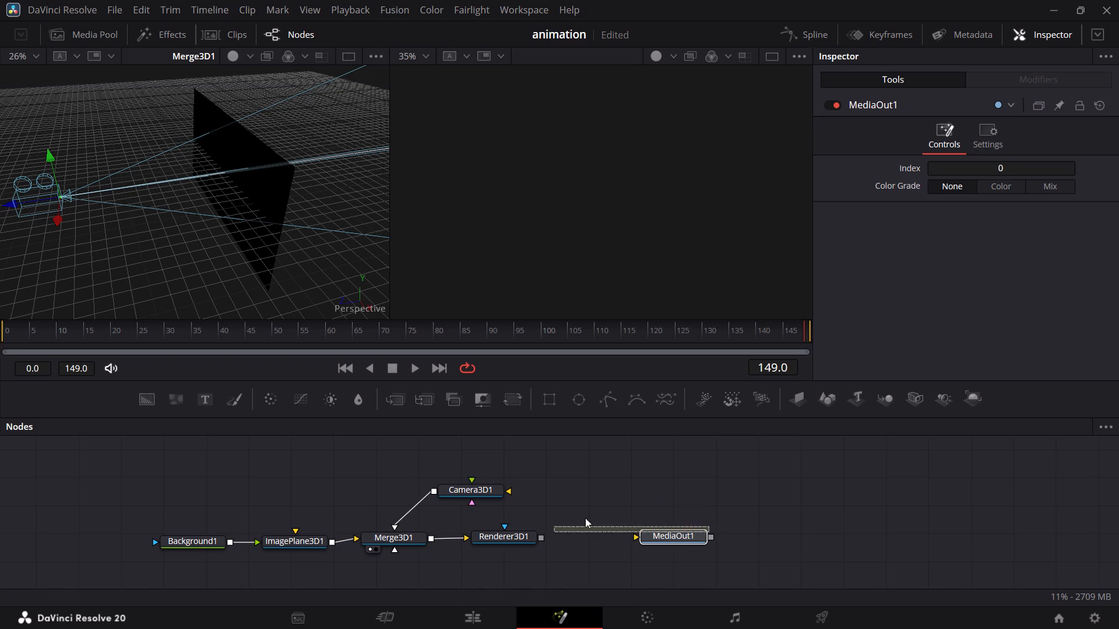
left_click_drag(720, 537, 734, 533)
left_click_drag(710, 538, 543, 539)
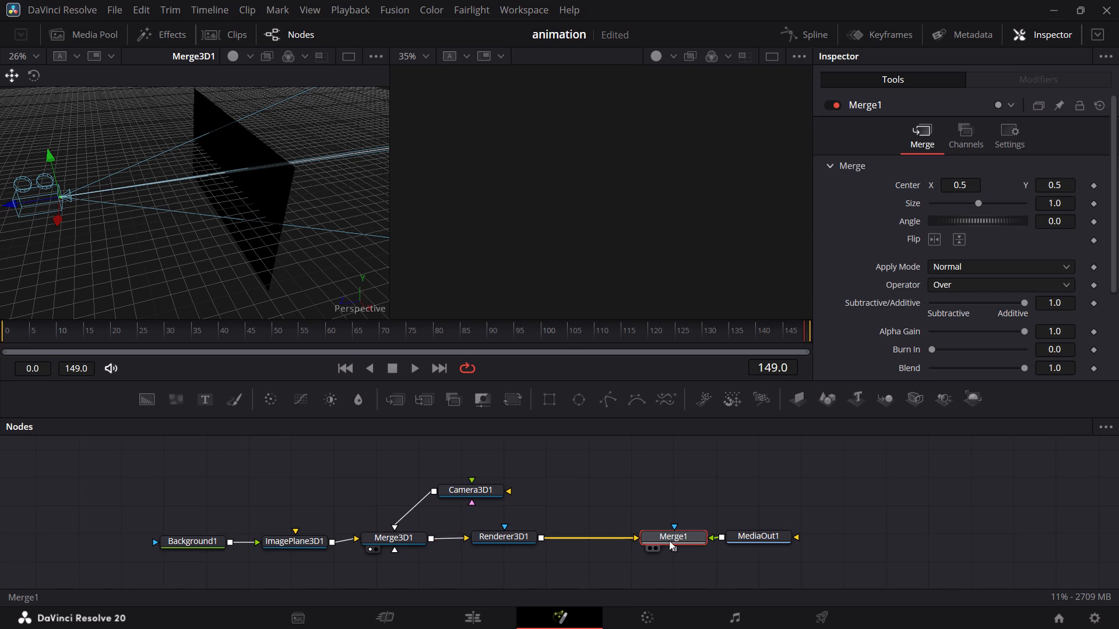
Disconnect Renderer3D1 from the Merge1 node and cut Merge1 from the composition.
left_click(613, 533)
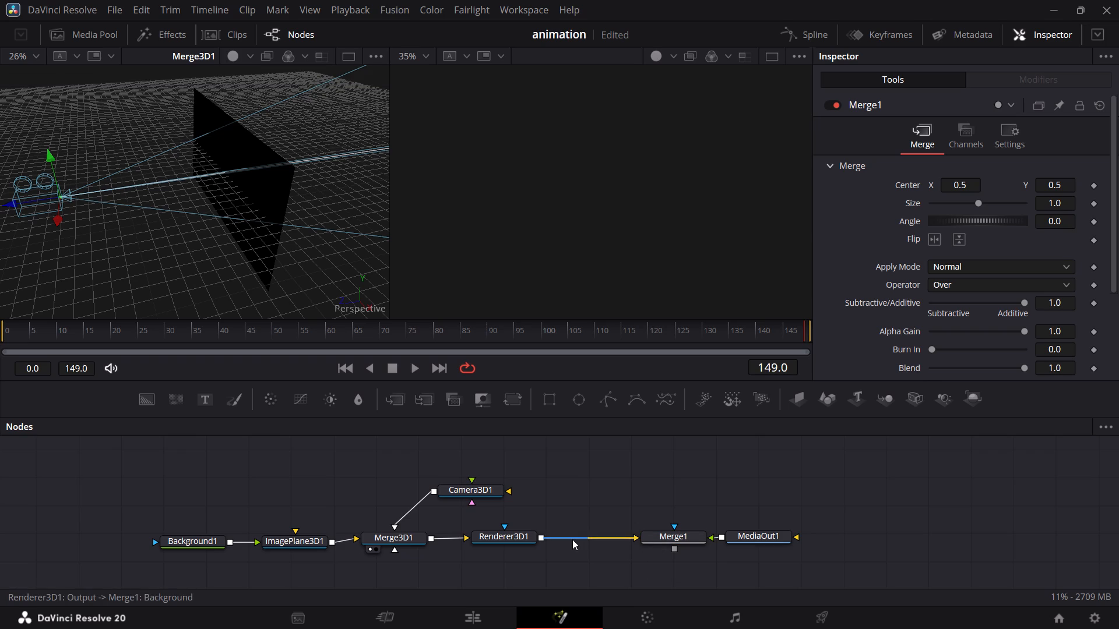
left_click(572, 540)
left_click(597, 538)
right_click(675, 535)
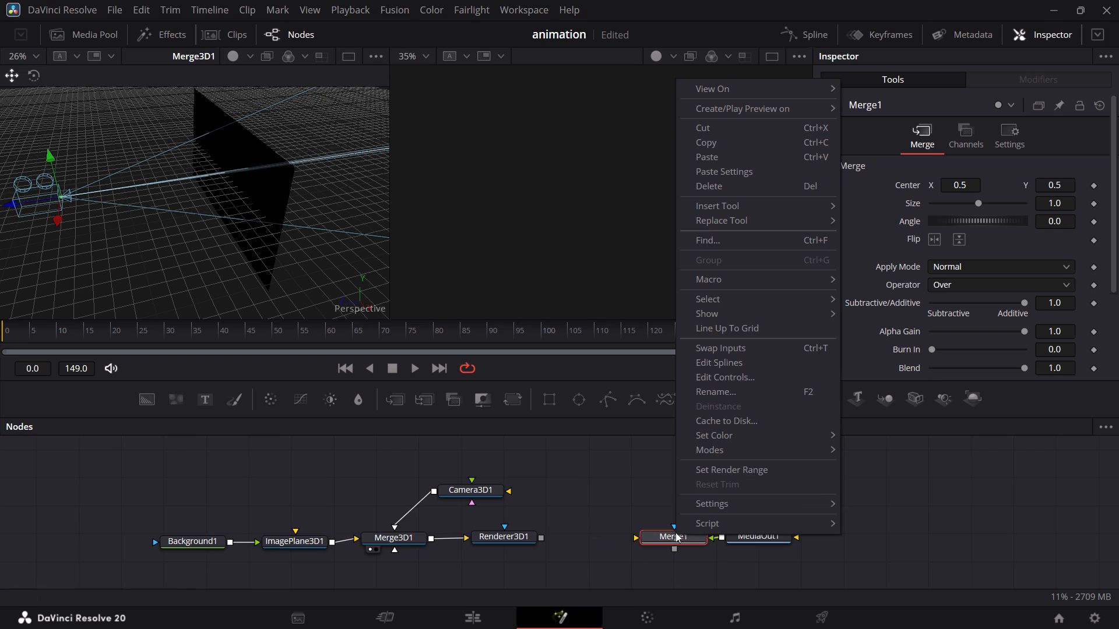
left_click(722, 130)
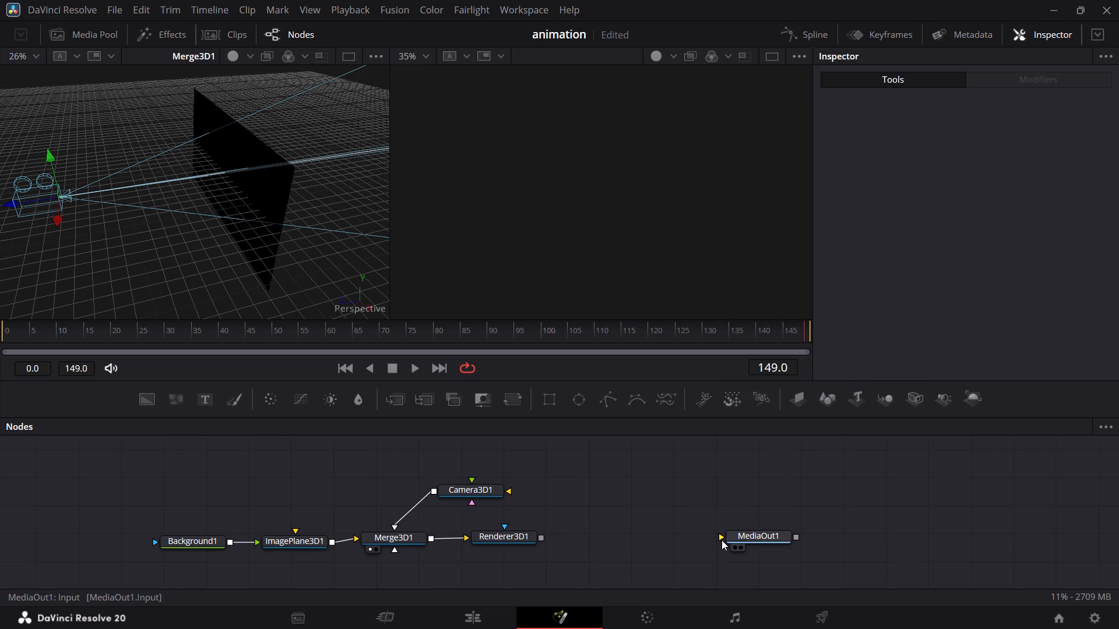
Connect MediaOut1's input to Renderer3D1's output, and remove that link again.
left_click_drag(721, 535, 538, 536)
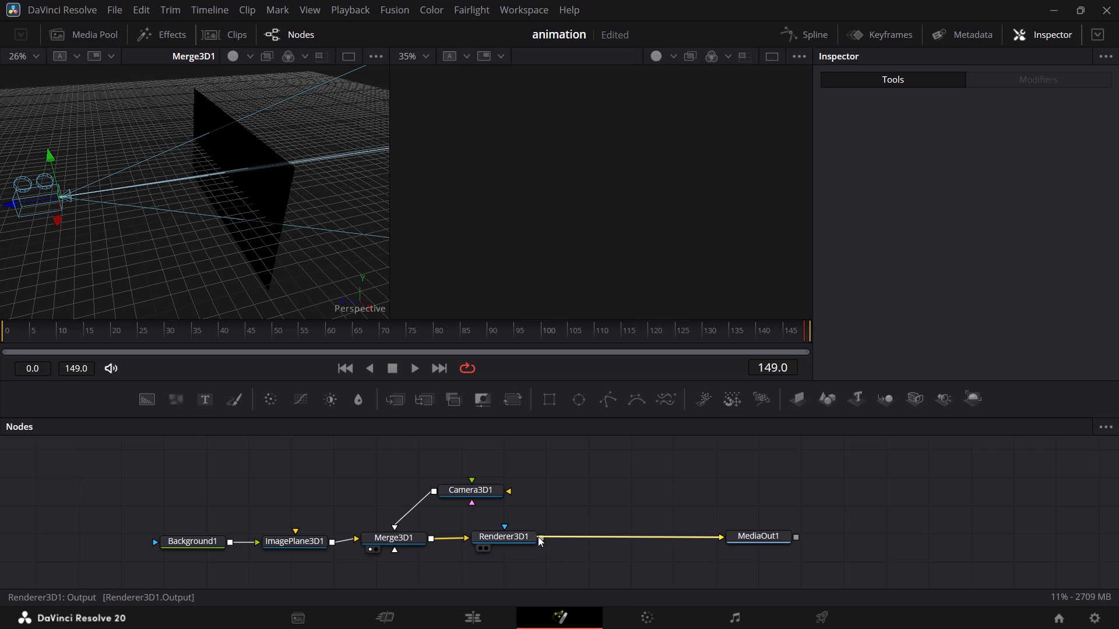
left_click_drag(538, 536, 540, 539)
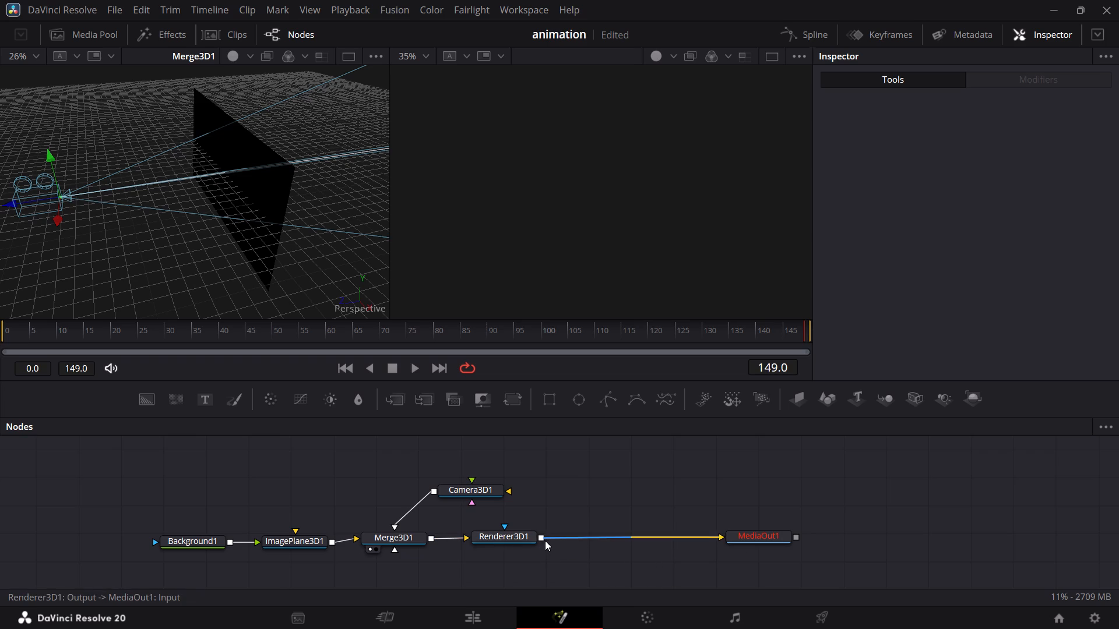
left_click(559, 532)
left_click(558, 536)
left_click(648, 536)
Connect Renderer3D1's output to MediaOut1's input.
left_click_drag(543, 538, 610, 533)
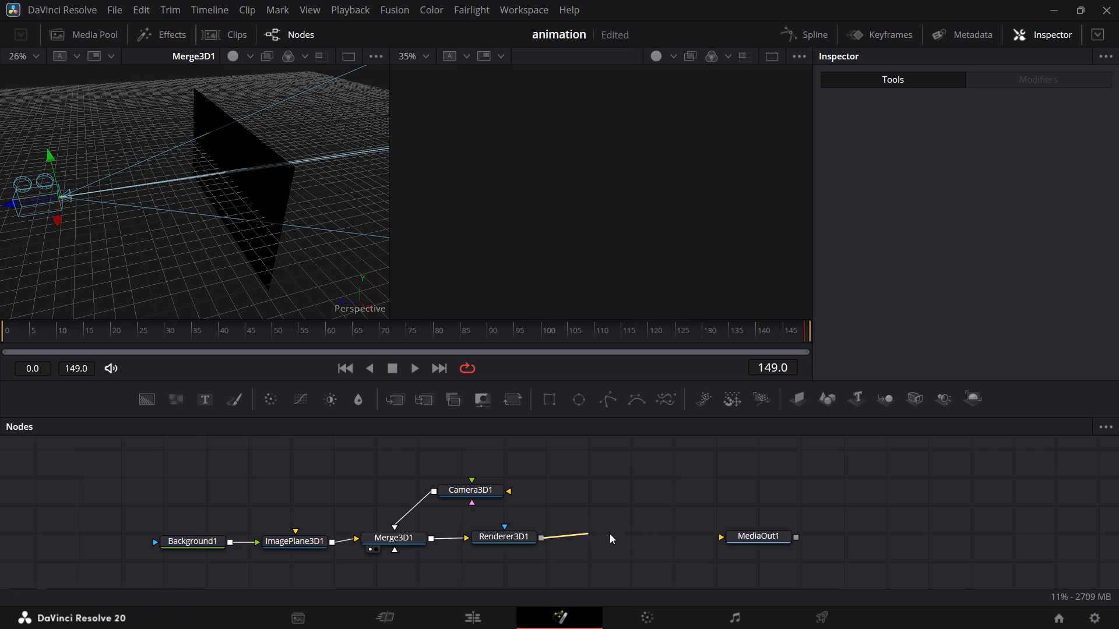
left_click_drag(610, 533, 721, 535)
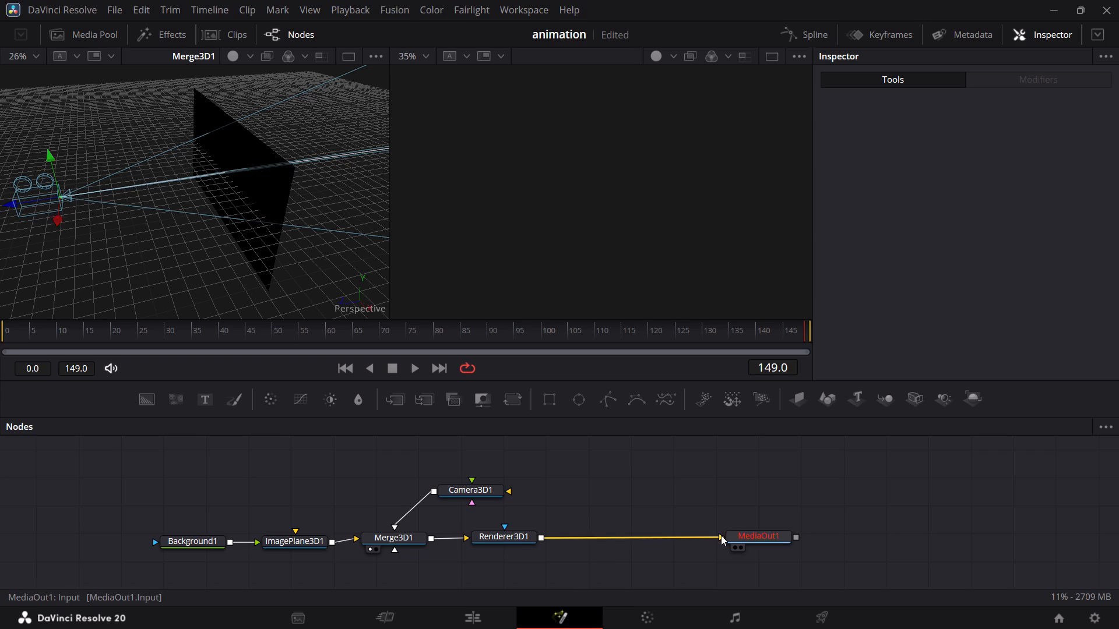
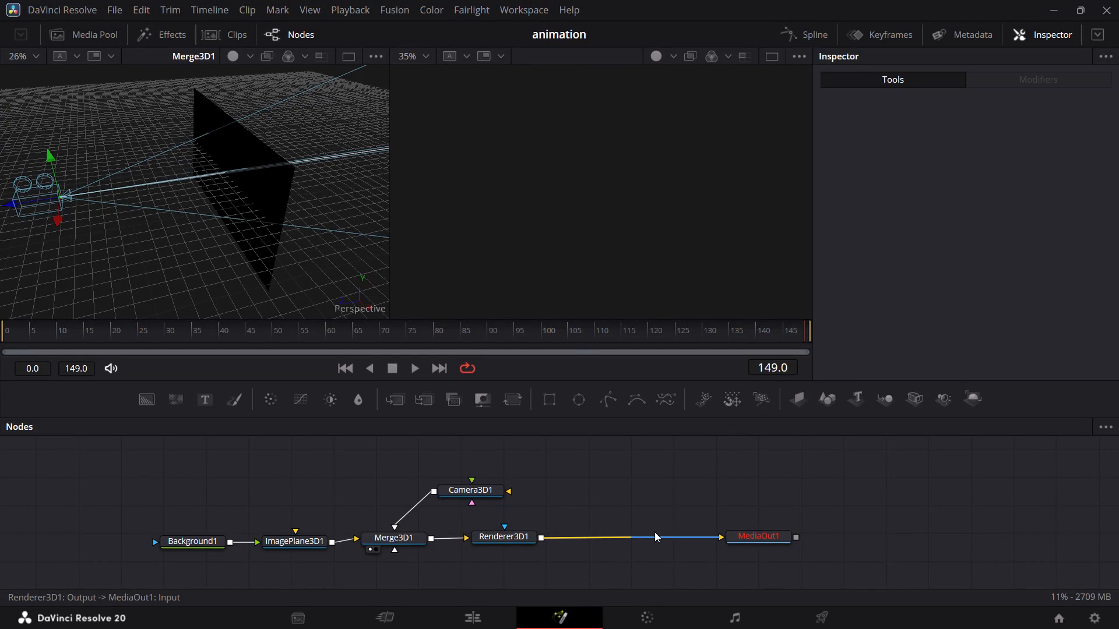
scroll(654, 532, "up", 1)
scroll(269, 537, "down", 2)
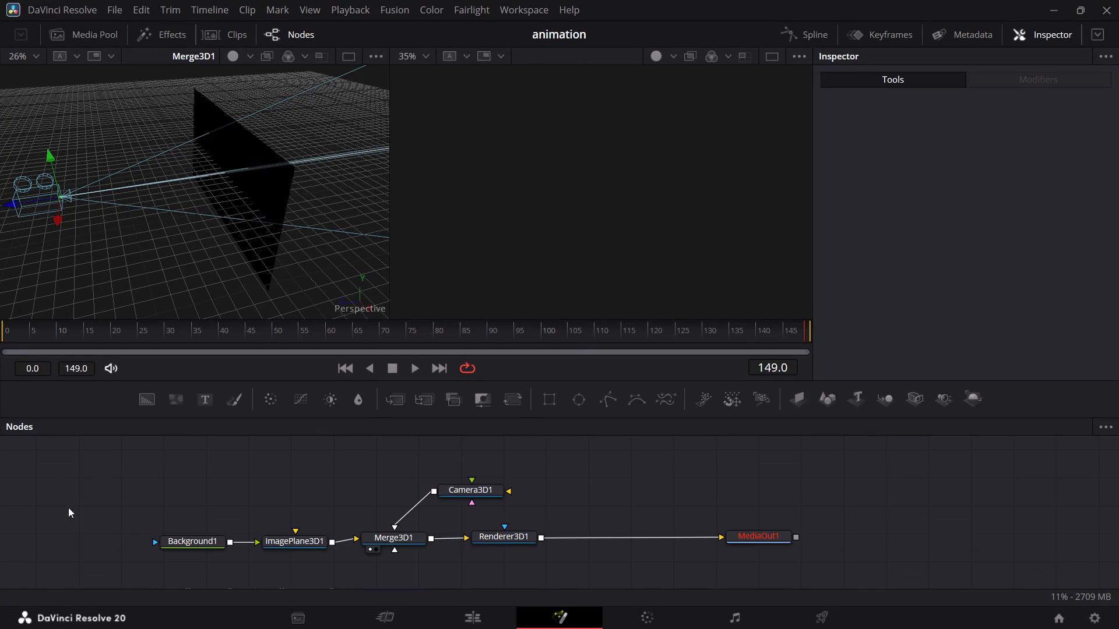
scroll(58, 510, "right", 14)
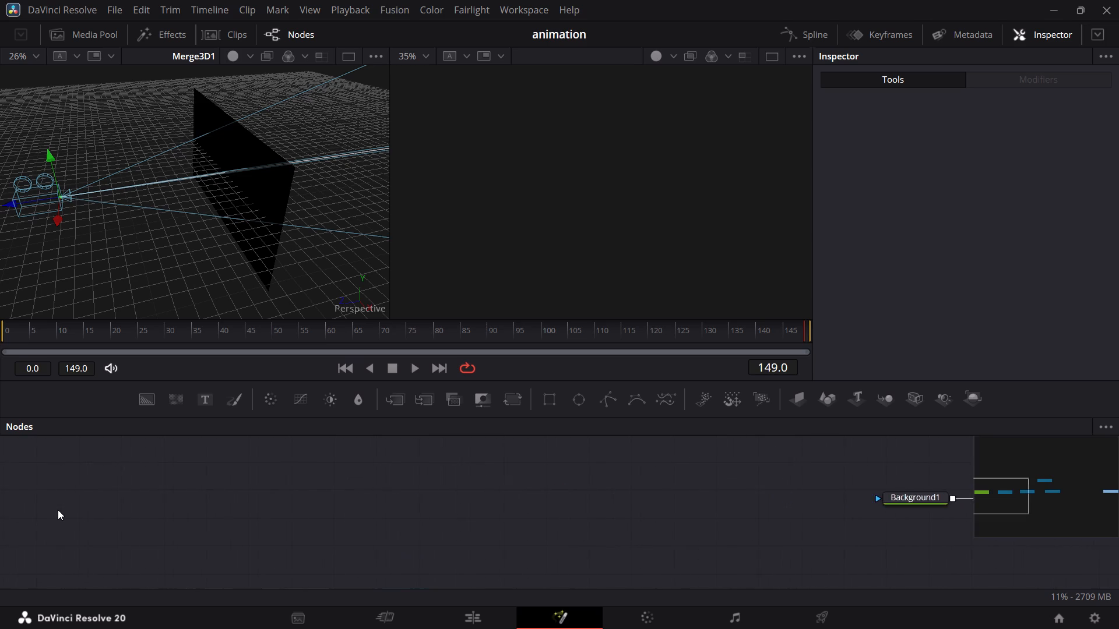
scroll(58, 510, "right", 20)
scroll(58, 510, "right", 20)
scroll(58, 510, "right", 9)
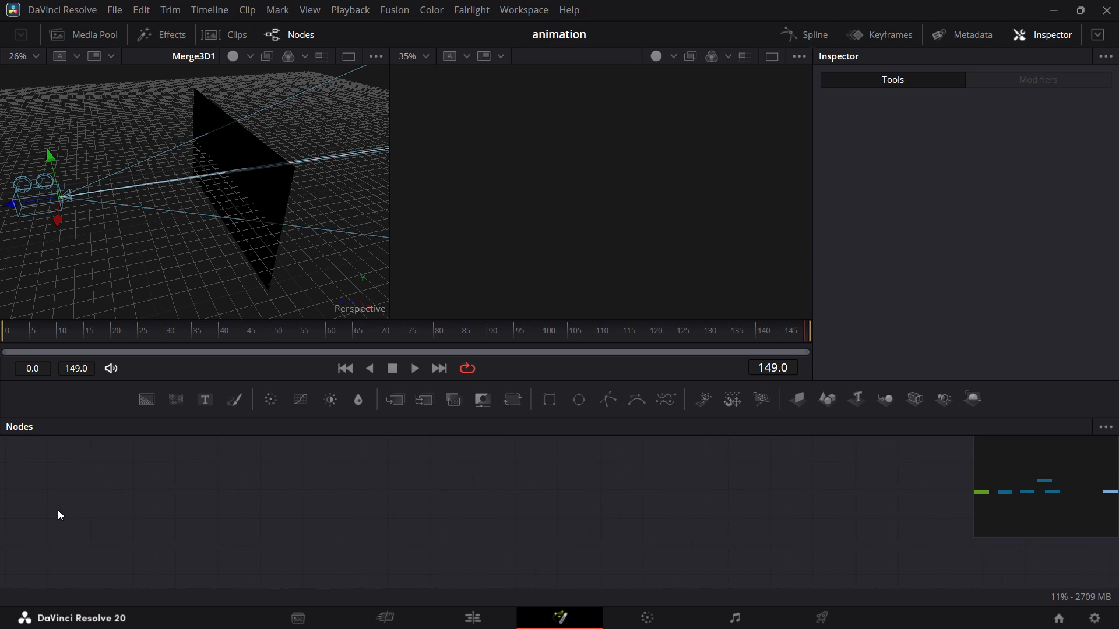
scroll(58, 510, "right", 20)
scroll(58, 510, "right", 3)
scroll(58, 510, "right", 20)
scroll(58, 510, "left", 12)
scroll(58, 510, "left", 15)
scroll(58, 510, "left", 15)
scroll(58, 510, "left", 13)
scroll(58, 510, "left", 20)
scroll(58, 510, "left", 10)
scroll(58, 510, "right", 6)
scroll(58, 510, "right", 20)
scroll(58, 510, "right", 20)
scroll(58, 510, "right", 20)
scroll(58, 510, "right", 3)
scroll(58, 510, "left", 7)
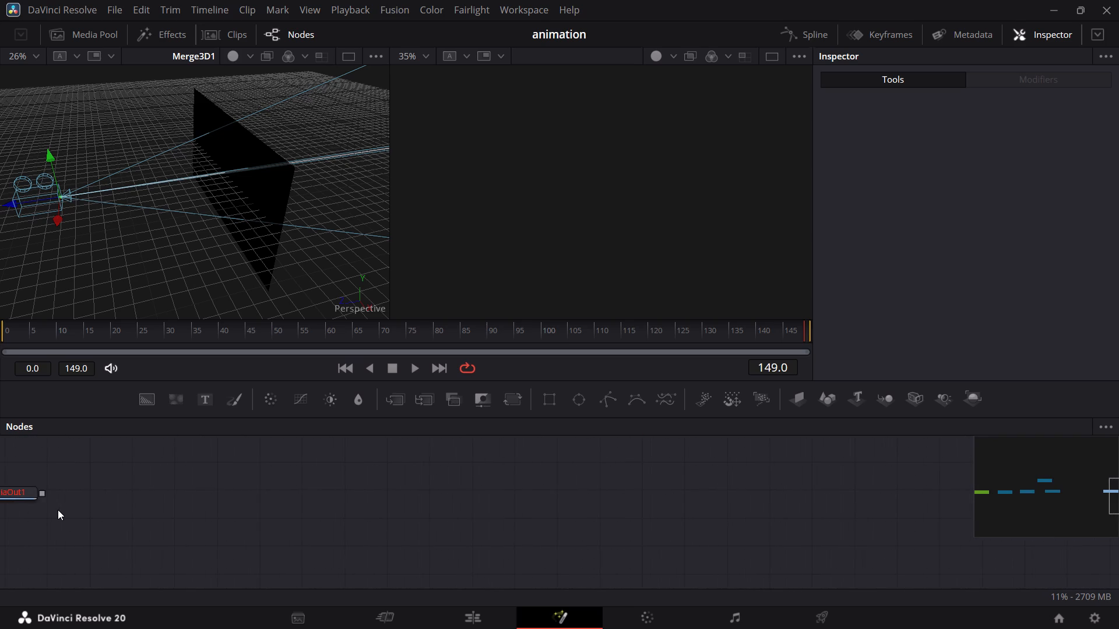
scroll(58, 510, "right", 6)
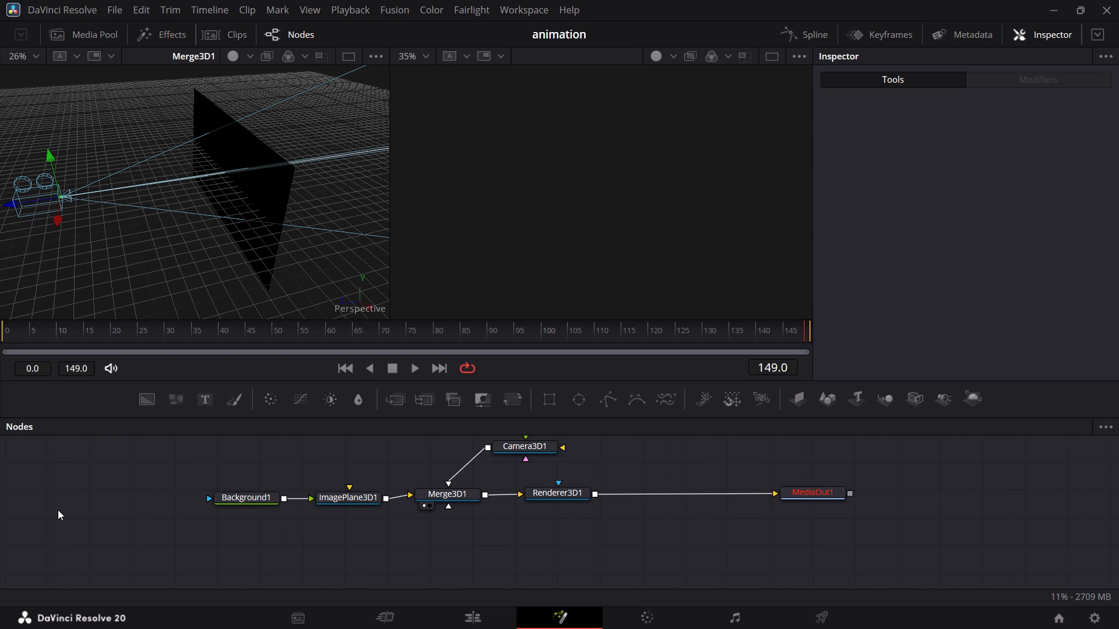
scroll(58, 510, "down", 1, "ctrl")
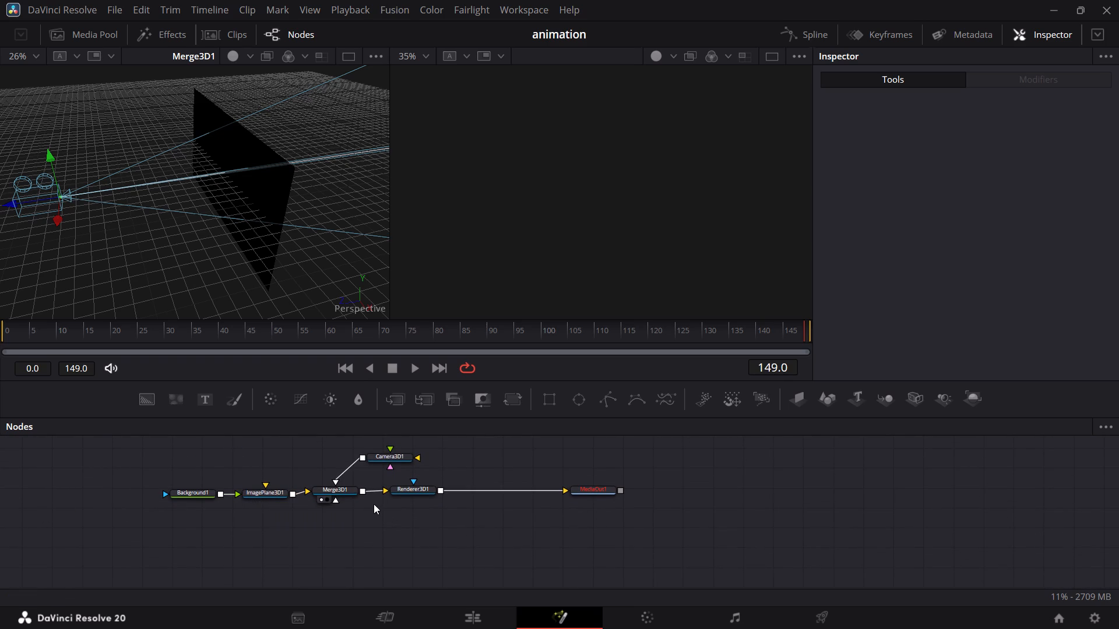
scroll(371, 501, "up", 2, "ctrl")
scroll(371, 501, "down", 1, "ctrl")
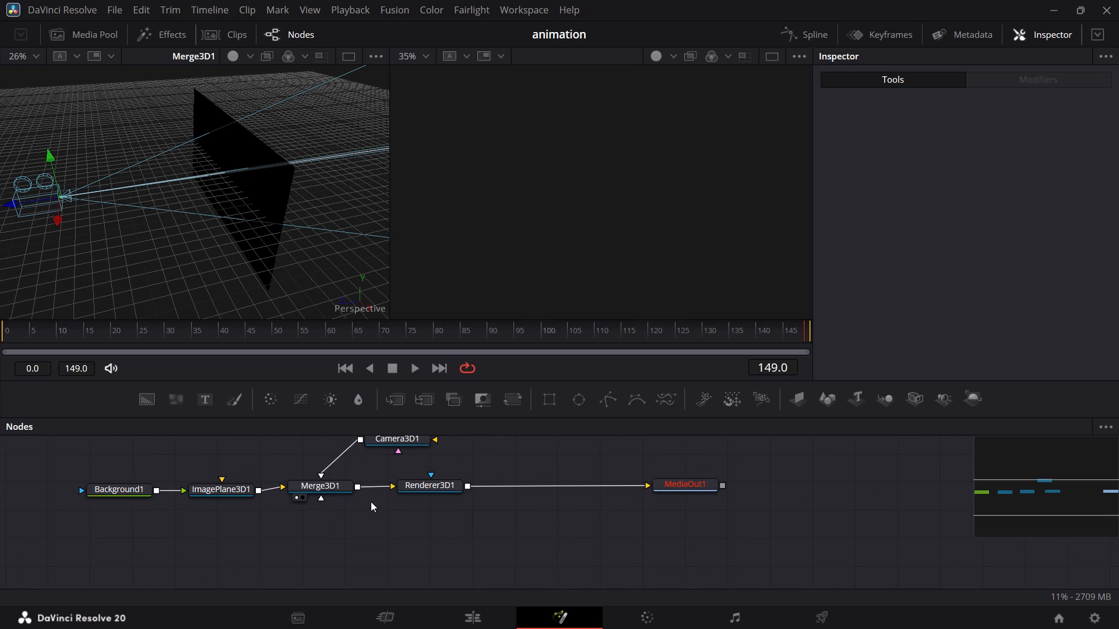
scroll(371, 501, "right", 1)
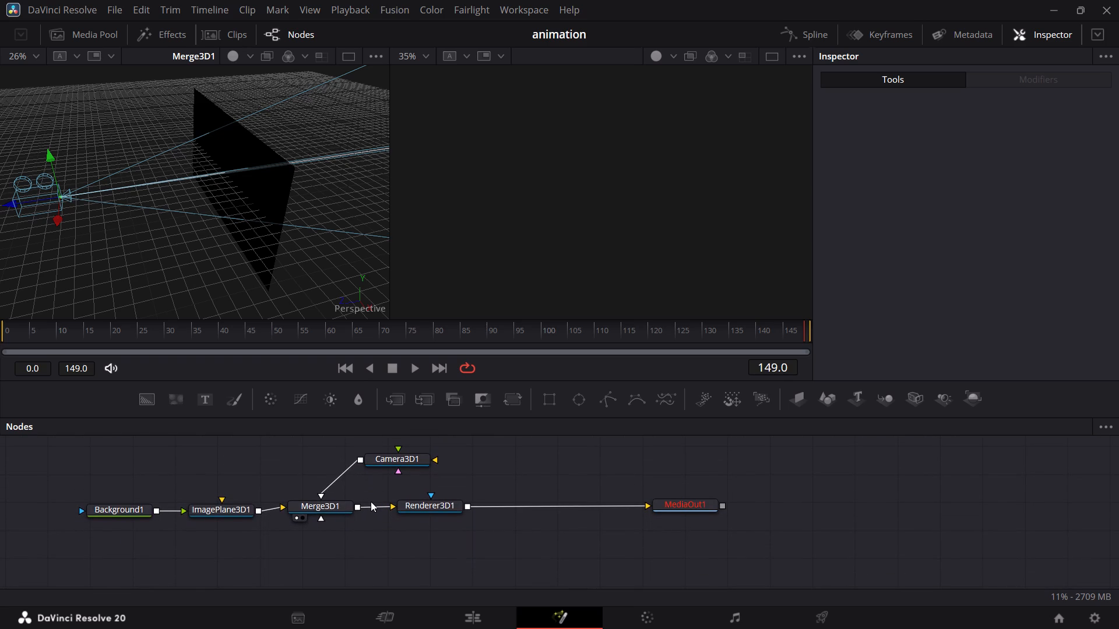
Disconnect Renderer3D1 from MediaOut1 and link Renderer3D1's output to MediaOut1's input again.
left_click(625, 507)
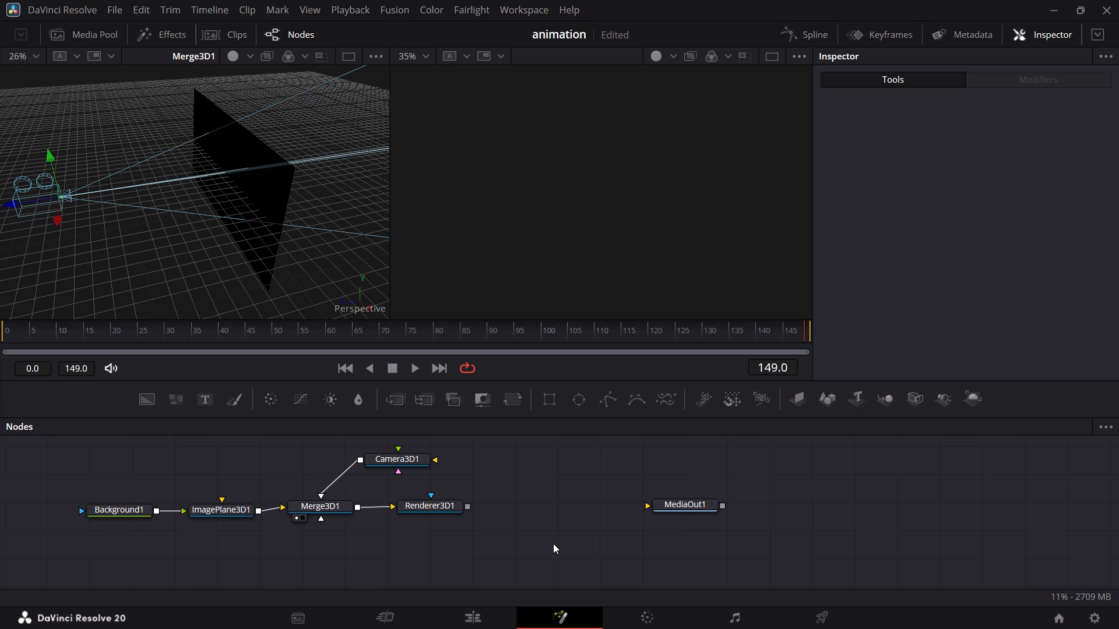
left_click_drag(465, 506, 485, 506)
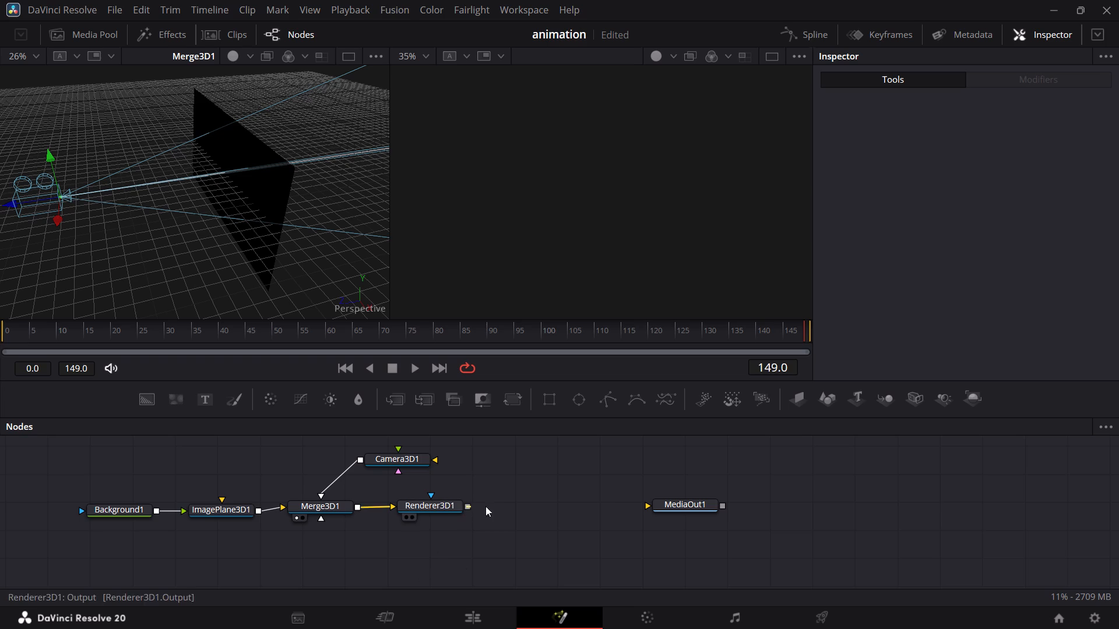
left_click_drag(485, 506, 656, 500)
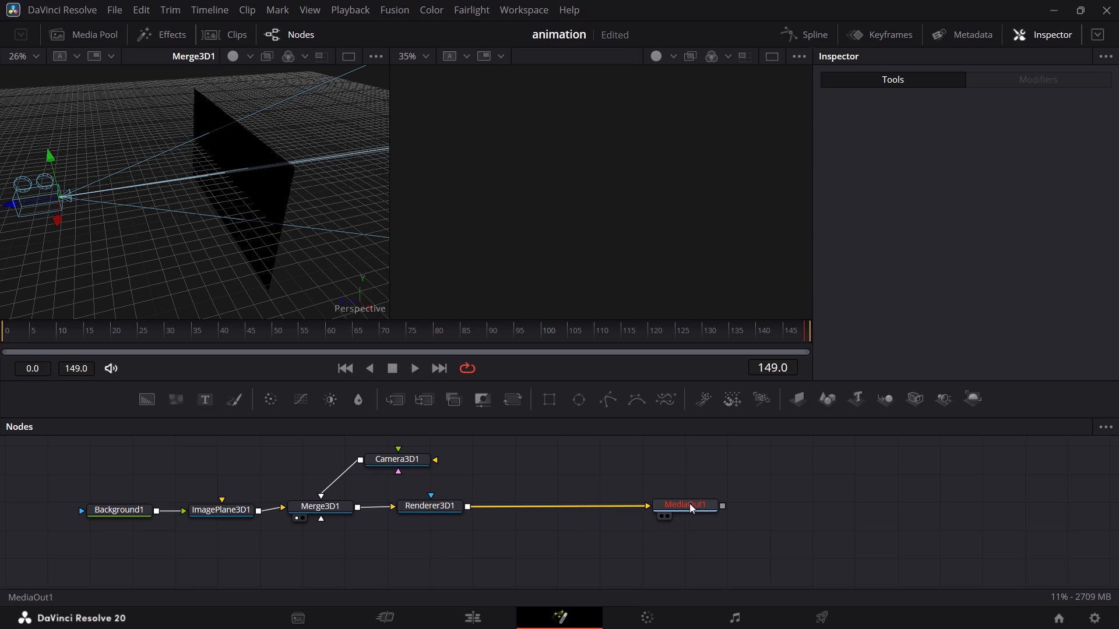
Preview MediaOut1 and Camera3D1 in both viewers, ending with Camera3D1 in the first viewer and MediaOut1 in the second.
left_click(660, 517)
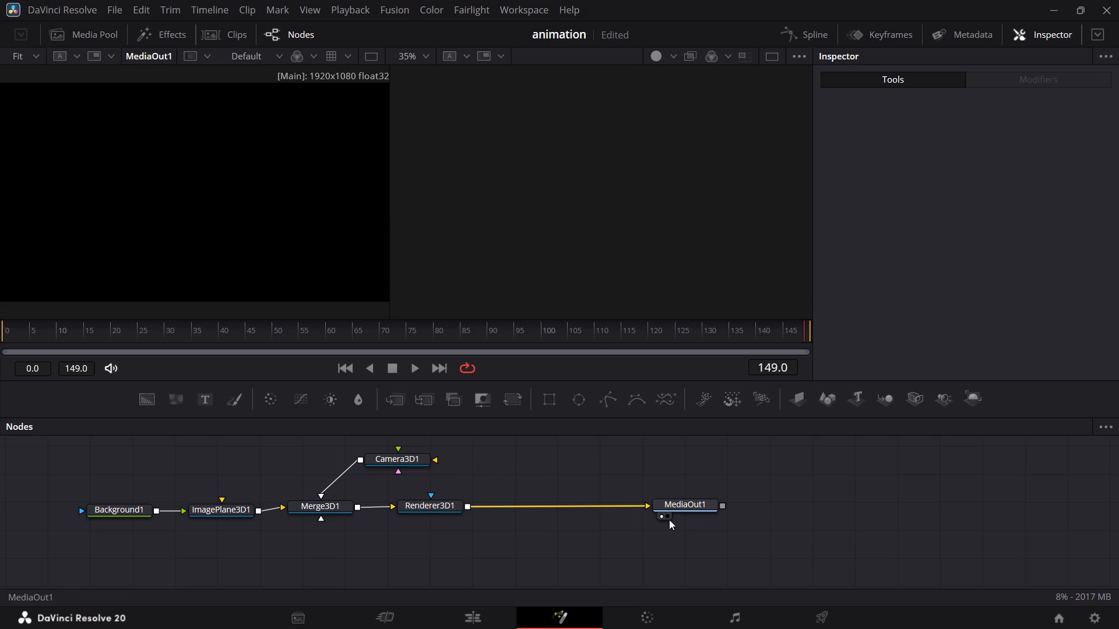
left_click(668, 518)
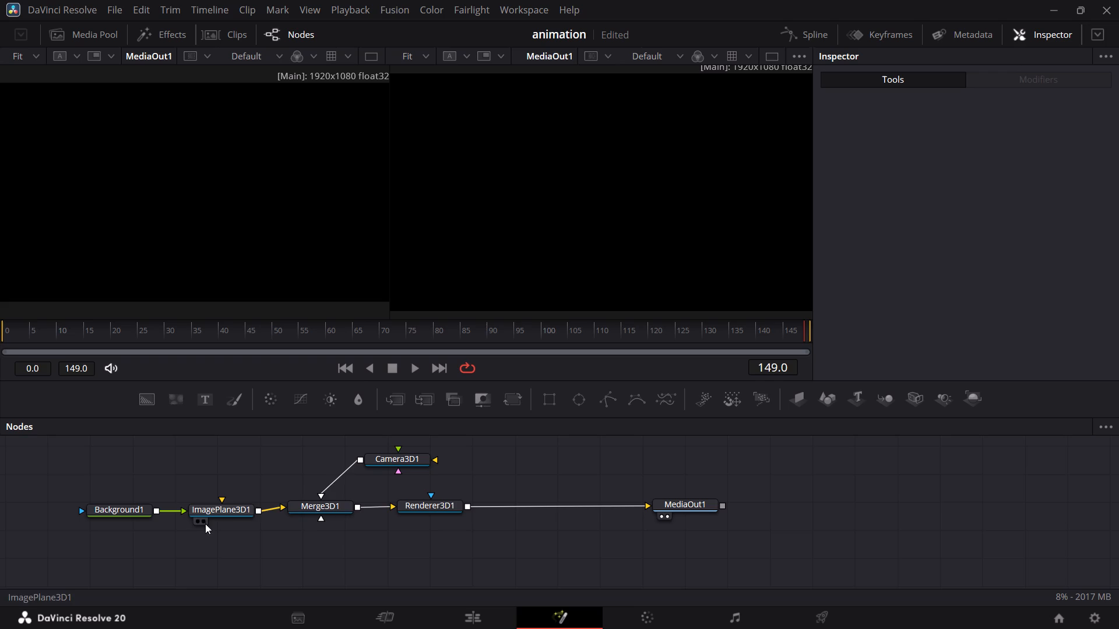
left_click(378, 471)
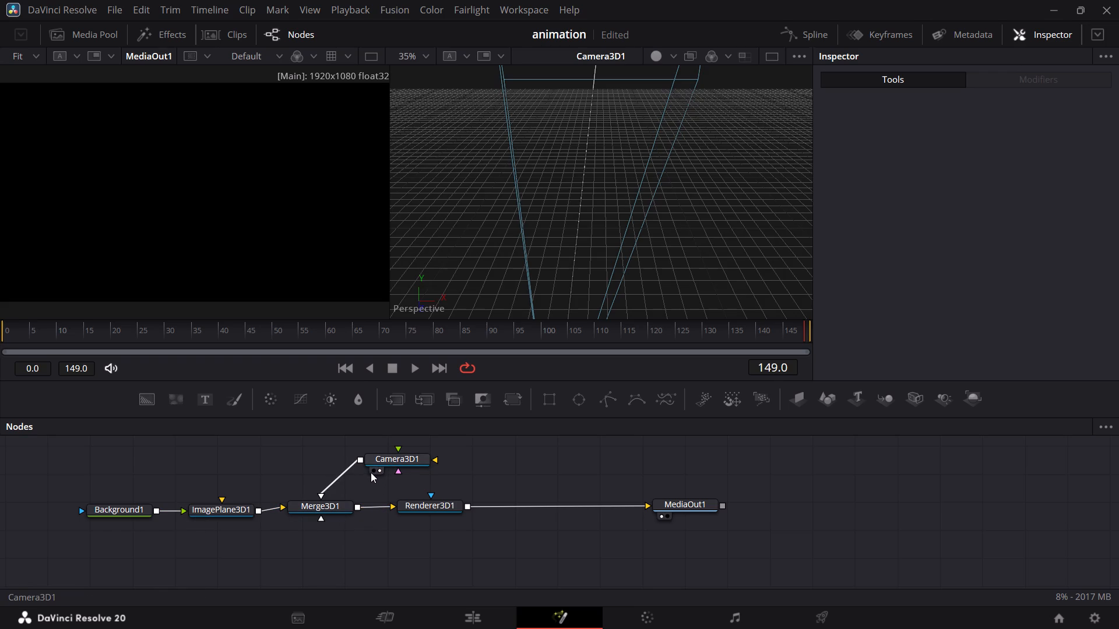
left_click(371, 472)
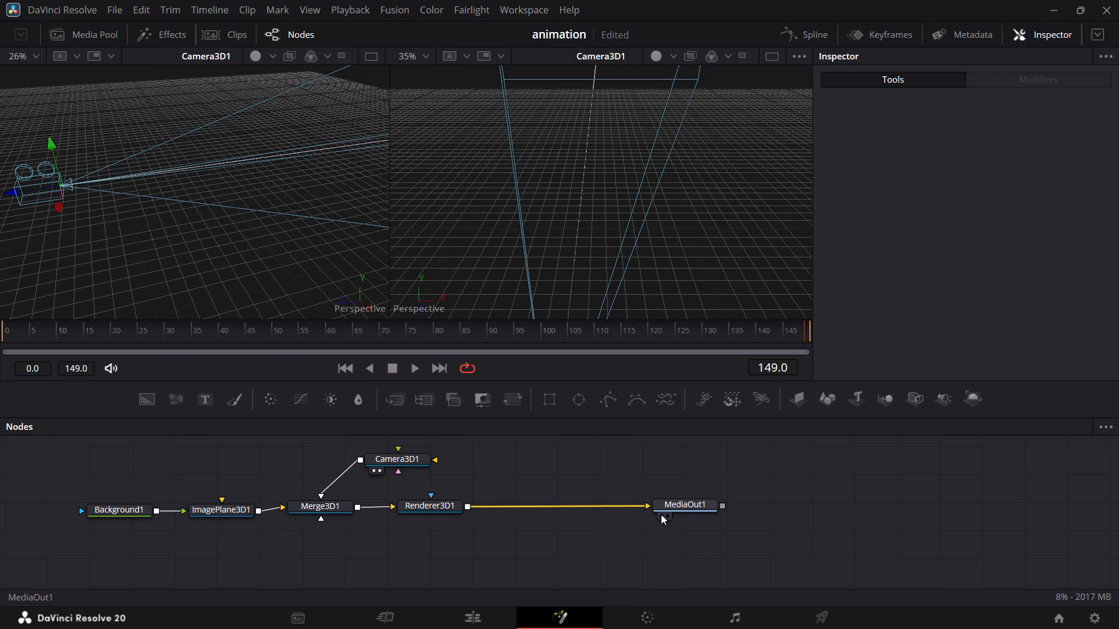
left_click(666, 516)
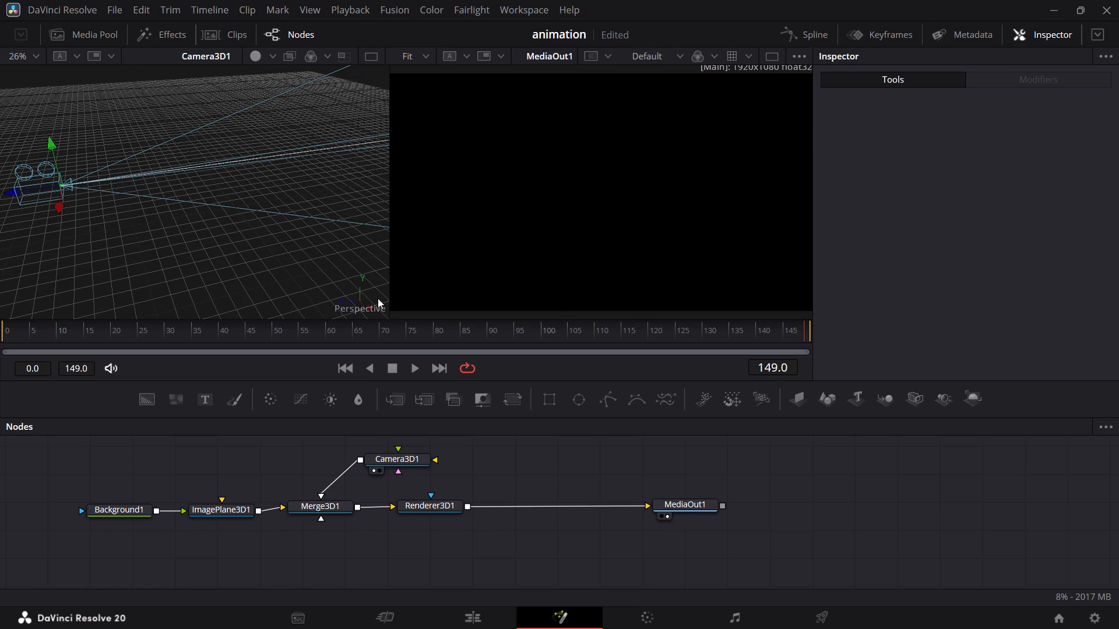
Select the Merge3D1 node and show it in the first viewer in place of Camera3D1.
scroll(523, 250, "down", 3)
scroll(523, 250, "up", 4)
scroll(525, 249, "down", 1)
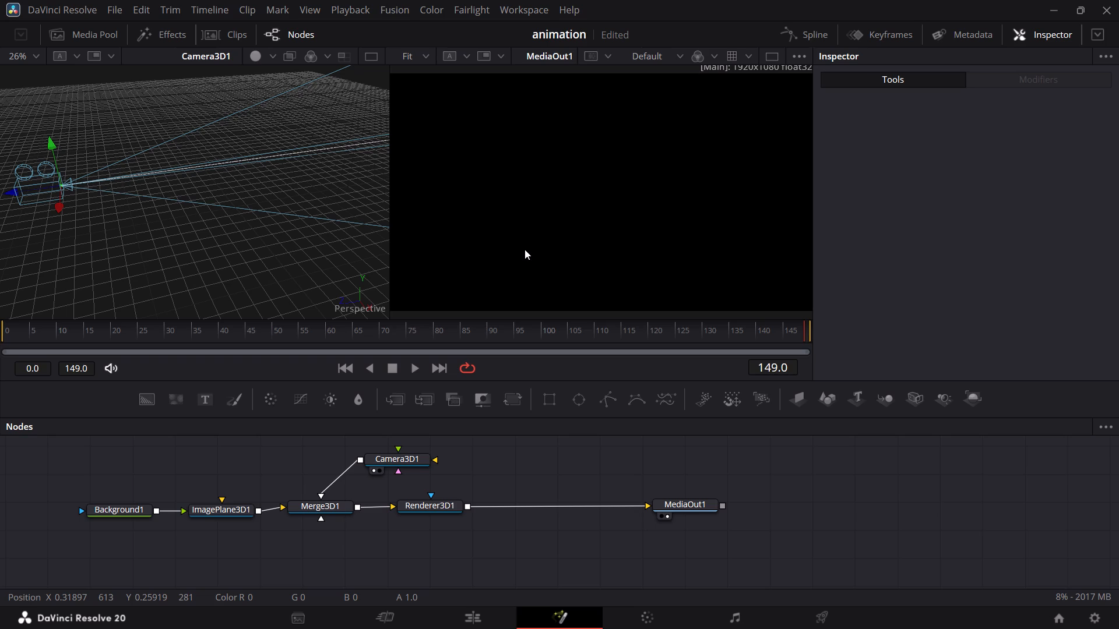
left_click_drag(321, 525, 308, 508)
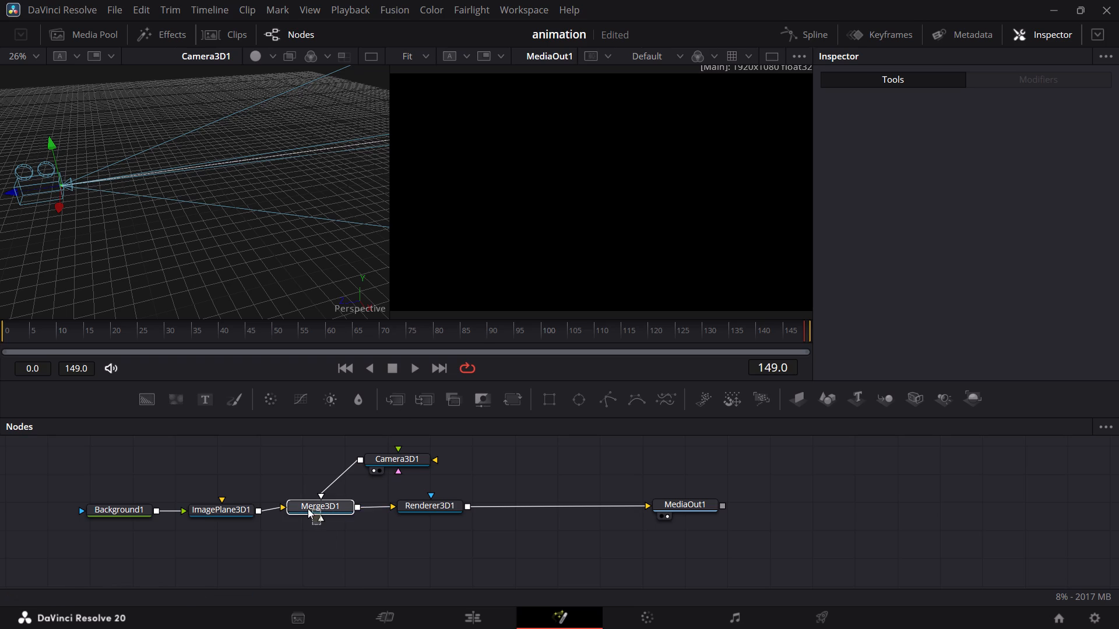
left_click_drag(308, 508, 315, 508)
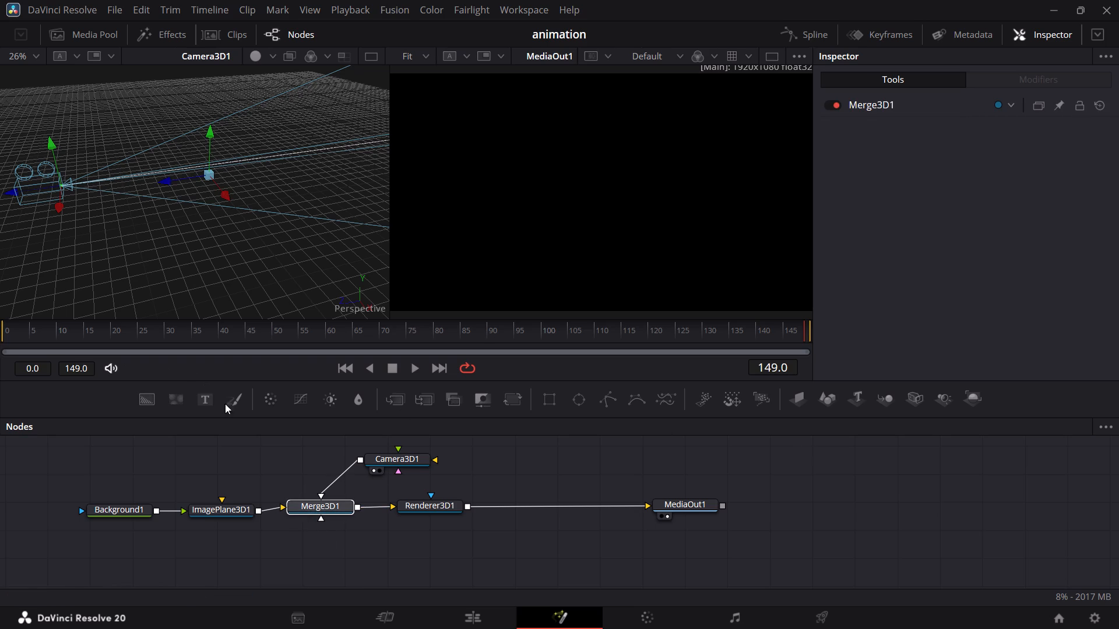
left_click(371, 469)
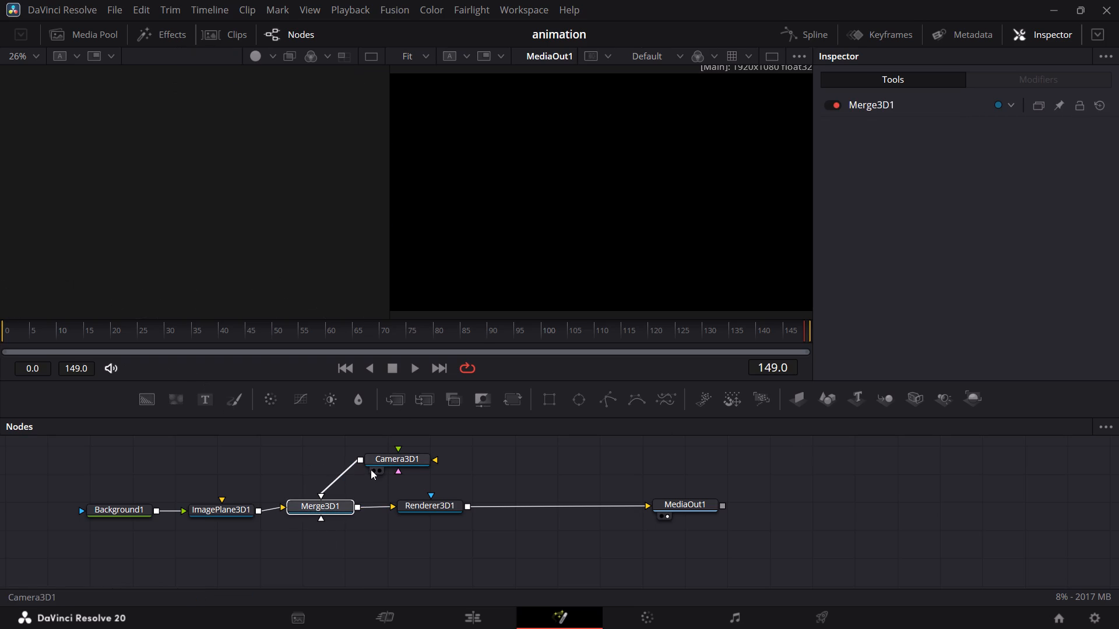
left_click(293, 517)
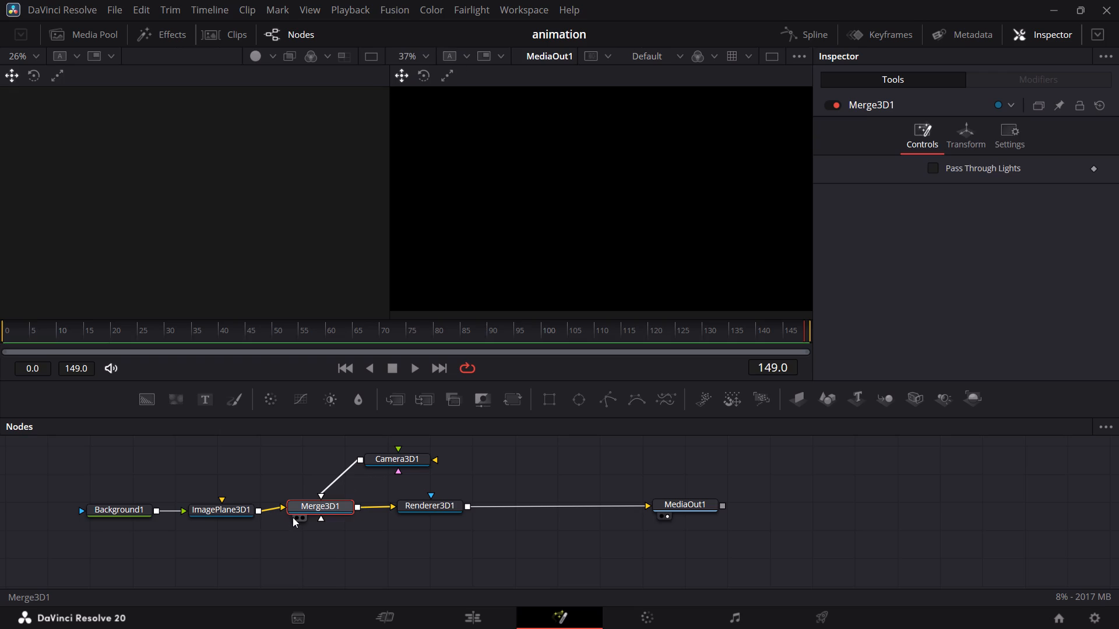
left_click(295, 518)
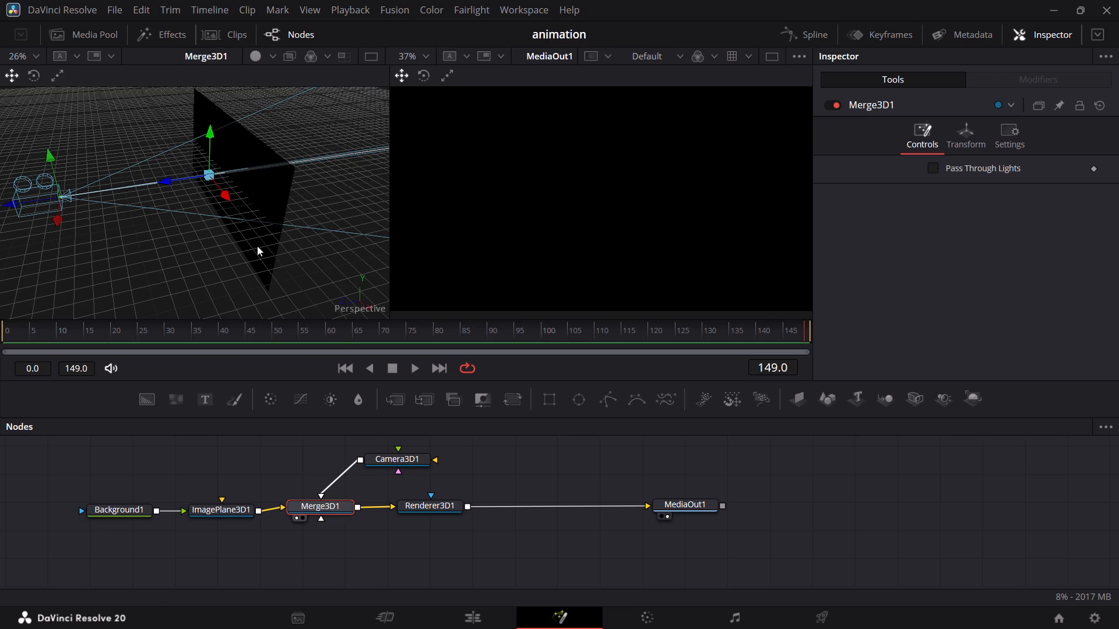
scroll(267, 239, "up", 1)
scroll(267, 239, "down", 1)
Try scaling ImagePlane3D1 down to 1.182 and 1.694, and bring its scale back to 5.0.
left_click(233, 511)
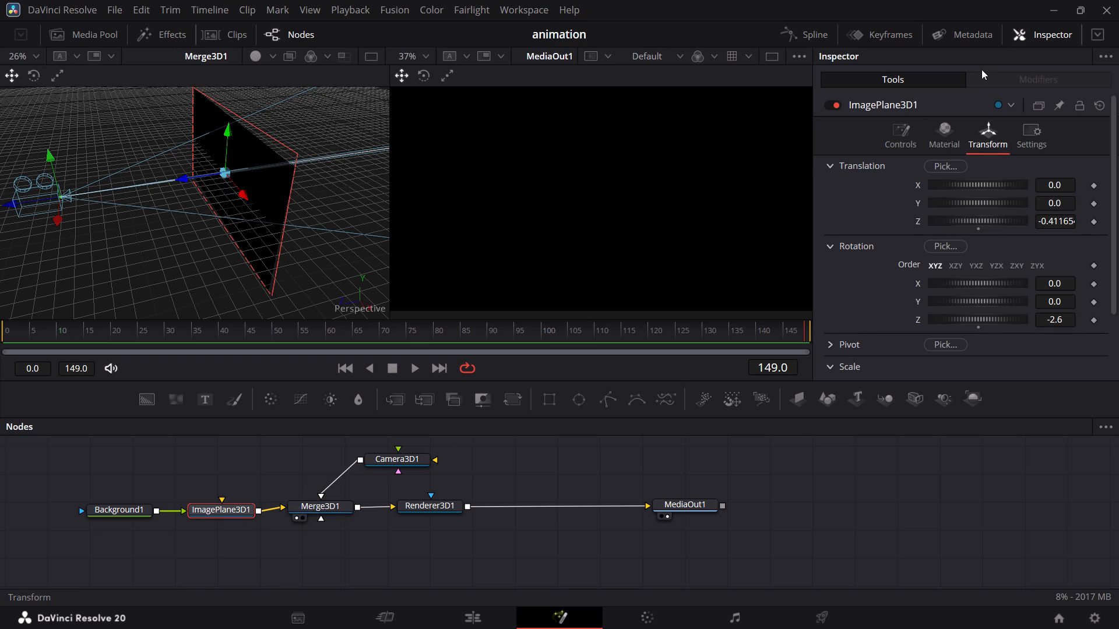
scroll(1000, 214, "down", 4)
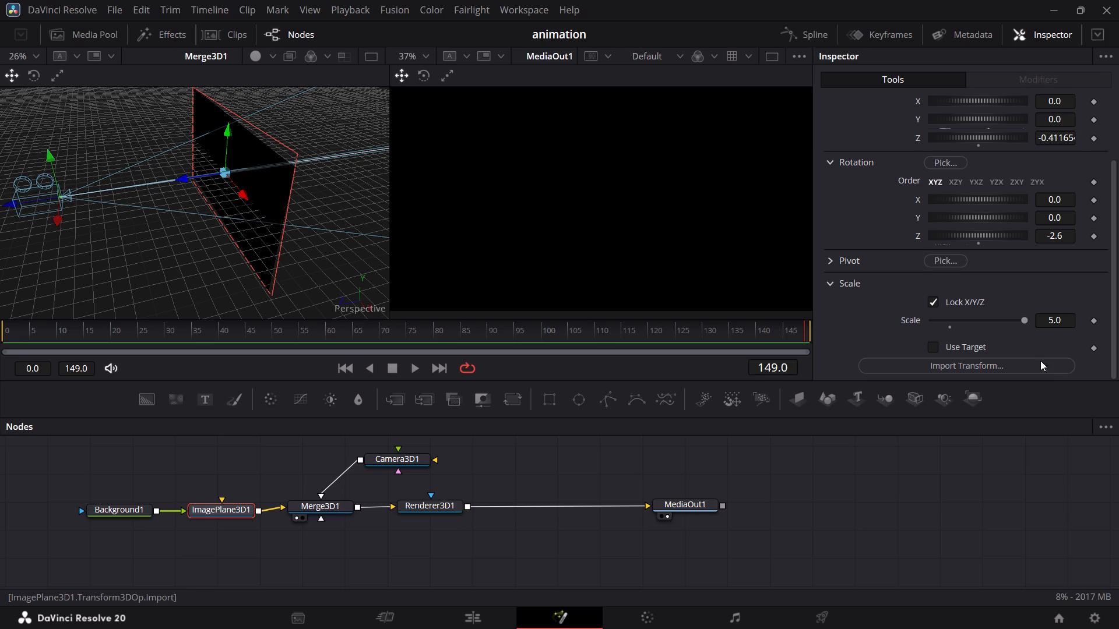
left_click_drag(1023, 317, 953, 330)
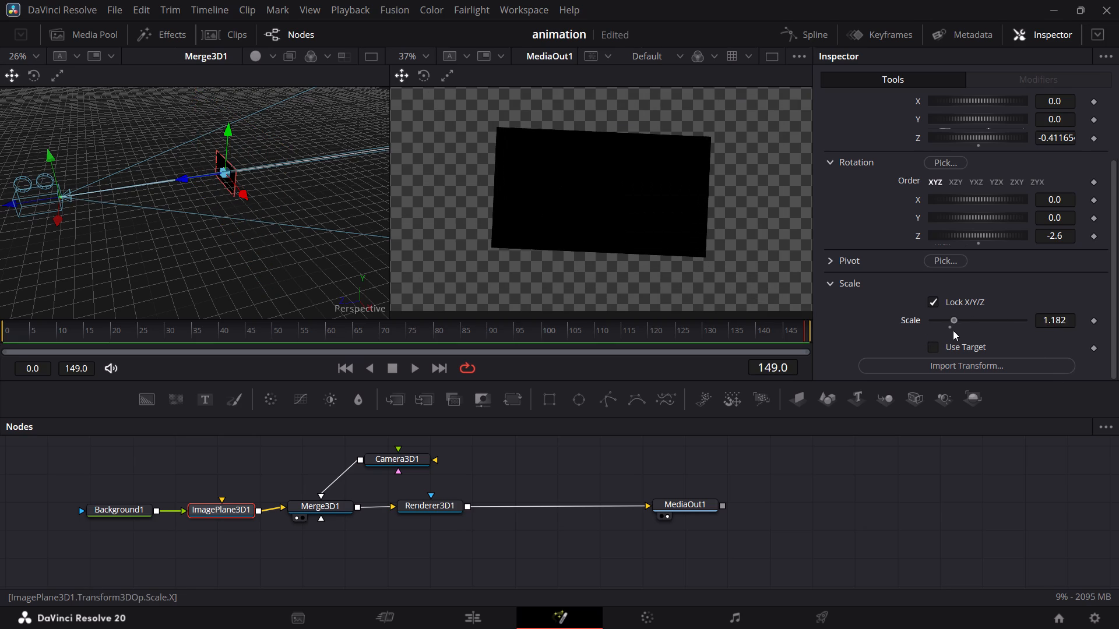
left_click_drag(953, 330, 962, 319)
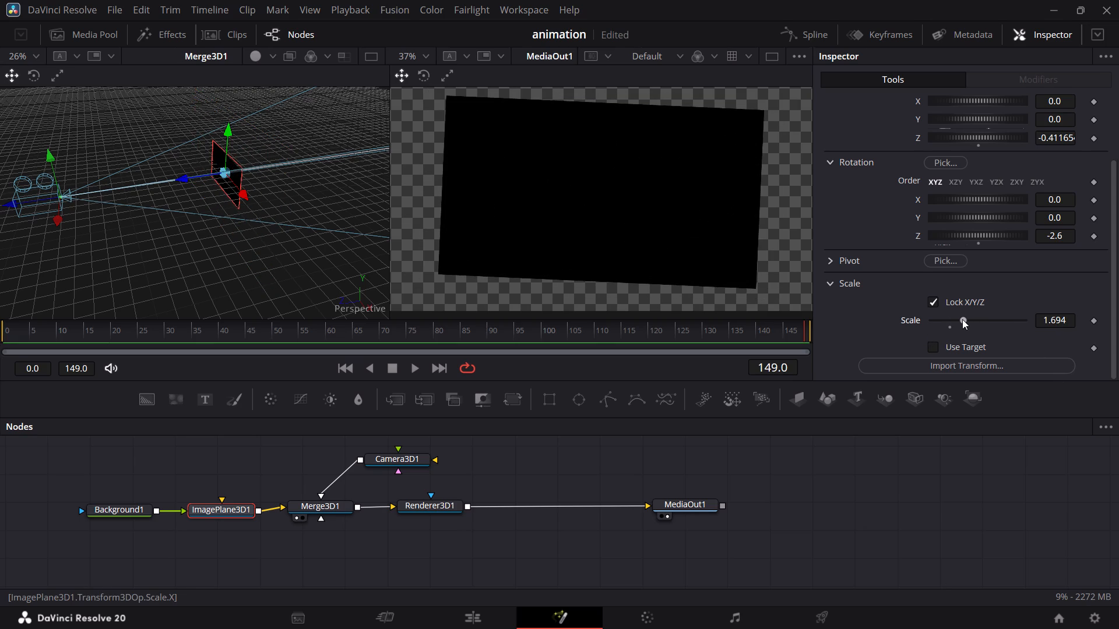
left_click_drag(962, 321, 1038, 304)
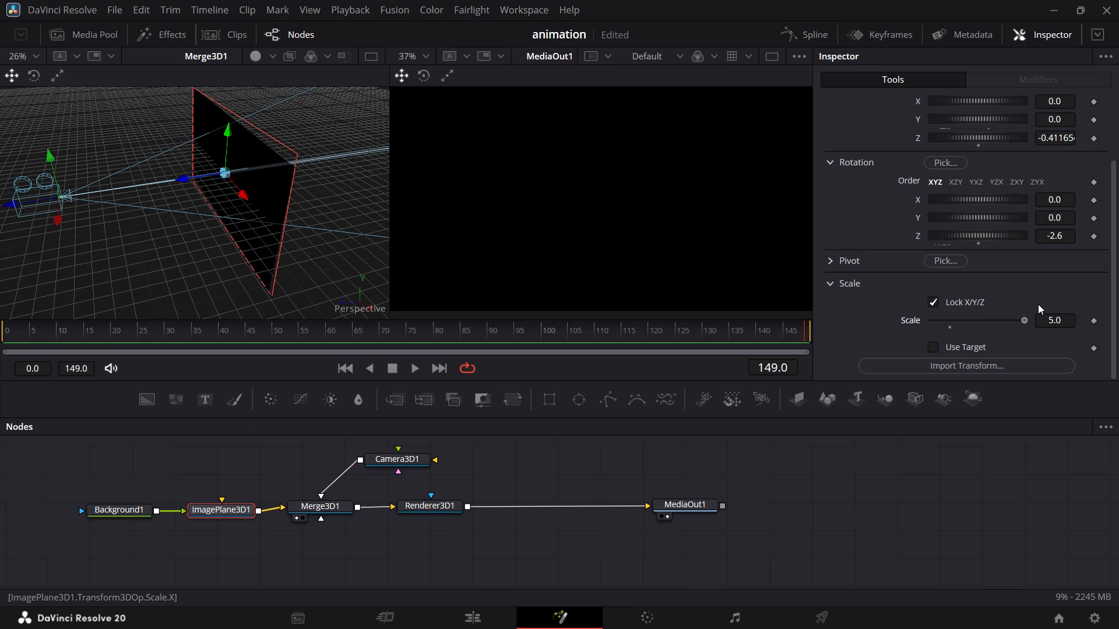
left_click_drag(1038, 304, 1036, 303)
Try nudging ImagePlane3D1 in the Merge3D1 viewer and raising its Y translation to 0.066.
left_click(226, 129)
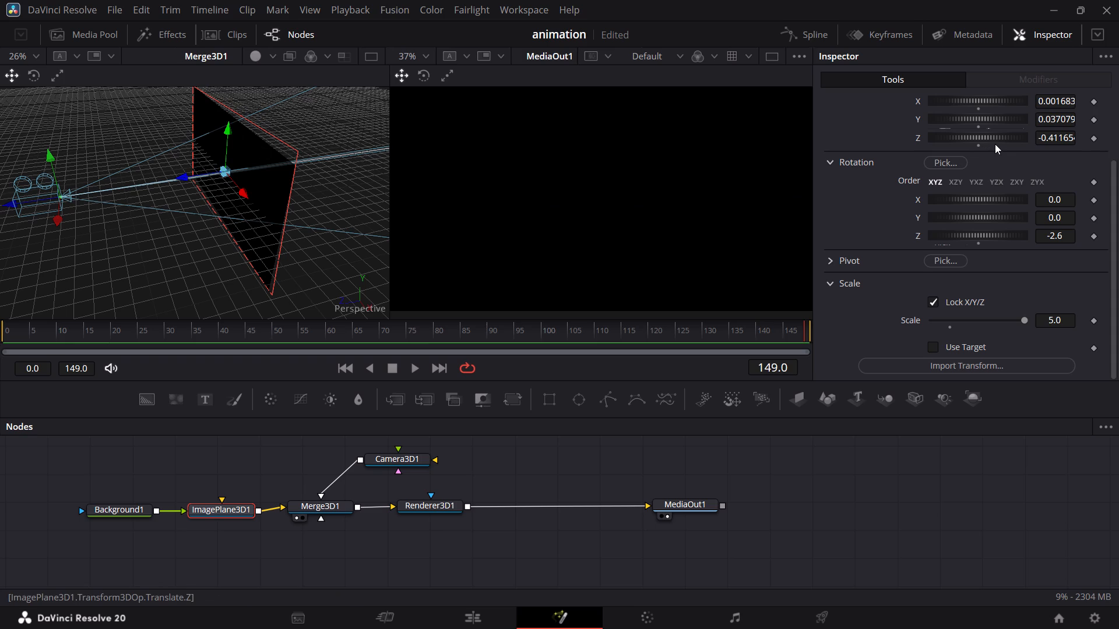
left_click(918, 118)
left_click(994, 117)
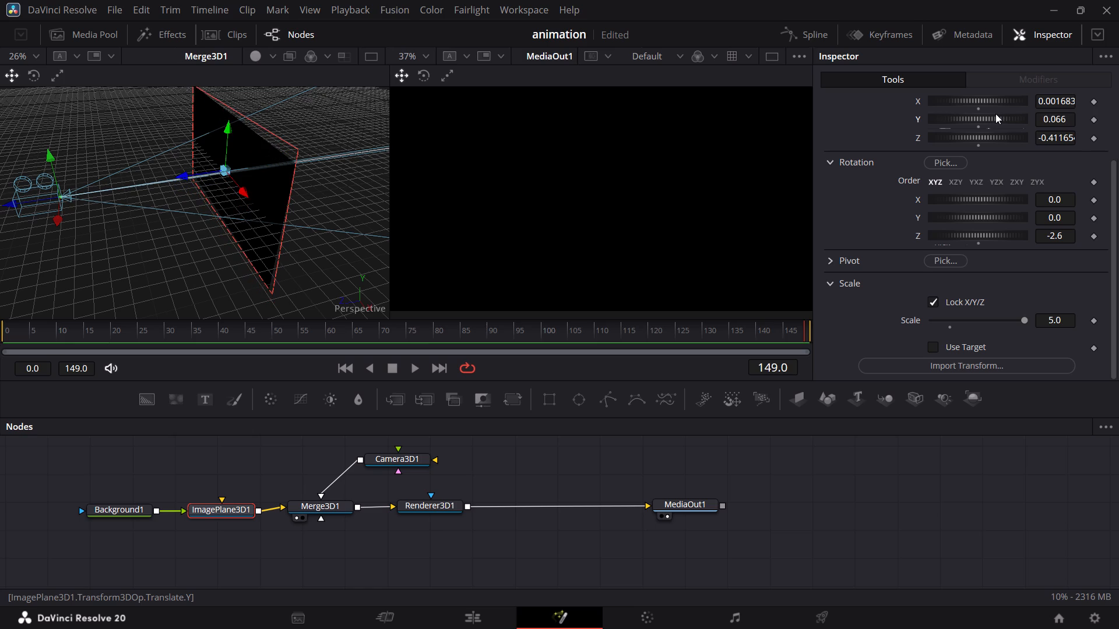
Set ImagePlane3D1's Y translation to 0.0.
left_click(1074, 116)
key("BackSpace")
key("BackSpace")
key("BackSpace")
key("0")
Set ImagePlane3D1's X translation to 0.0, clearing all of its decimal digits.
left_click(1072, 94)
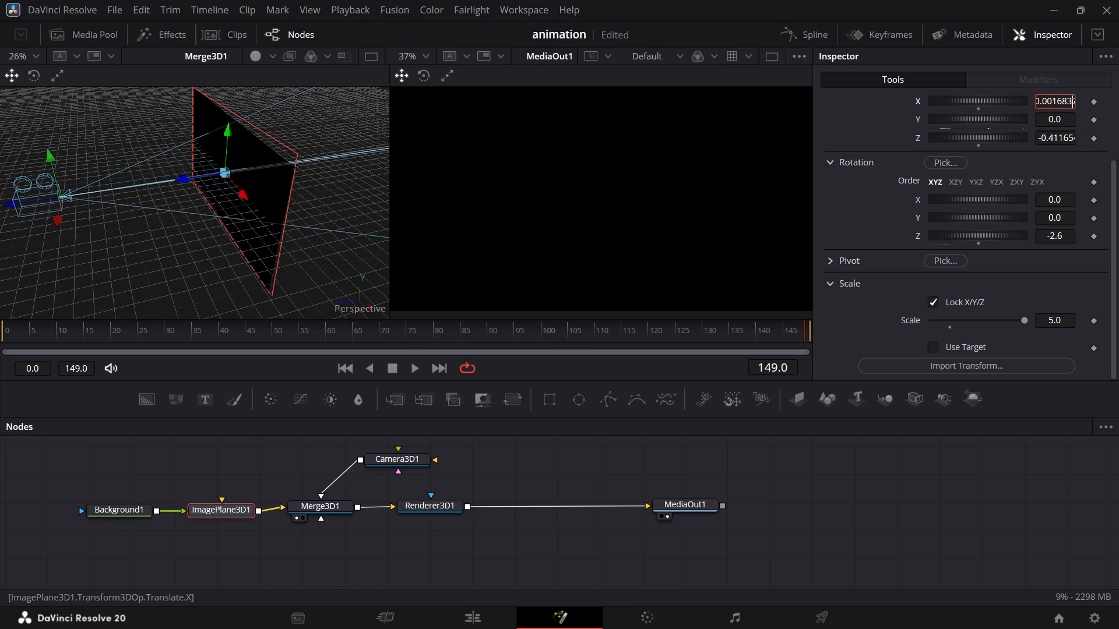
key("BackSpace")
key("BackSpace")
key("BackSpace")
key("BackSpace")
key("BackSpace")
key("BackSpace")
key("BackSpace")
key("BackSpace")
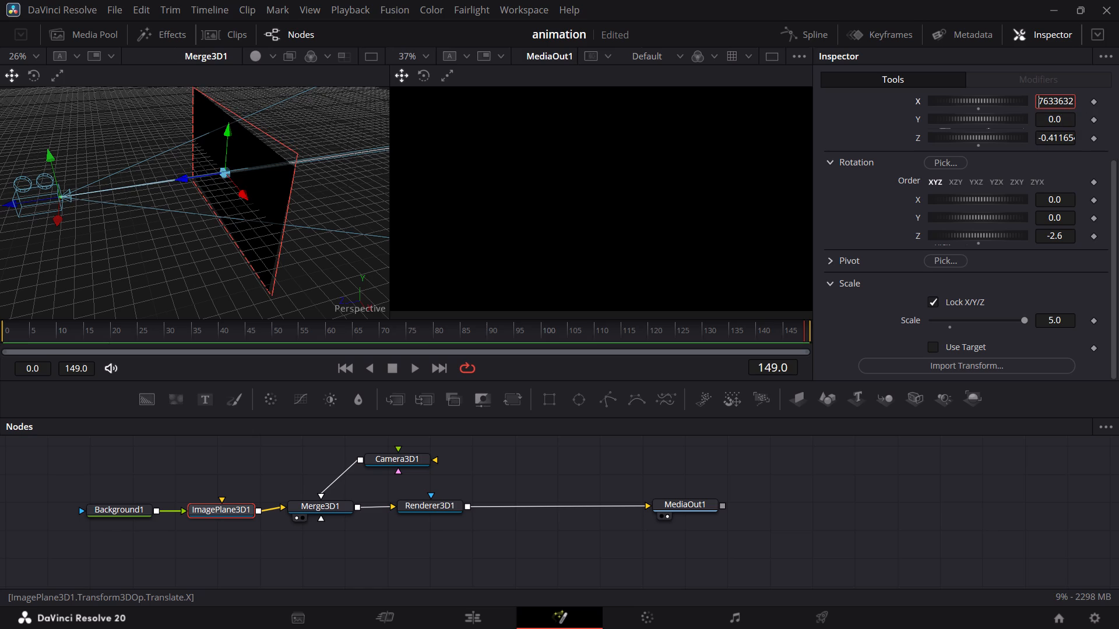
key("0")
key("BackSpace")
key("BackSpace")
key("BackSpace")
key("BackSpace")
key("BackSpace")
key("BackSpace")
key("BackSpace")
key("BackSpace")
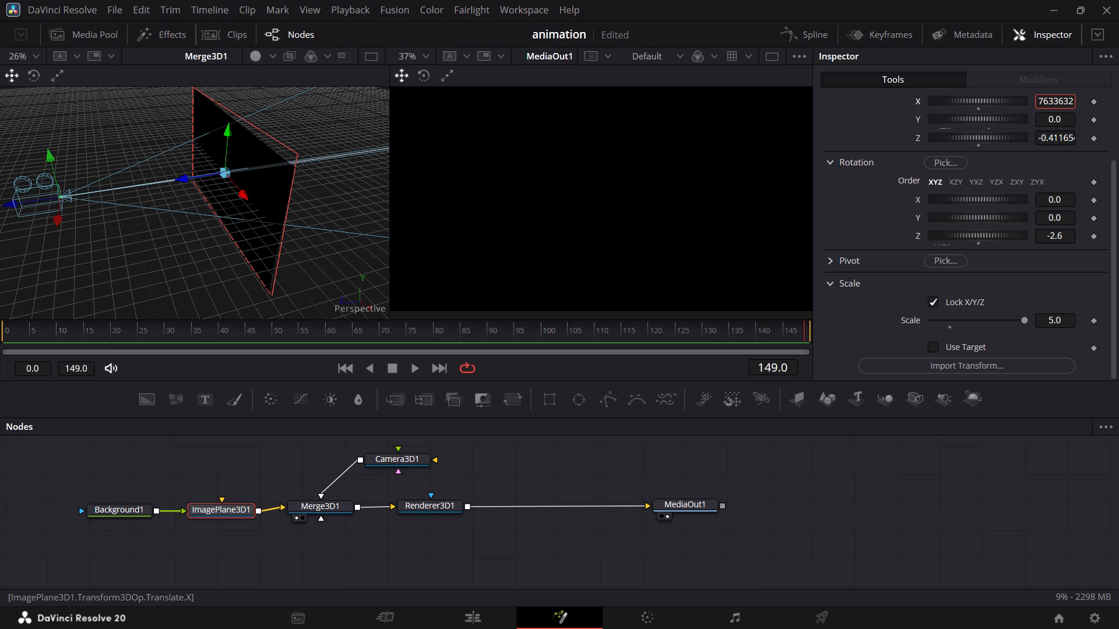
left_click(1070, 100)
left_click(1073, 100)
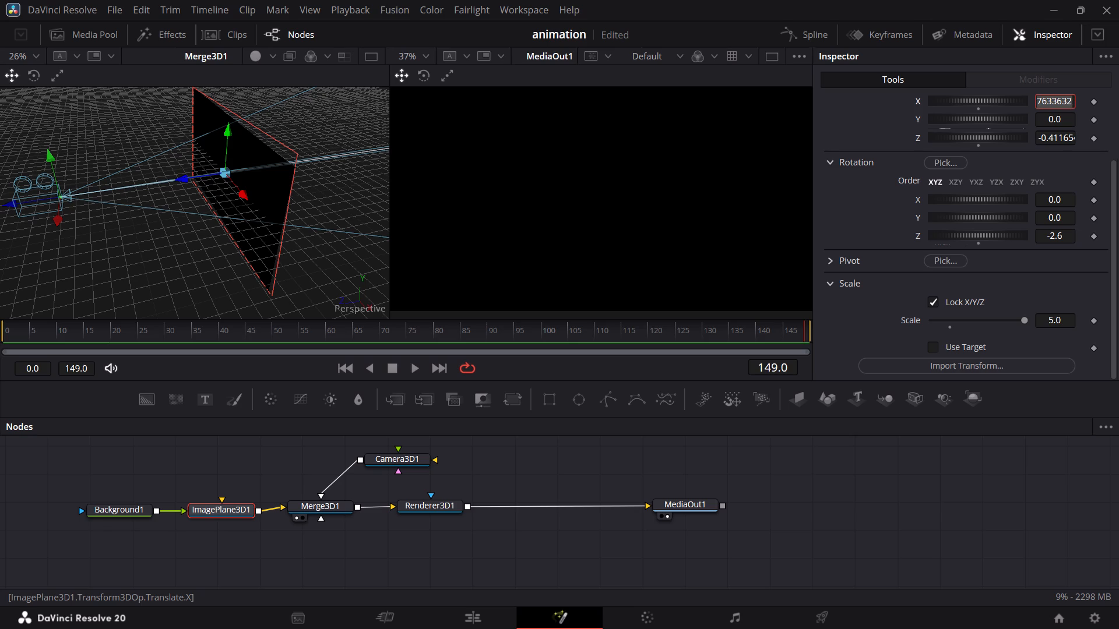
key("BackSpace")
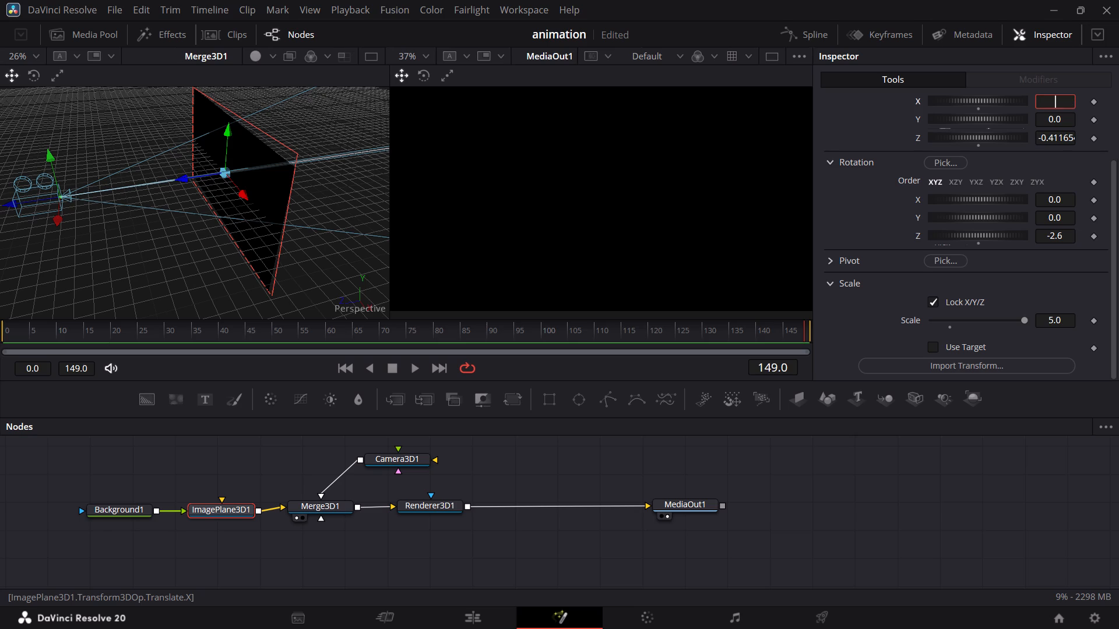
type("0.0")
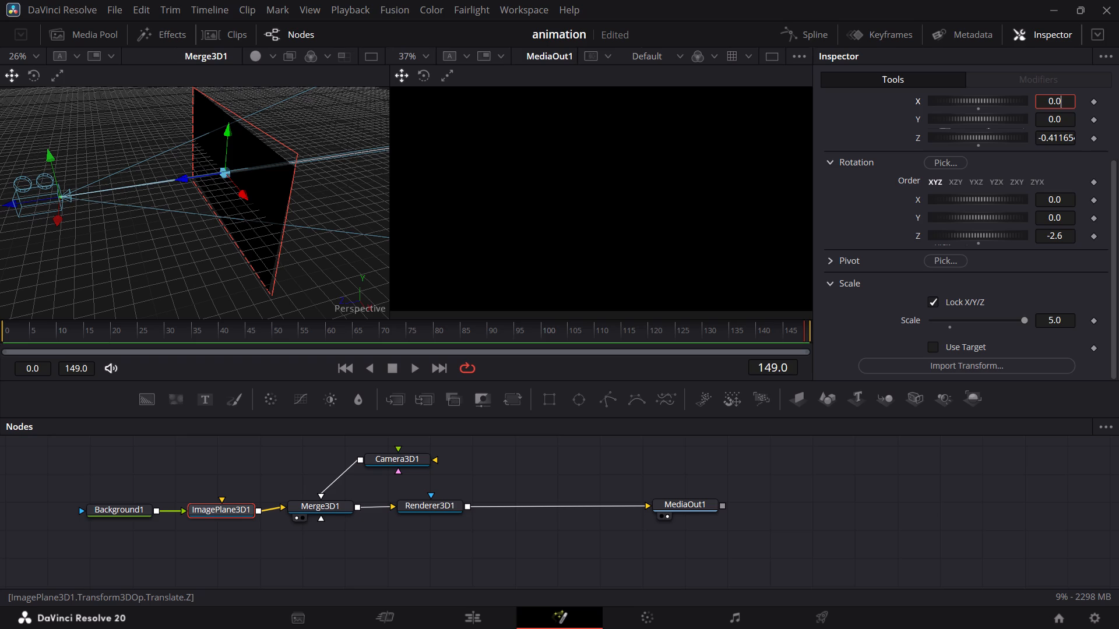
Set ImagePlane3D1's Z translation to 0.0, clearing the whole negative decimal value.
left_click(1071, 136)
key("BackSpace")
key("BackSpace")
key("BackSpace")
key("BackSpace")
key("BackSpace")
key("BackSpace")
key("BackSpace")
key("BackSpace")
key("BackSpace")
key("BackSpace")
key("BackSpace")
key("BackSpace")
key("BackSpace")
key("BackSpace")
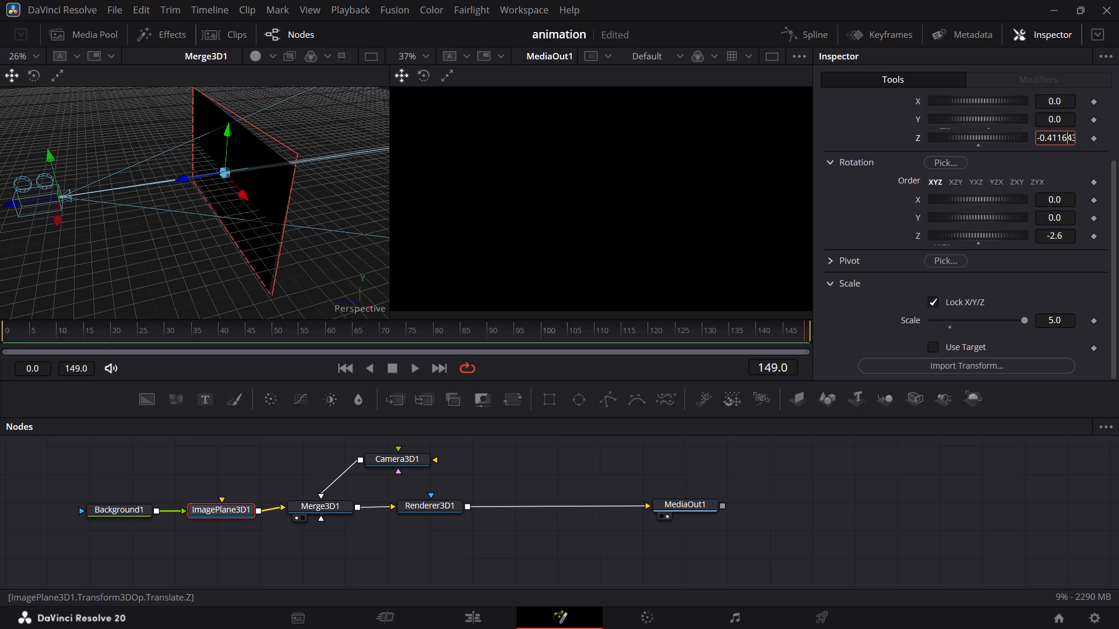
key("Right")
key("Right")
key("Right")
key("Right")
key("Right")
key("Right")
key("Right")
key("Right")
key("Right")
key("Right")
key("Right")
key("Right")
key("Right")
key("Right")
key("Right")
key("Right")
key("Right")
key("BackSpace")
key("BackSpace")
key("BackSpace")
key("BackSpace")
key("BackSpace")
key("BackSpace")
key("BackSpace")
key("BackSpace")
key("BackSpace")
key("BackSpace")
key("BackSpace")
key("BackSpace")
key("BackSpace")
key("BackSpace")
type("0.0")
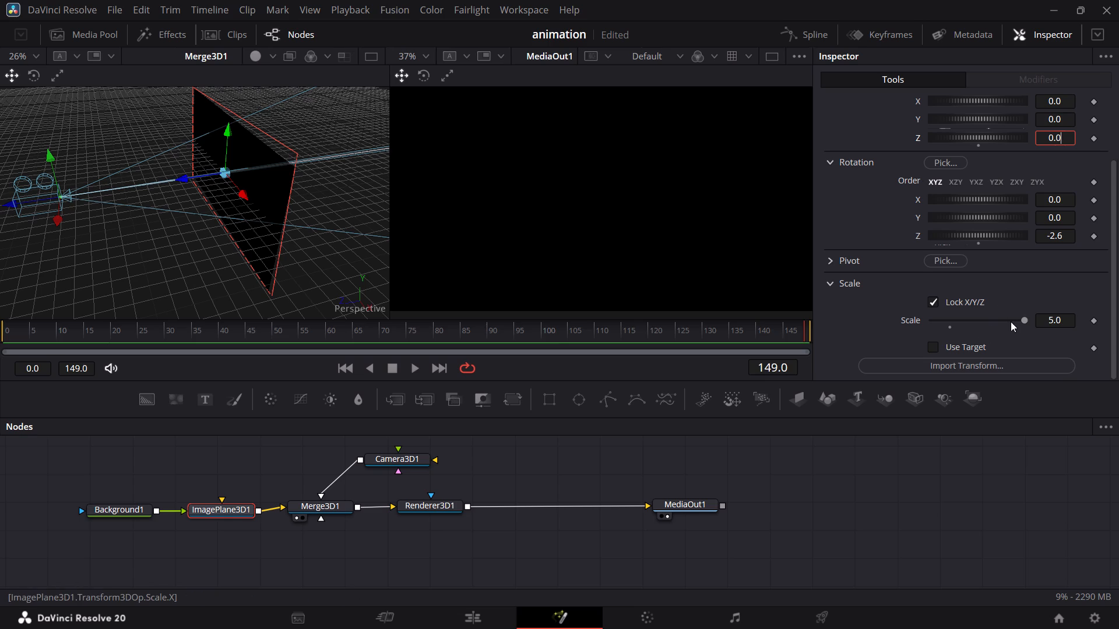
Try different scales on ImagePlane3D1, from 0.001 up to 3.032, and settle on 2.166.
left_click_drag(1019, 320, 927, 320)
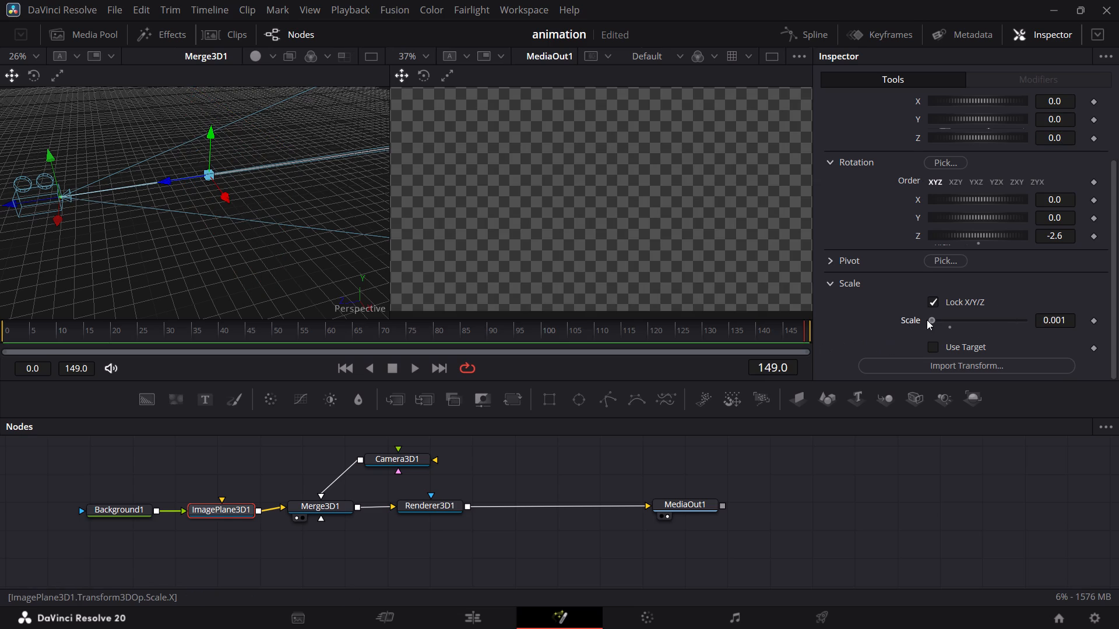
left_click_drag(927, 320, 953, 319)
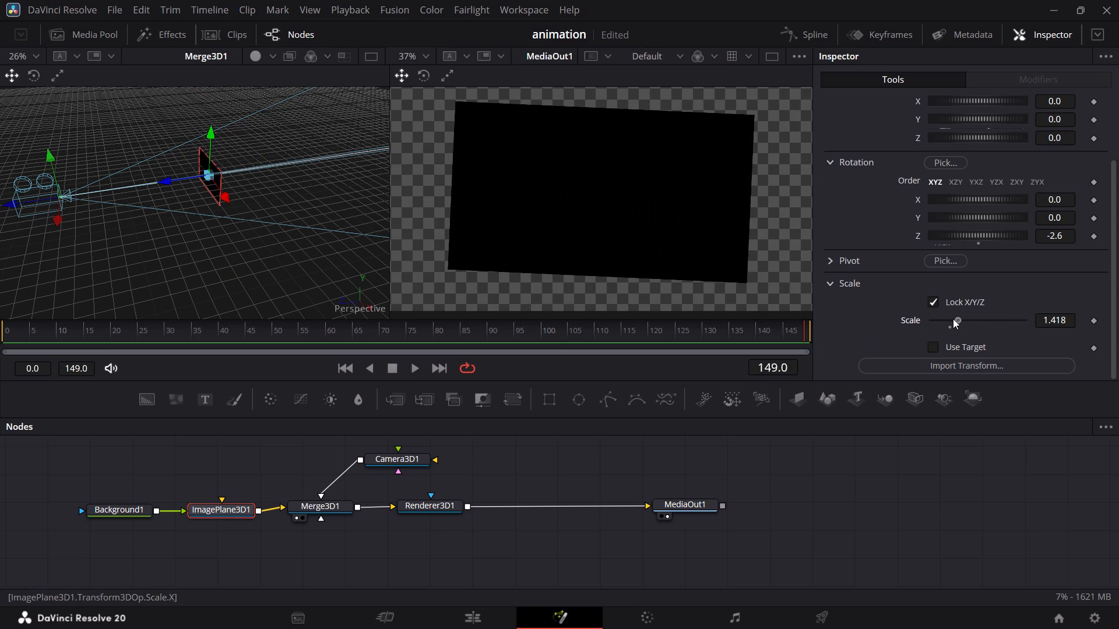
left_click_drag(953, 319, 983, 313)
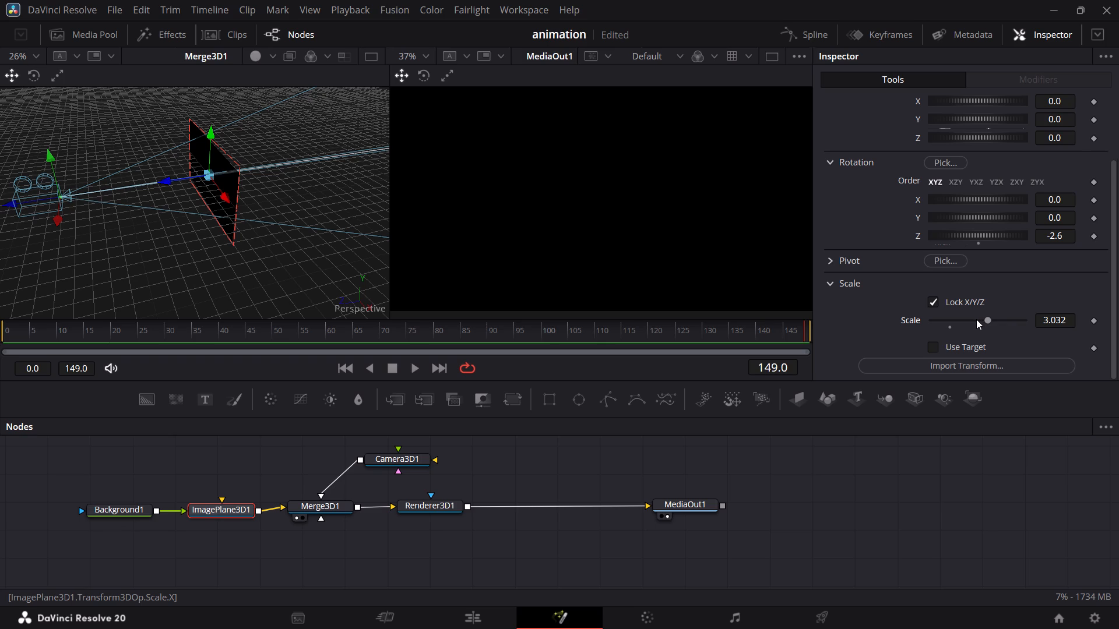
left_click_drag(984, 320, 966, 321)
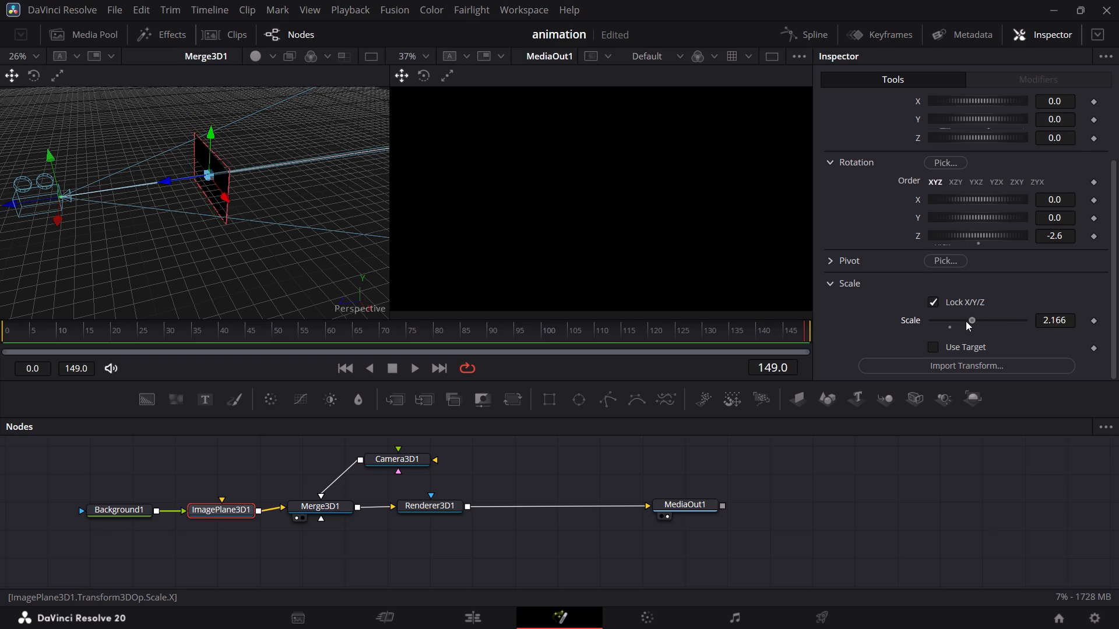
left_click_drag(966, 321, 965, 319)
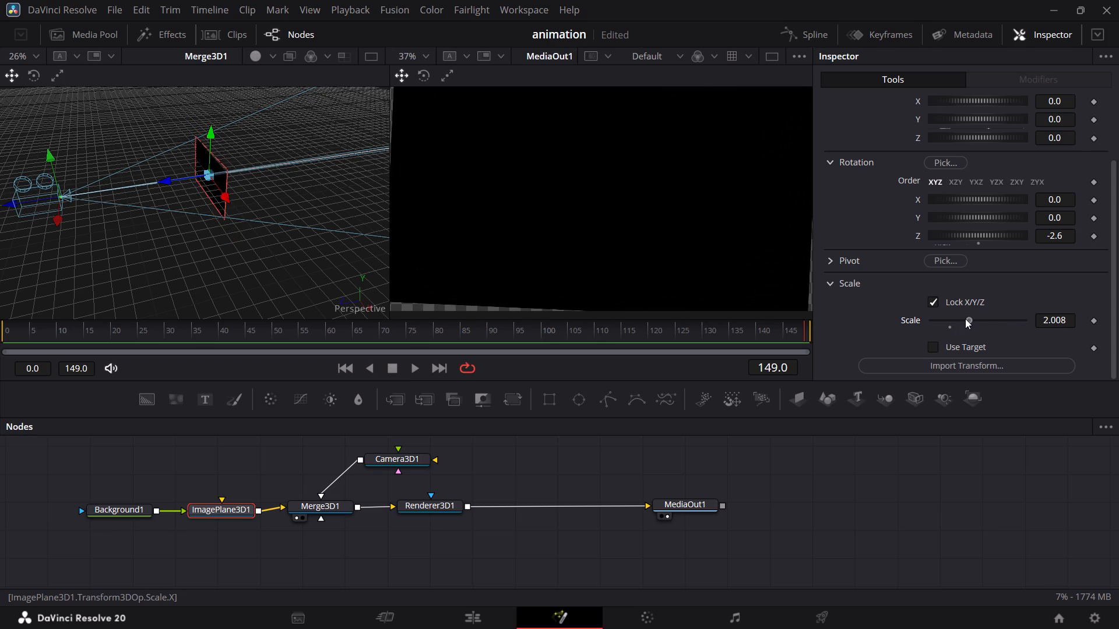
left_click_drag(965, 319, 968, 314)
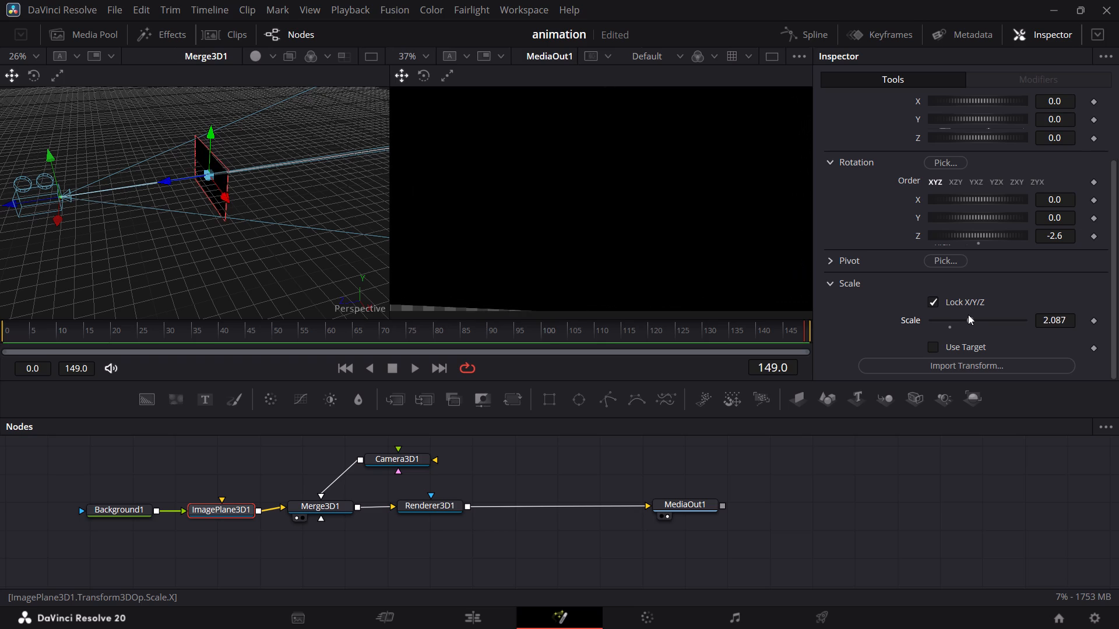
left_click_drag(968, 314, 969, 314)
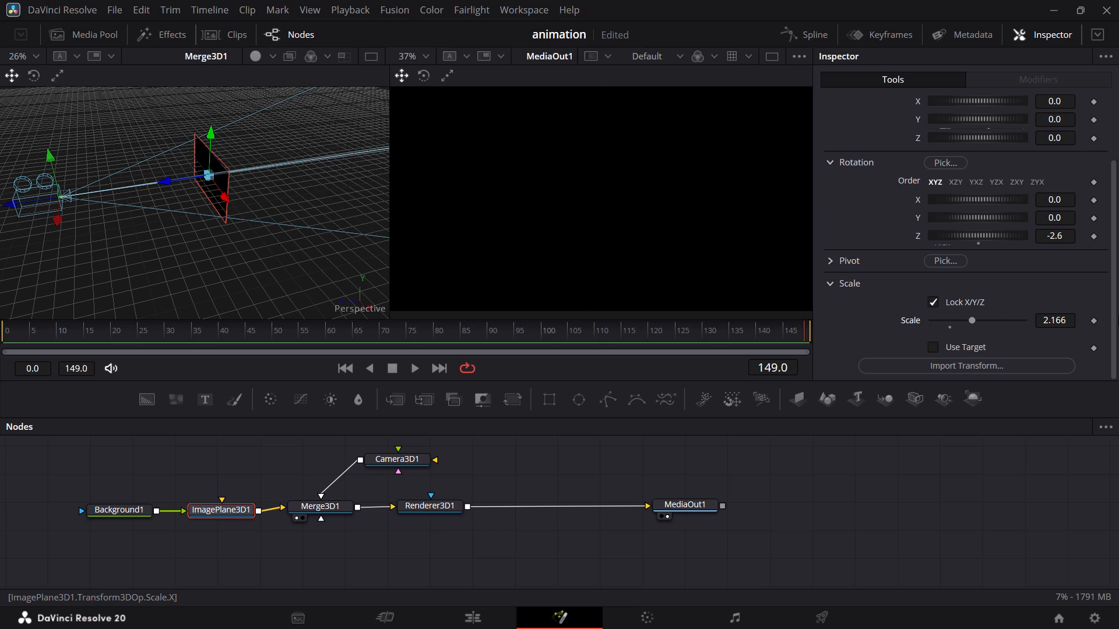
Set ImagePlane3D1's Z rotation to 0.0 so that the plane is level.
left_click(978, 231)
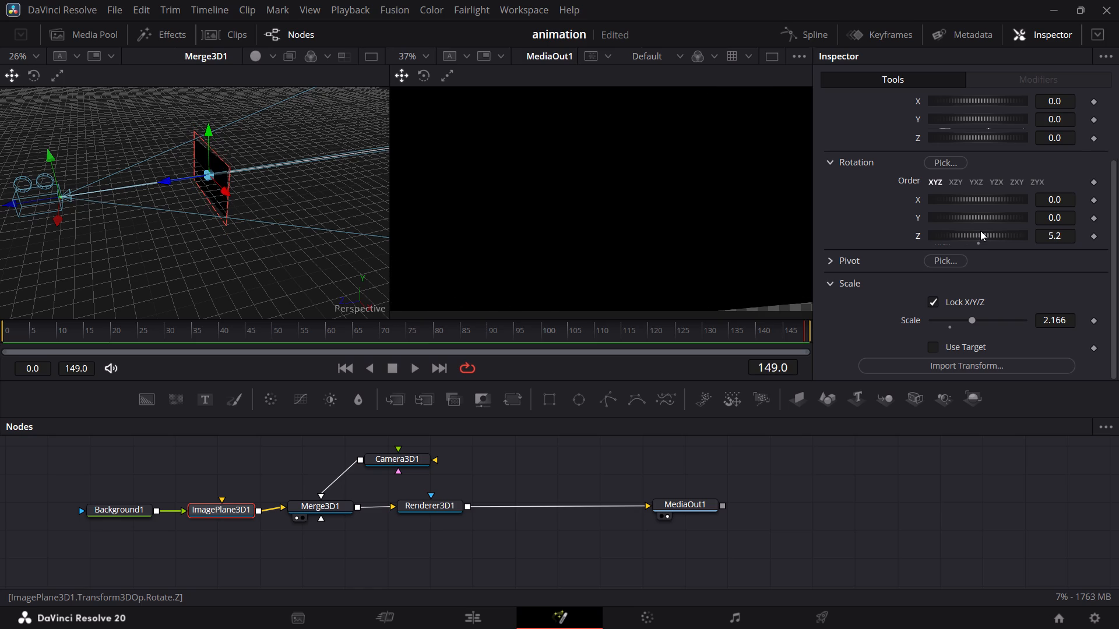
scroll(593, 274, "down", 1)
Try ImagePlane3D1's scale at 1.851 and 1.93, check the plane's edges in MediaOut1, and set the scale to 2.087.
left_click_drag(971, 316, 954, 319)
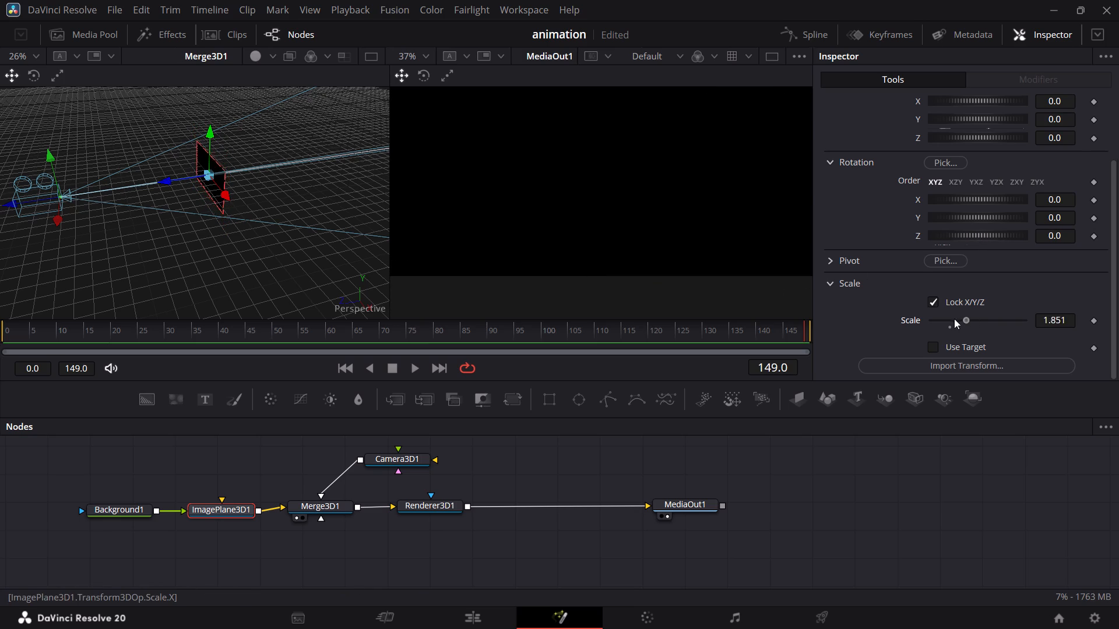
left_click_drag(954, 319, 967, 308)
left_click_drag(649, 266, 649, 272)
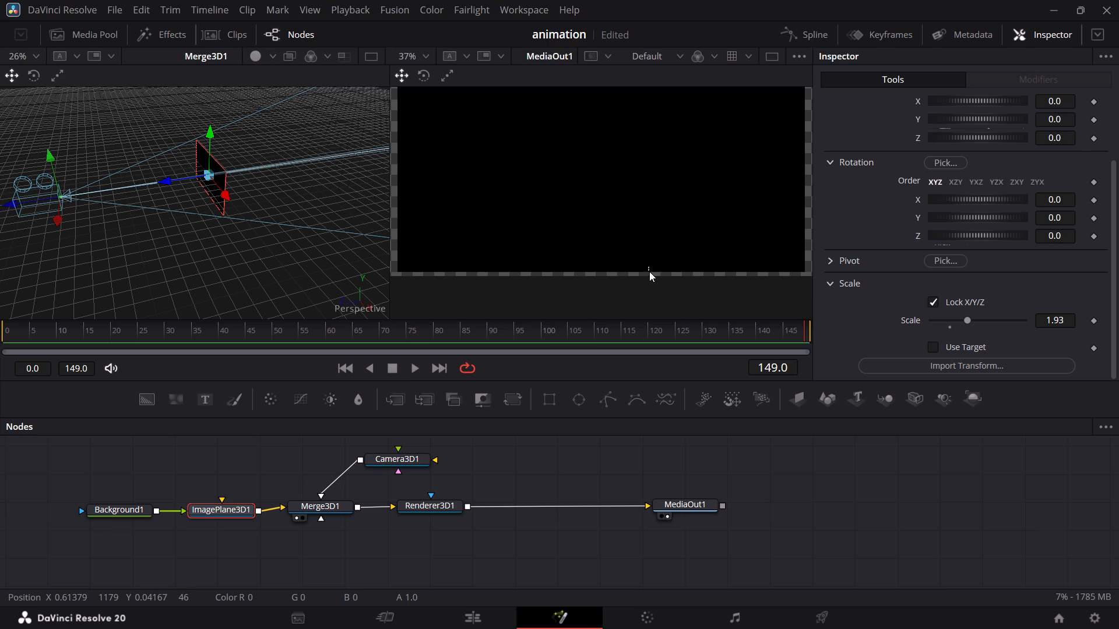
left_click_drag(657, 273, 662, 288)
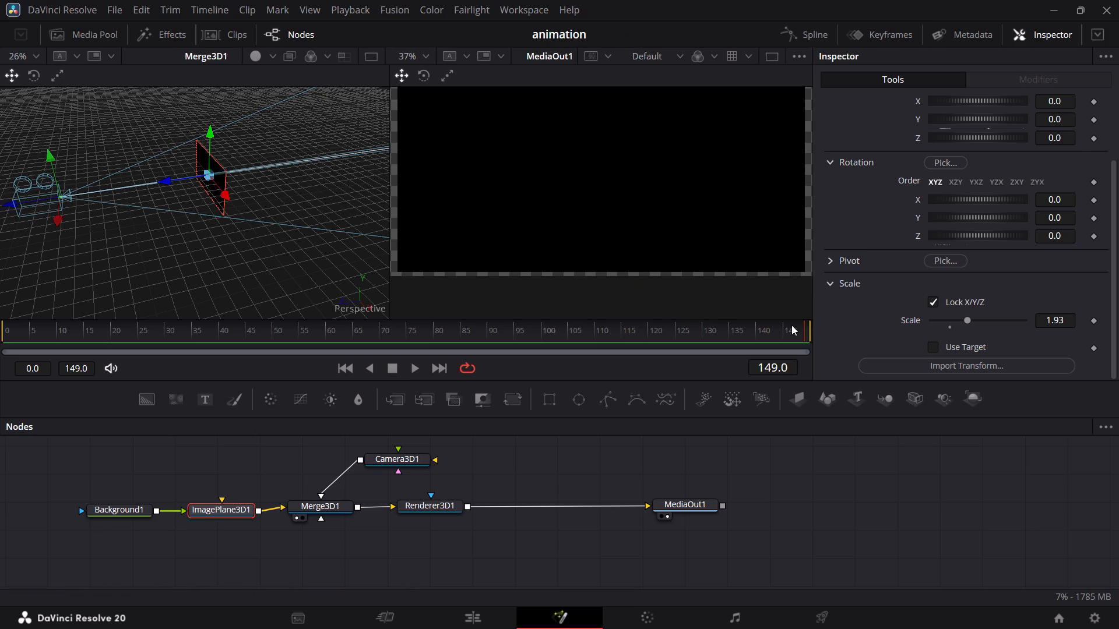
left_click(597, 183)
scroll(537, 203, "up", 3)
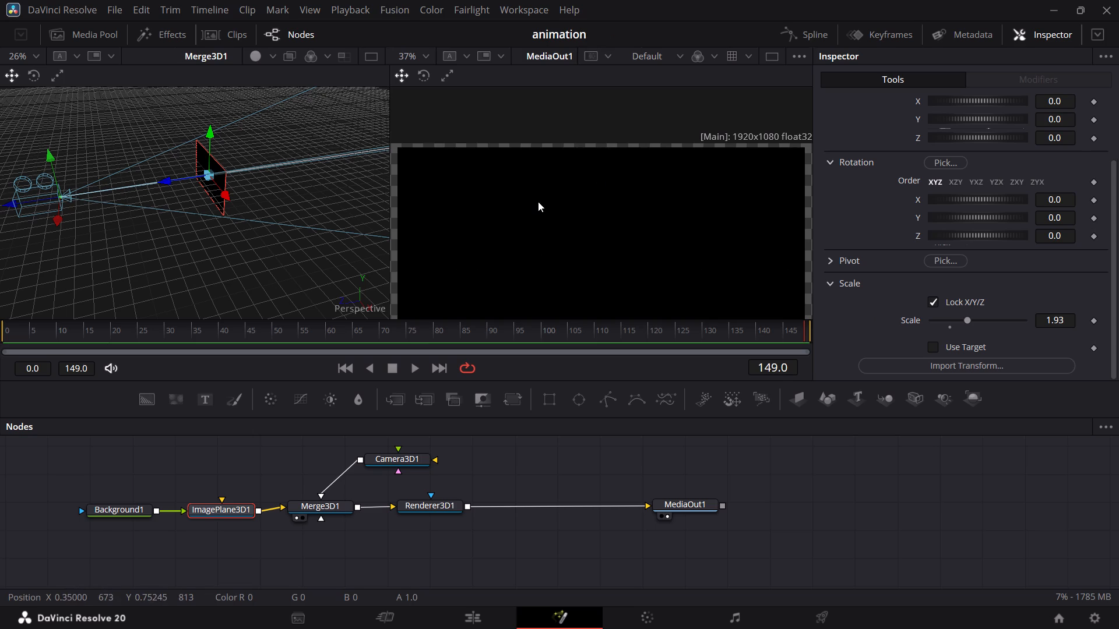
scroll(538, 202, "down", 3)
scroll(538, 202, "up", 1)
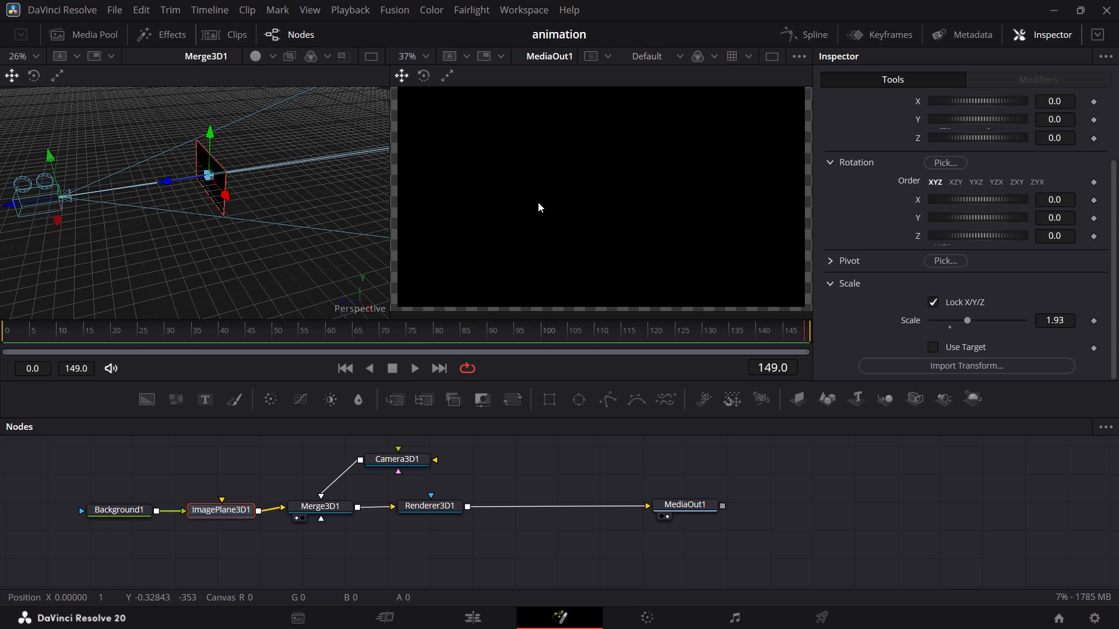
left_click(966, 315)
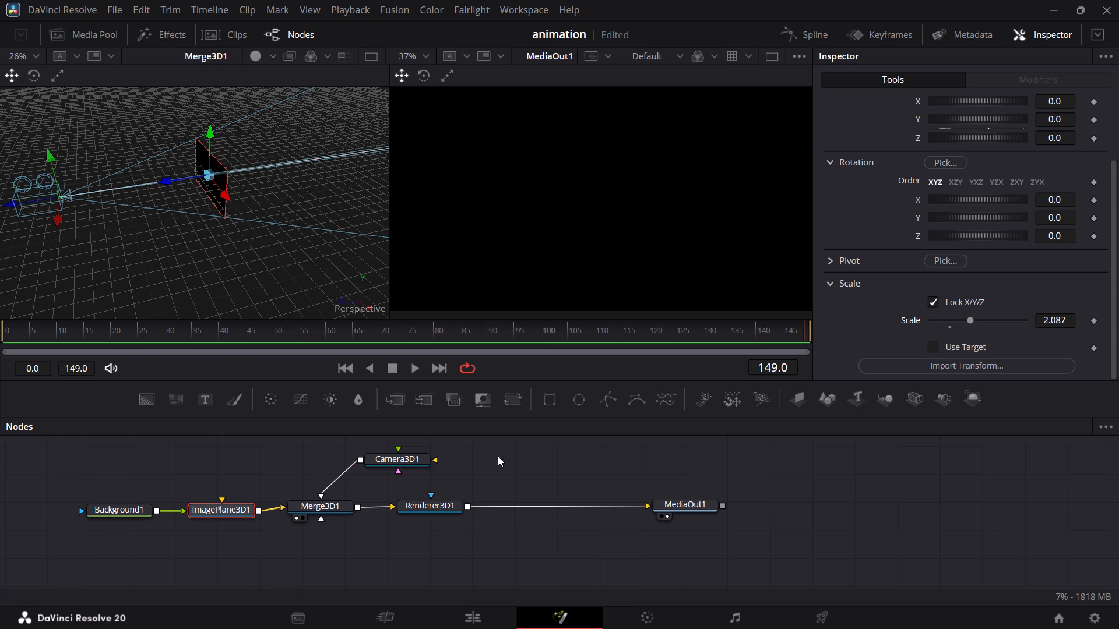
Select the Background1 node and set its background type to Gradient.
scroll(431, 521, "up", 2)
scroll(431, 520, "down", 1)
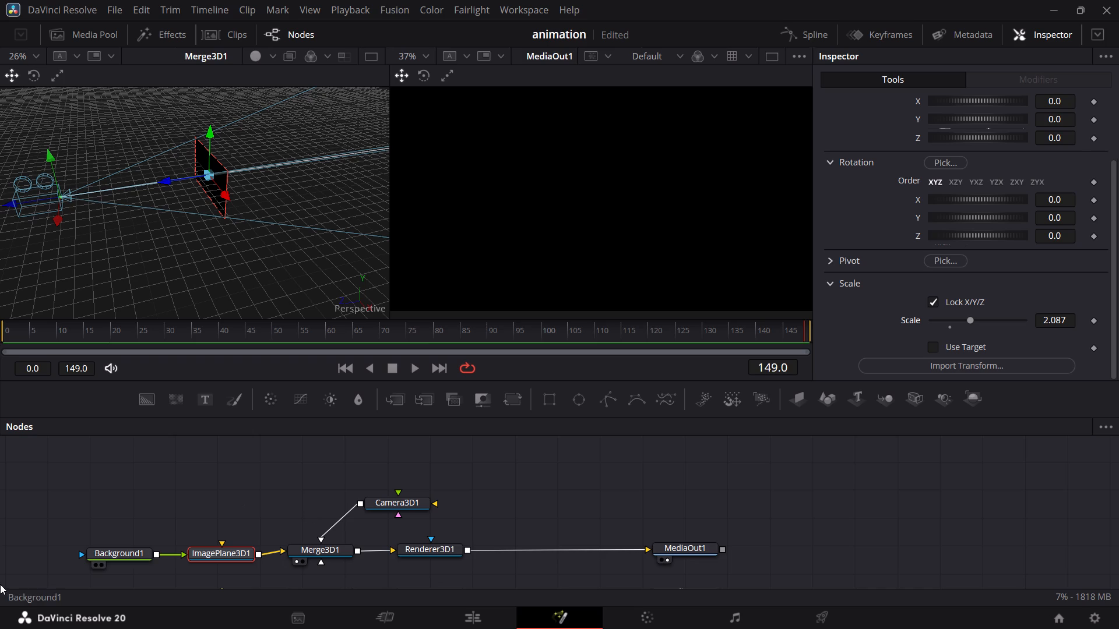
left_click(112, 550)
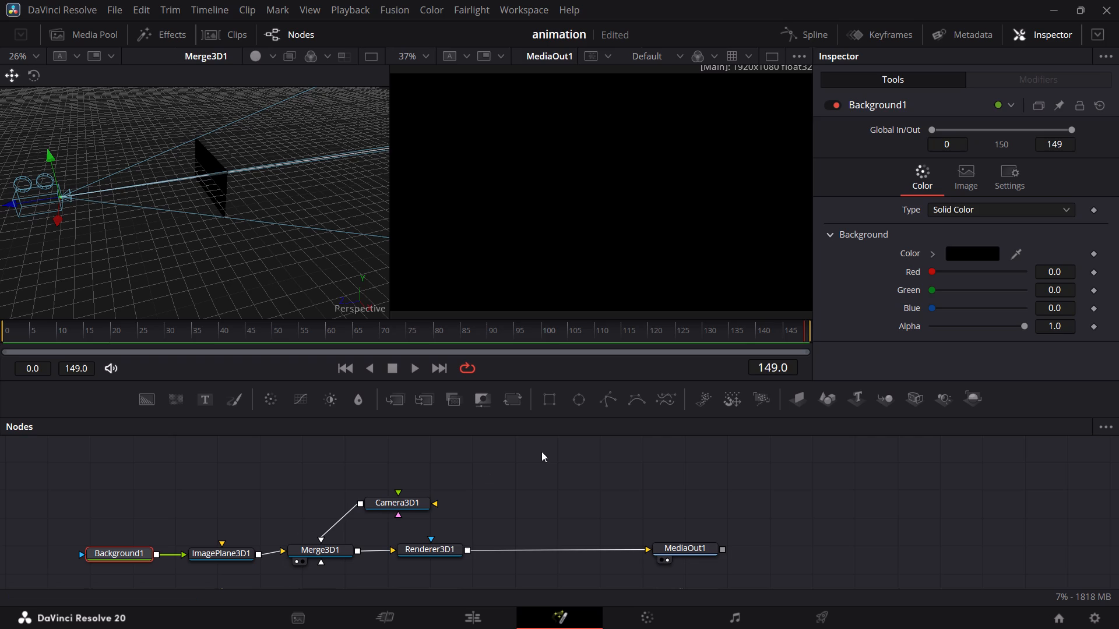
scroll(843, 341, "down", 2)
scroll(905, 326, "down", 4)
left_click(1071, 206)
left_click(976, 288)
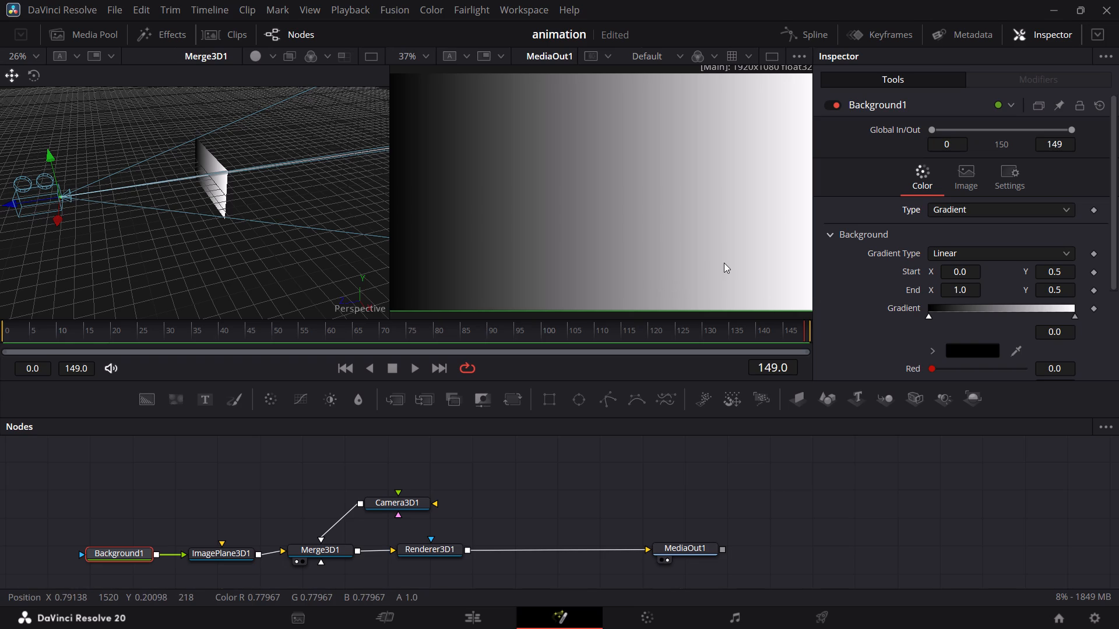
Delete the white end stop from Background1's gradient.
left_click(1071, 314)
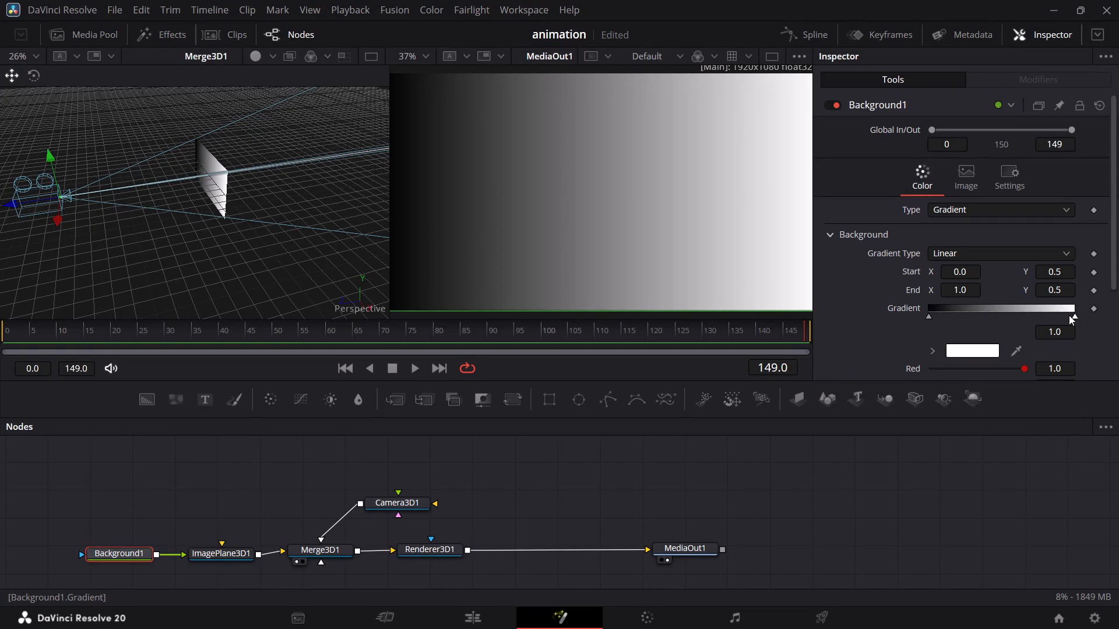
key("BackSpace")
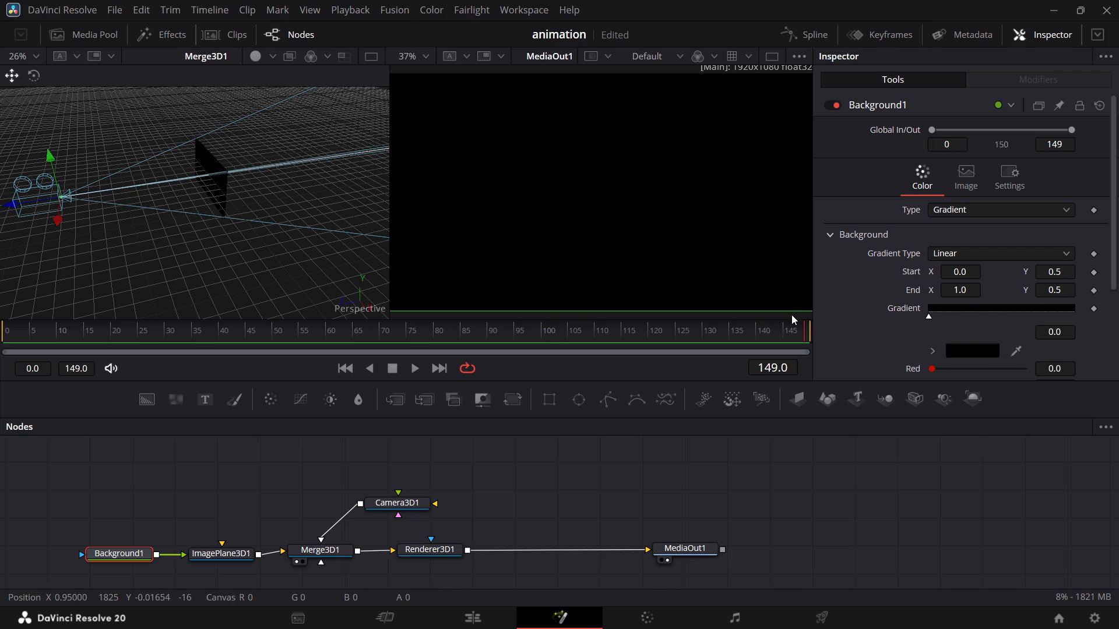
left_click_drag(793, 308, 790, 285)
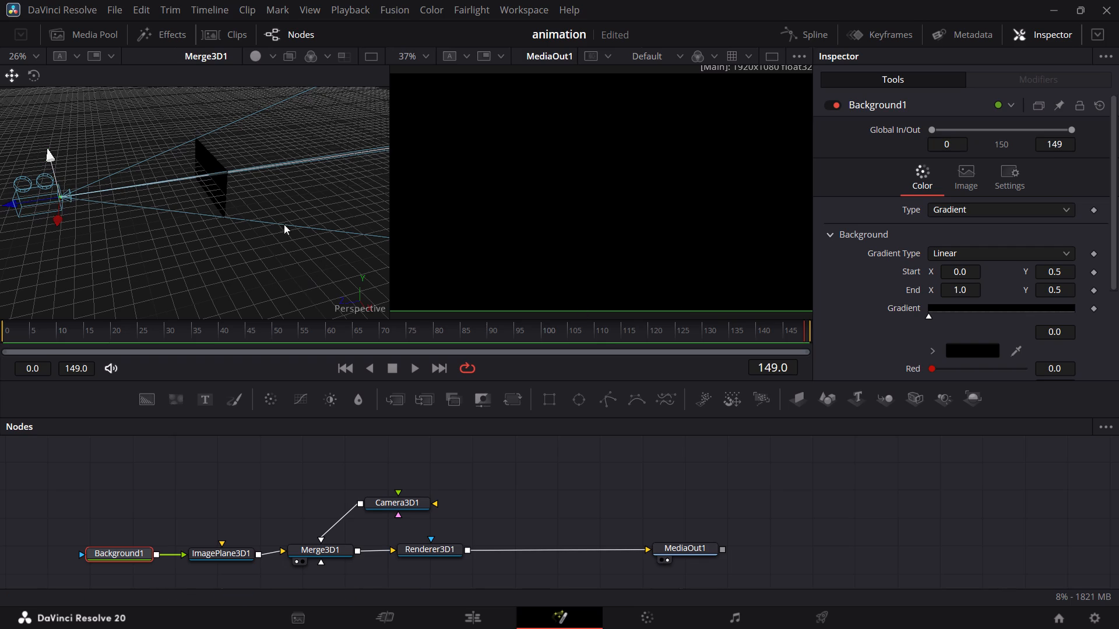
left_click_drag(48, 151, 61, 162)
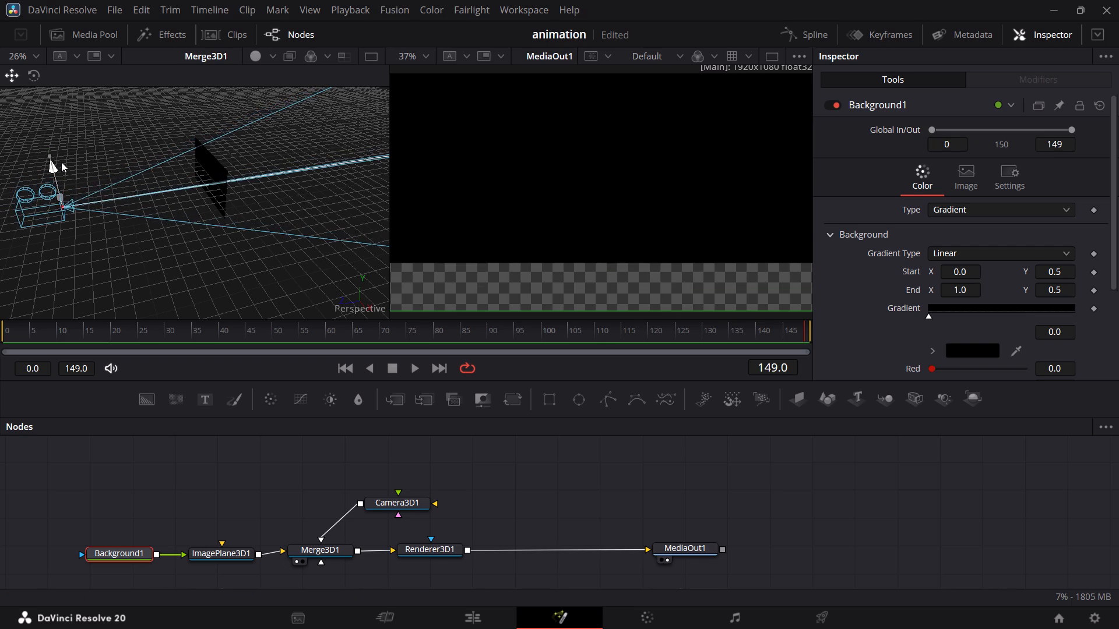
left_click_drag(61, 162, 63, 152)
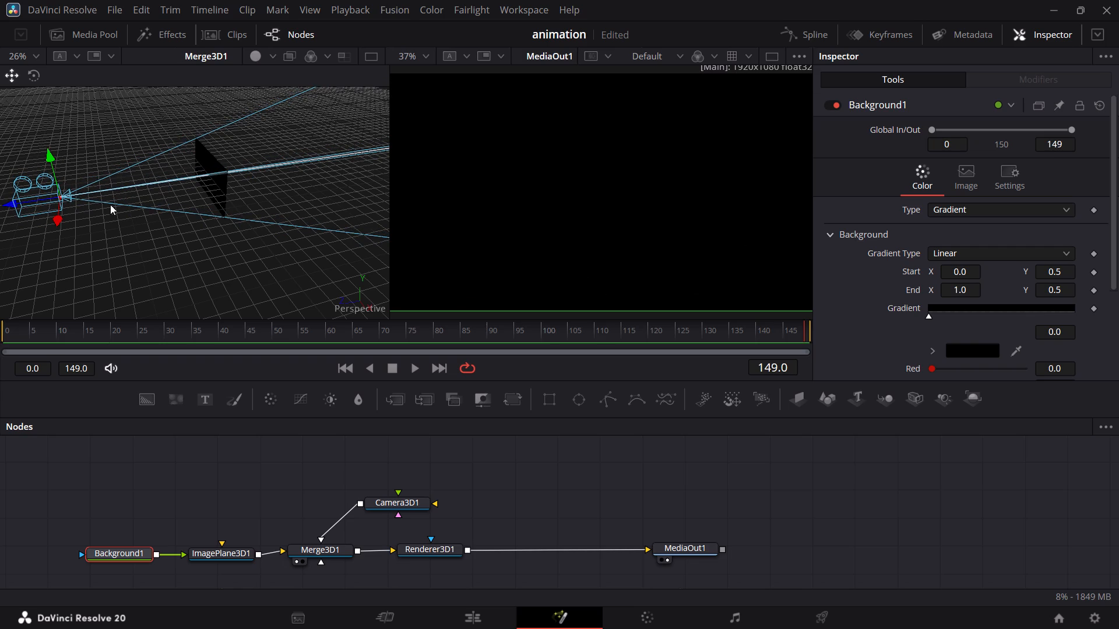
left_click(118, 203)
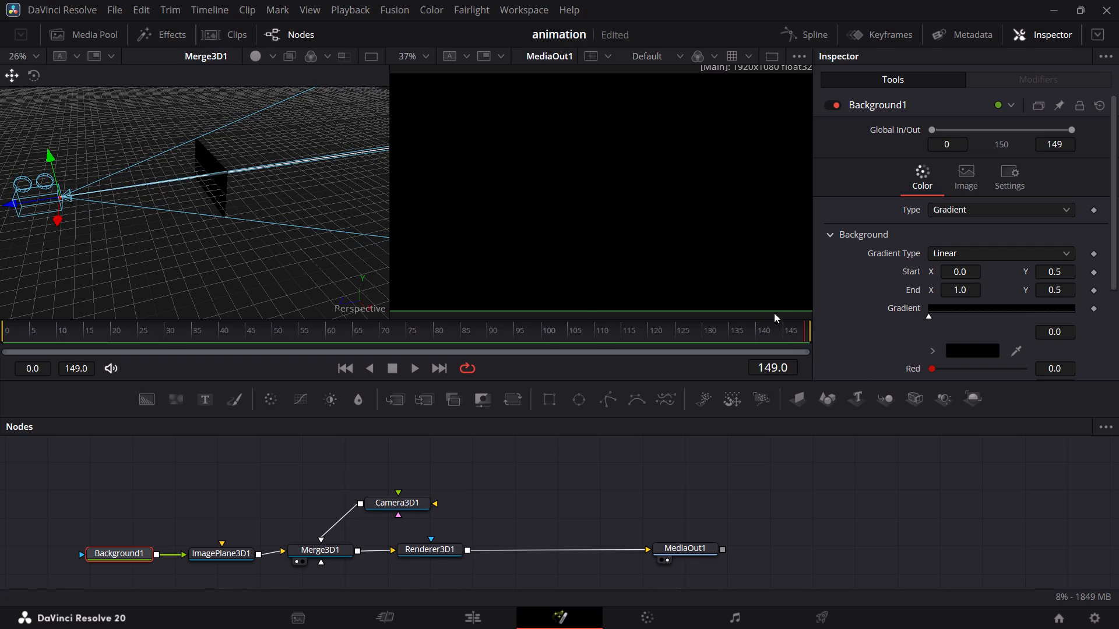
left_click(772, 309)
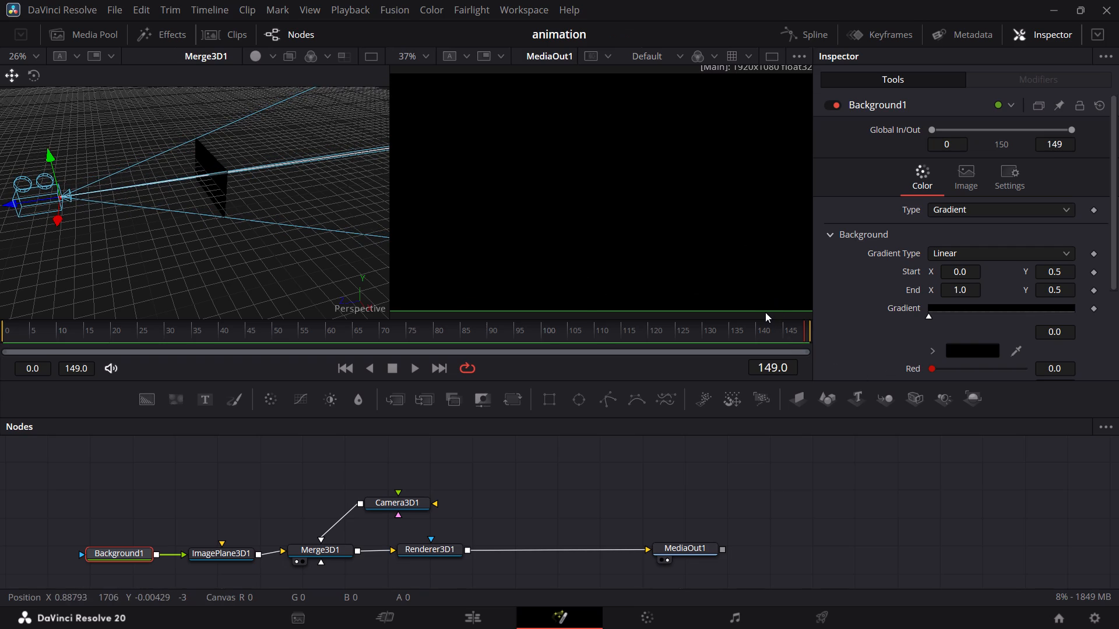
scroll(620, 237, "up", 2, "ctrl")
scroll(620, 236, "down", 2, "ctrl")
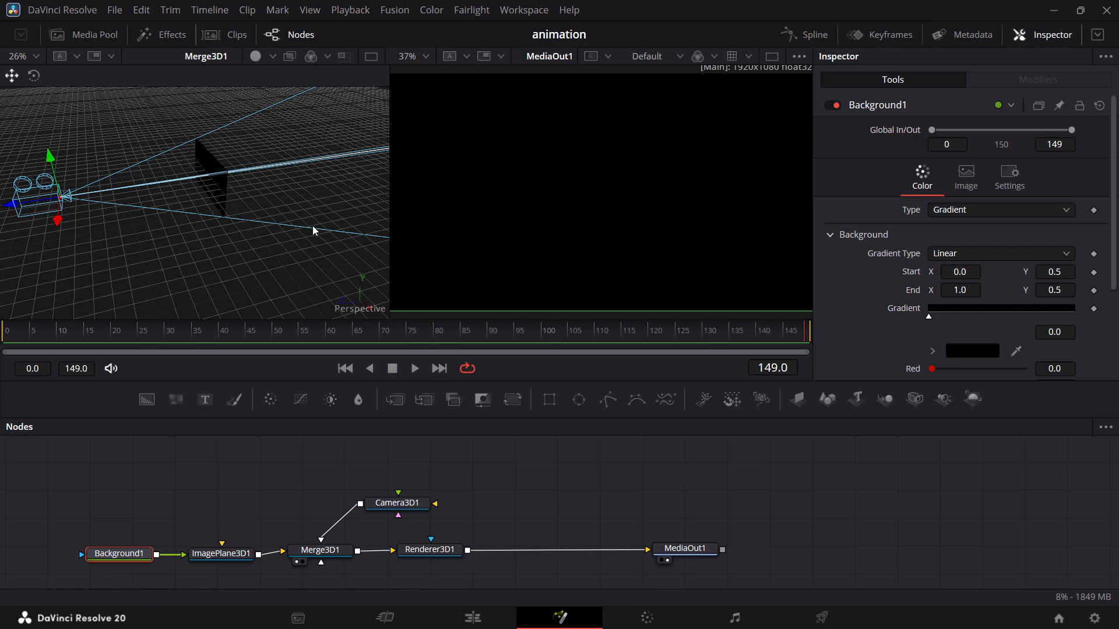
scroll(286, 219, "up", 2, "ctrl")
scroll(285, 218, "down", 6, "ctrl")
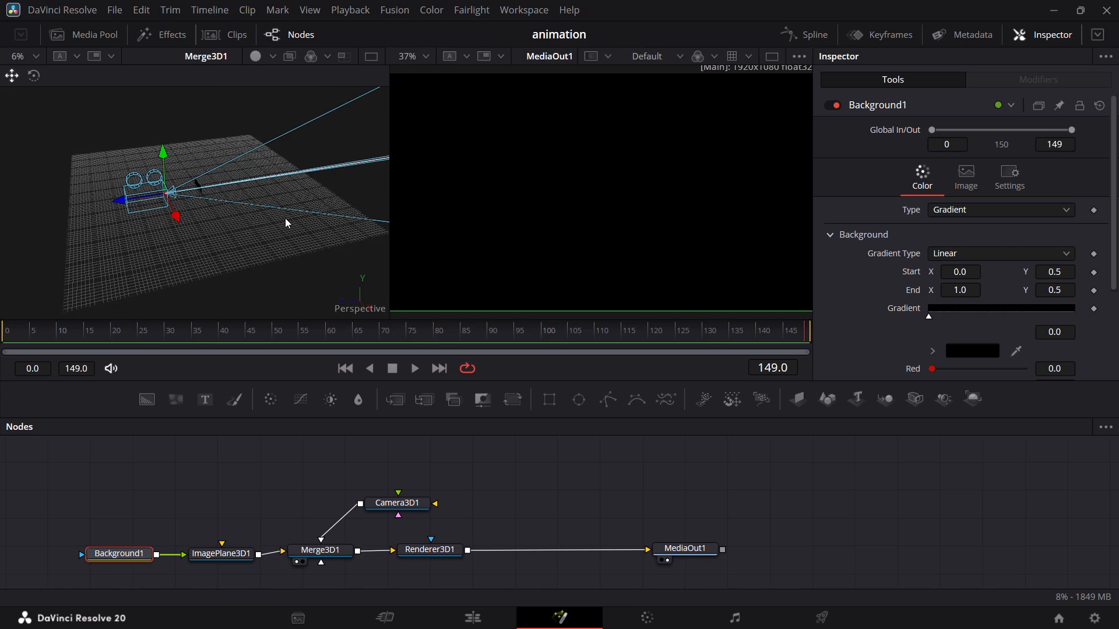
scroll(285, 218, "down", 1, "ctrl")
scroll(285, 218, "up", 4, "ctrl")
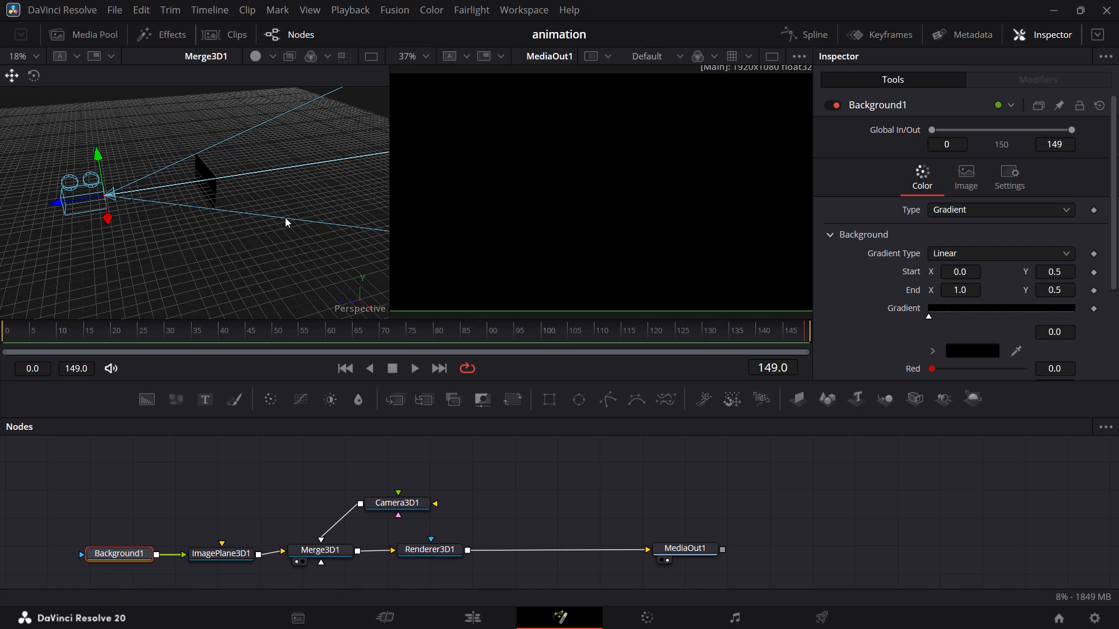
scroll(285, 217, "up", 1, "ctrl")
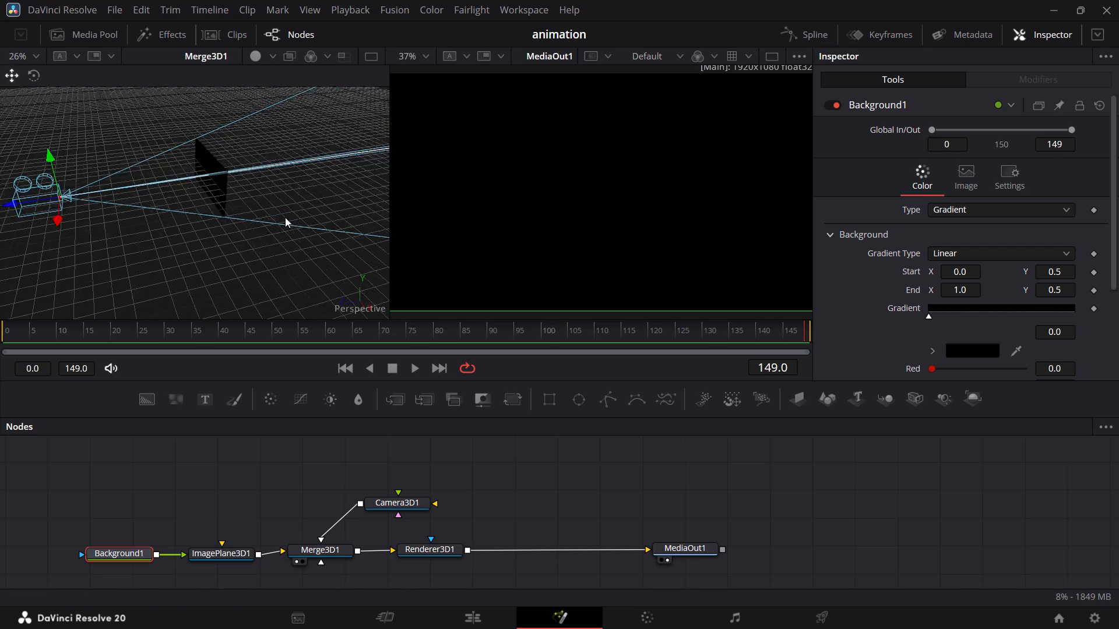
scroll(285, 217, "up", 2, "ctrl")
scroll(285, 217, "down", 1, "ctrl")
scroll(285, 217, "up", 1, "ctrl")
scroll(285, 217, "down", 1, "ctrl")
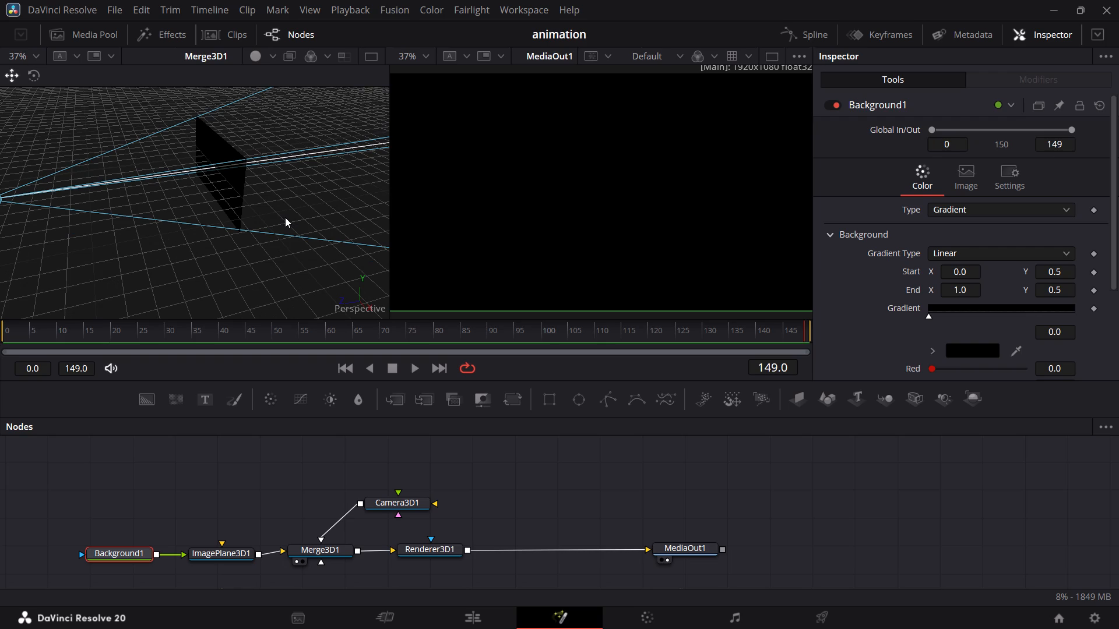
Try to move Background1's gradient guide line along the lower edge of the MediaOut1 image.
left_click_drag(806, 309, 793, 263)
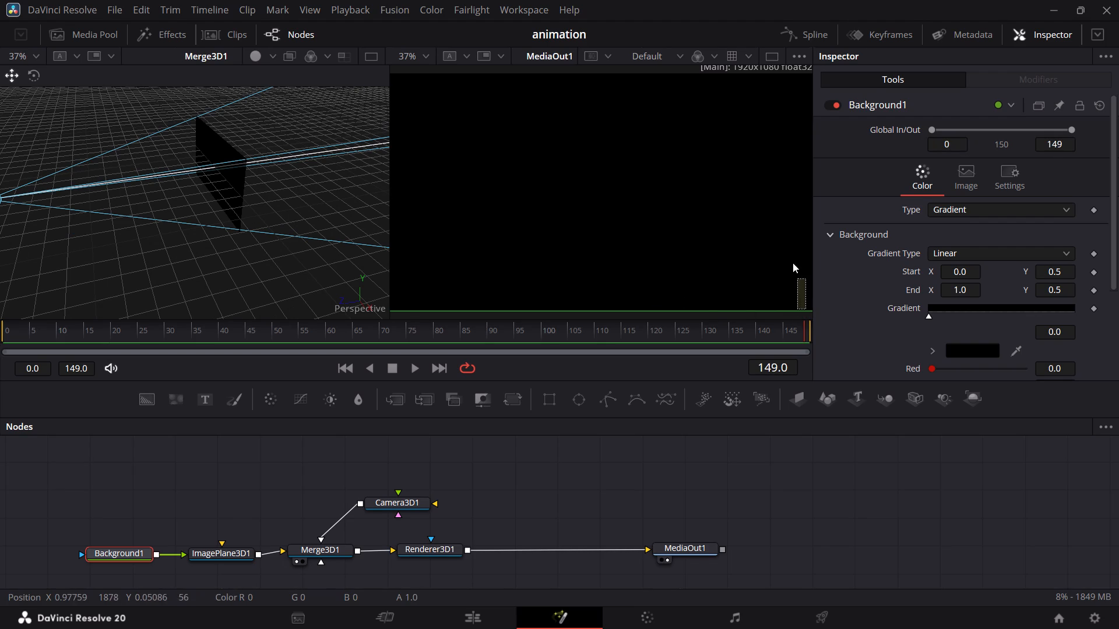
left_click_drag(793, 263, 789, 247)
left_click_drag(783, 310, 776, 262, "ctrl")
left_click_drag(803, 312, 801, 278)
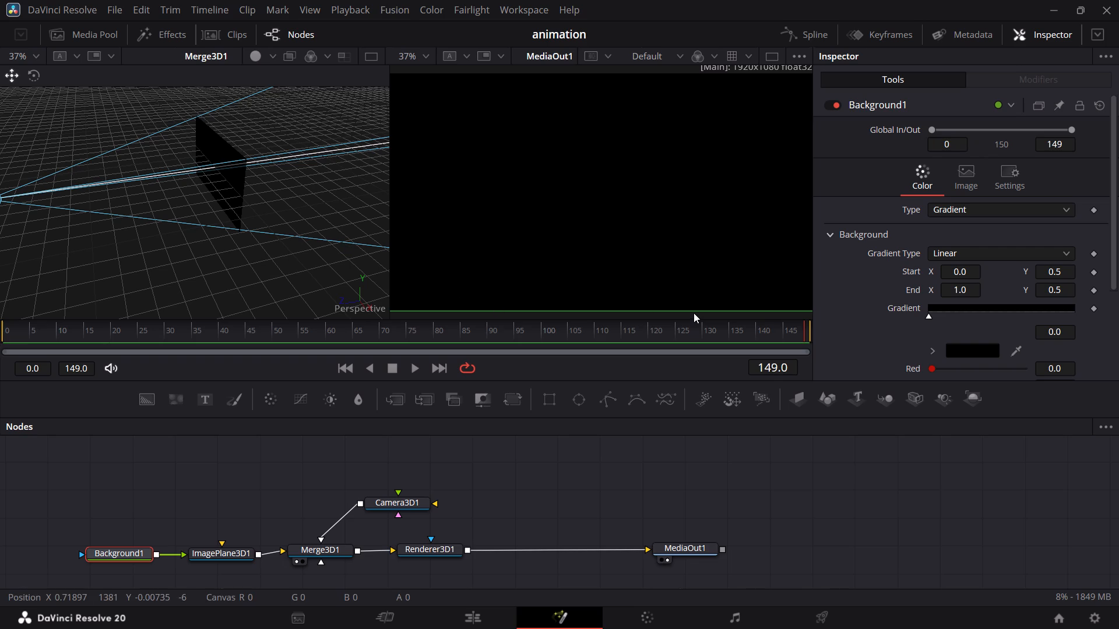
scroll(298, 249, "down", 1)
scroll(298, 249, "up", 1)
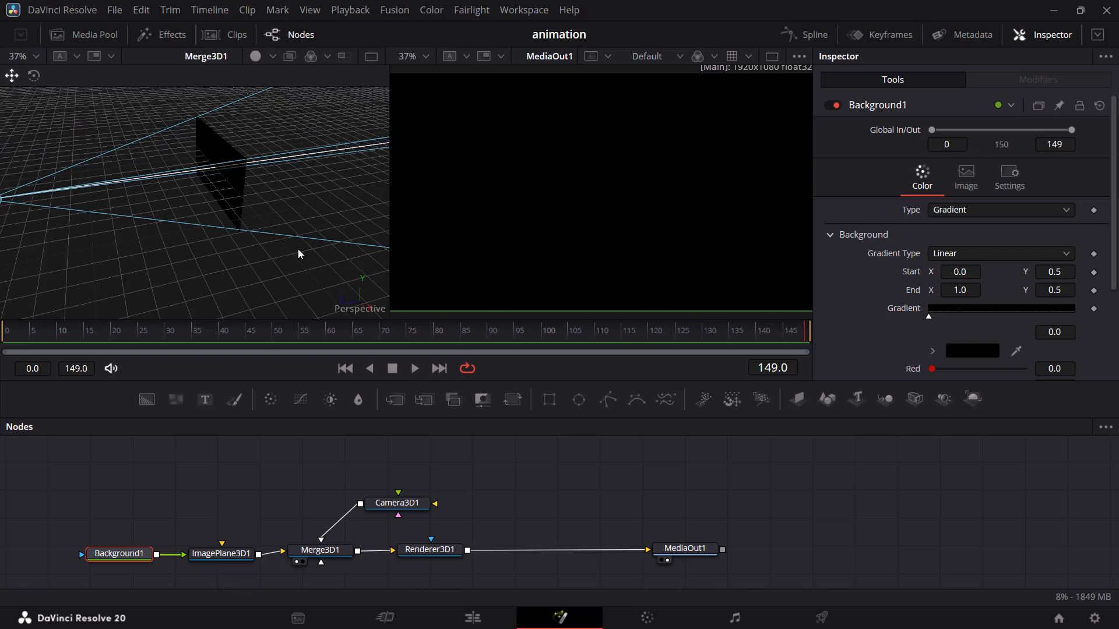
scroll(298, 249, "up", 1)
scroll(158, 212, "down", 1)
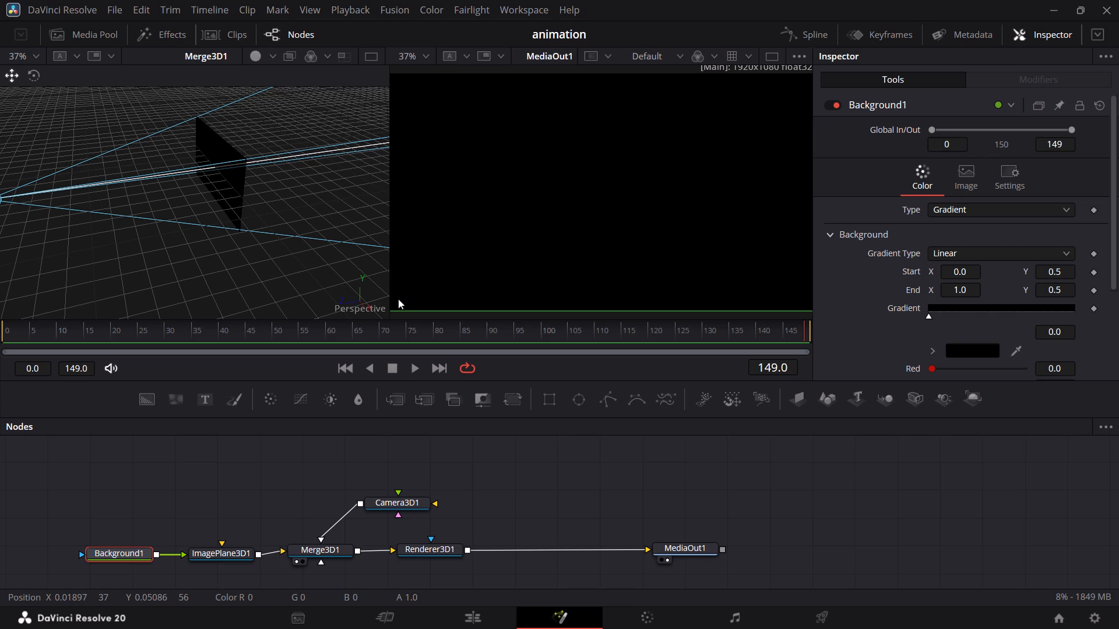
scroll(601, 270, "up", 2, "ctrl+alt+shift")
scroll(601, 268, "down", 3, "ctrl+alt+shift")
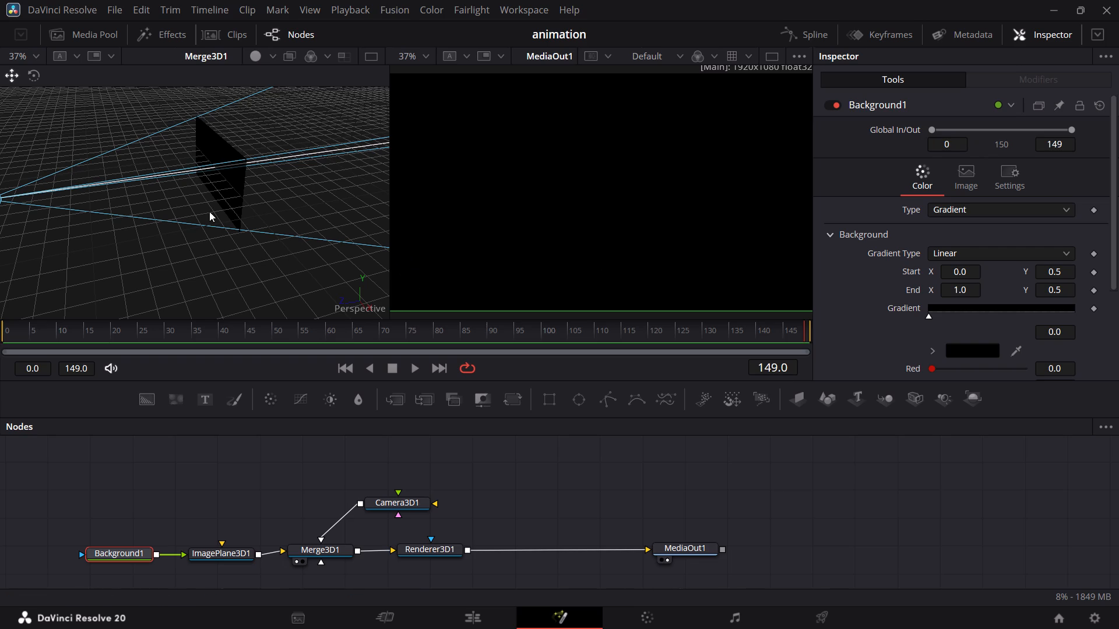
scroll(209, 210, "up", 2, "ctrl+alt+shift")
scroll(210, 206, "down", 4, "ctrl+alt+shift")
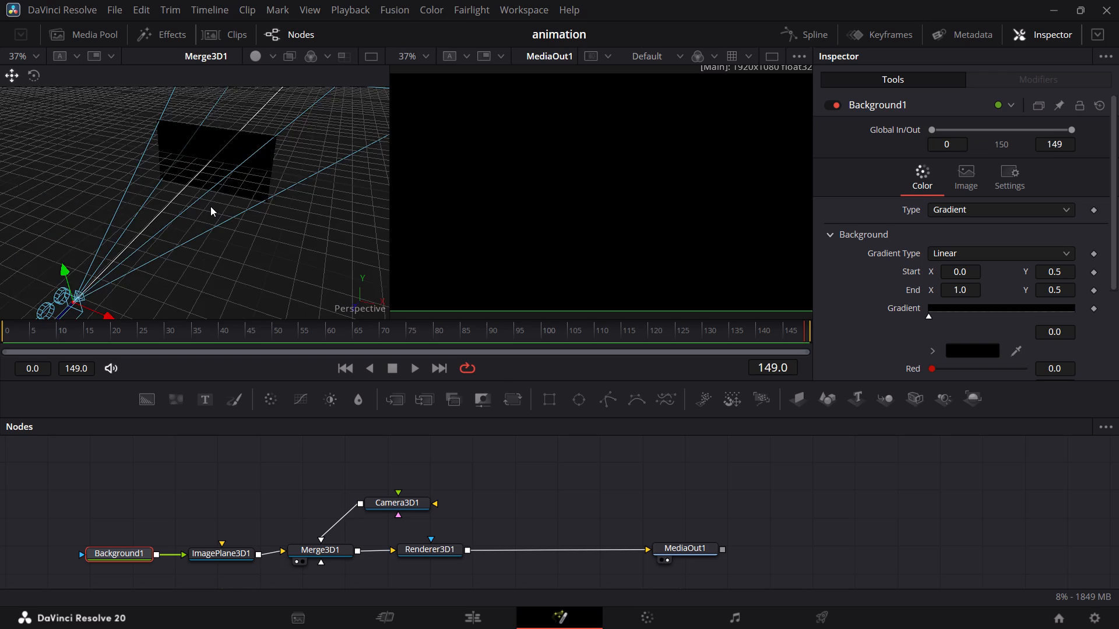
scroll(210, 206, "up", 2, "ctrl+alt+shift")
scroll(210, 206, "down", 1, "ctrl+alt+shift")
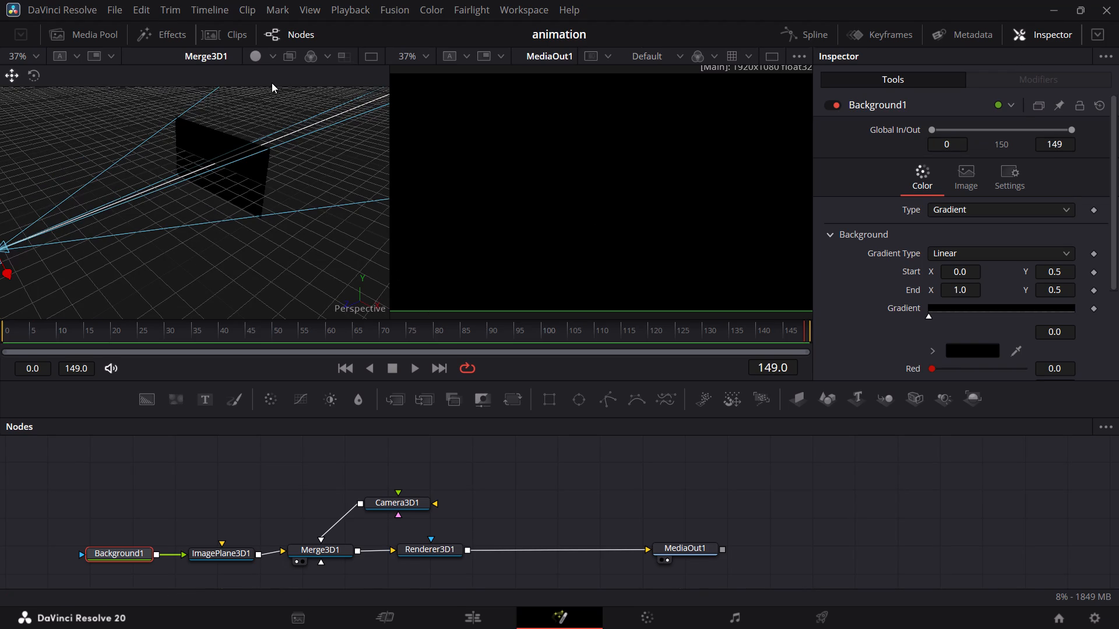
Switch to a single viewer that shows only MediaOut1.
left_click(779, 56)
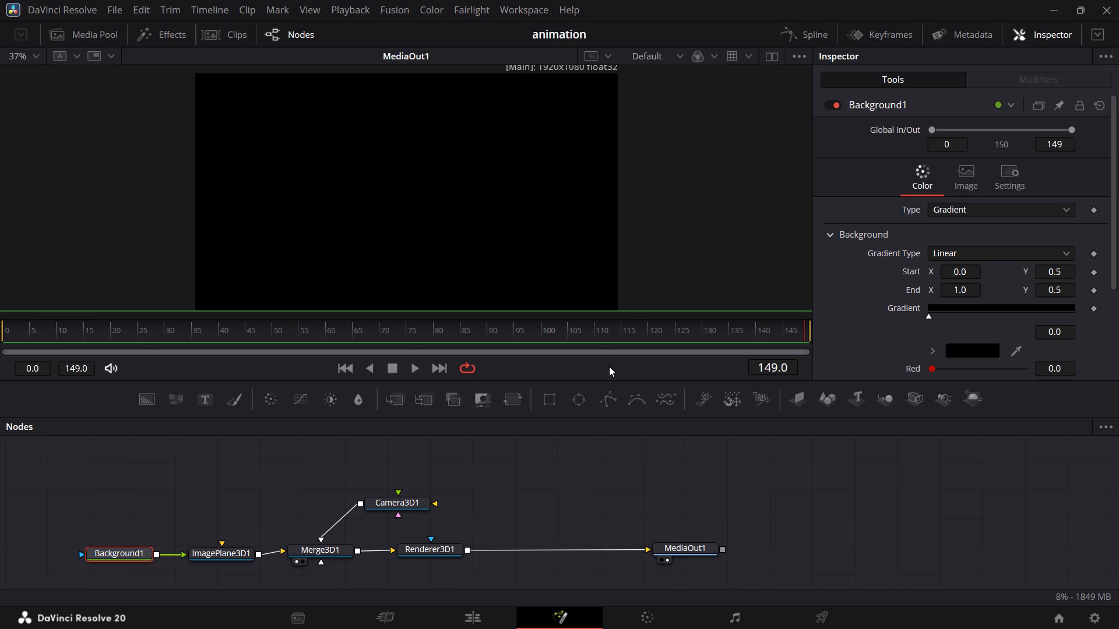
Move the end handle of Background1's gradient guide line to about X 0.714, Y 1.335, near the image's upper-right corner.
left_click_drag(789, 308, 757, 305)
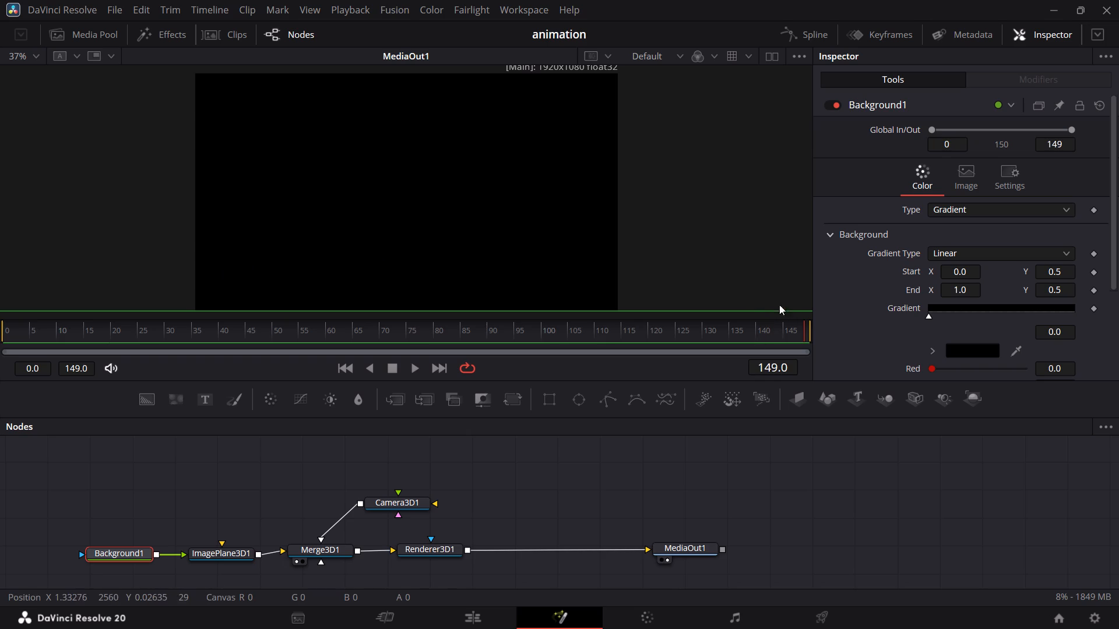
double_click(798, 310)
left_click_drag(212, 303, 365, 221)
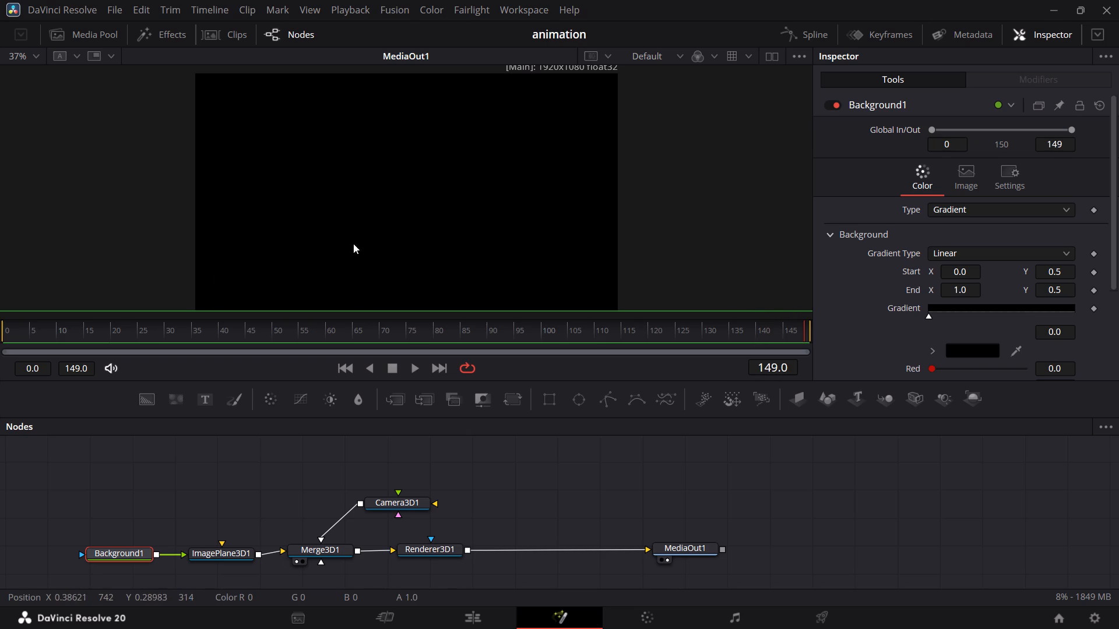
scroll(328, 261, "down", 1)
scroll(193, 271, "down", 2)
scroll(193, 271, "up", 1)
scroll(193, 270, "down", 2)
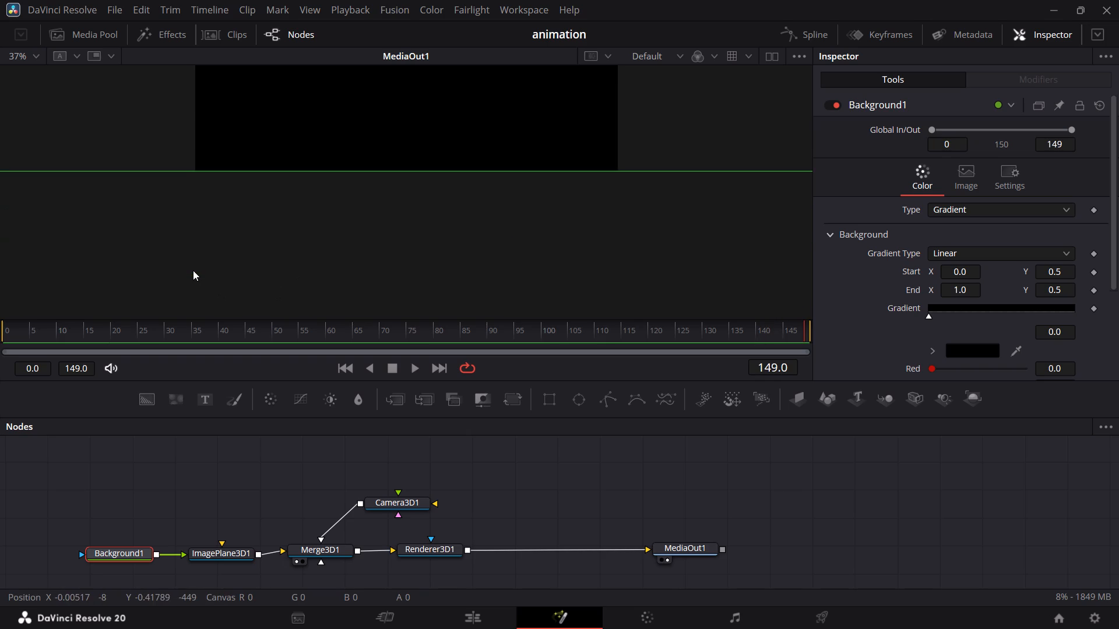
scroll(193, 270, "up", 3)
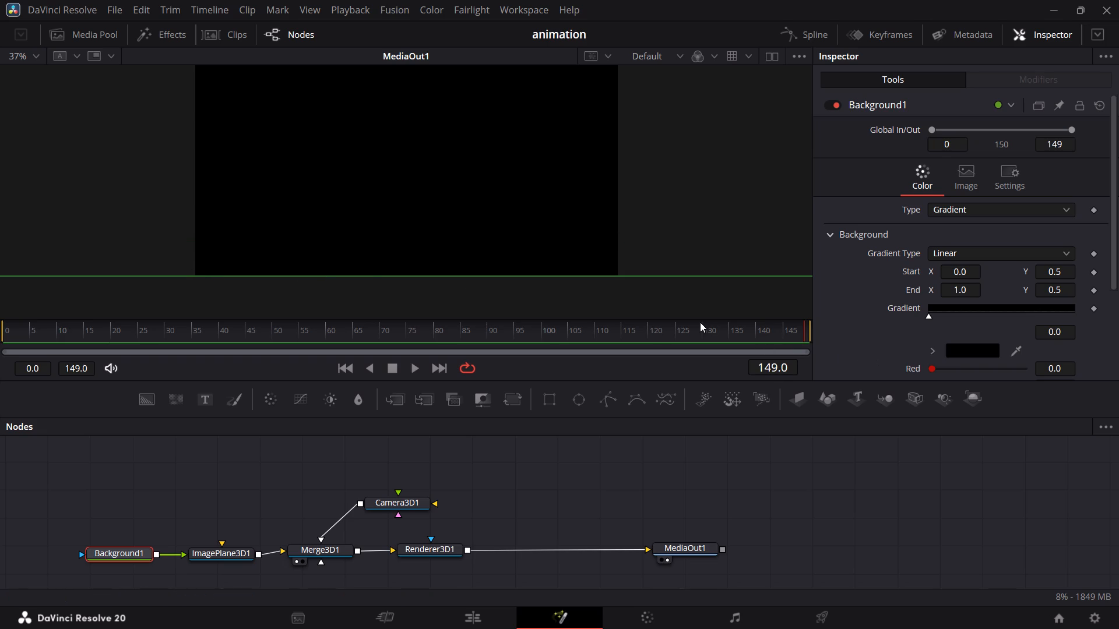
key("ctrl+minus")
key("ctrl+minus")
key("ctrl+minus")
scroll(698, 318, "up", 4)
scroll(615, 271, "down", 2)
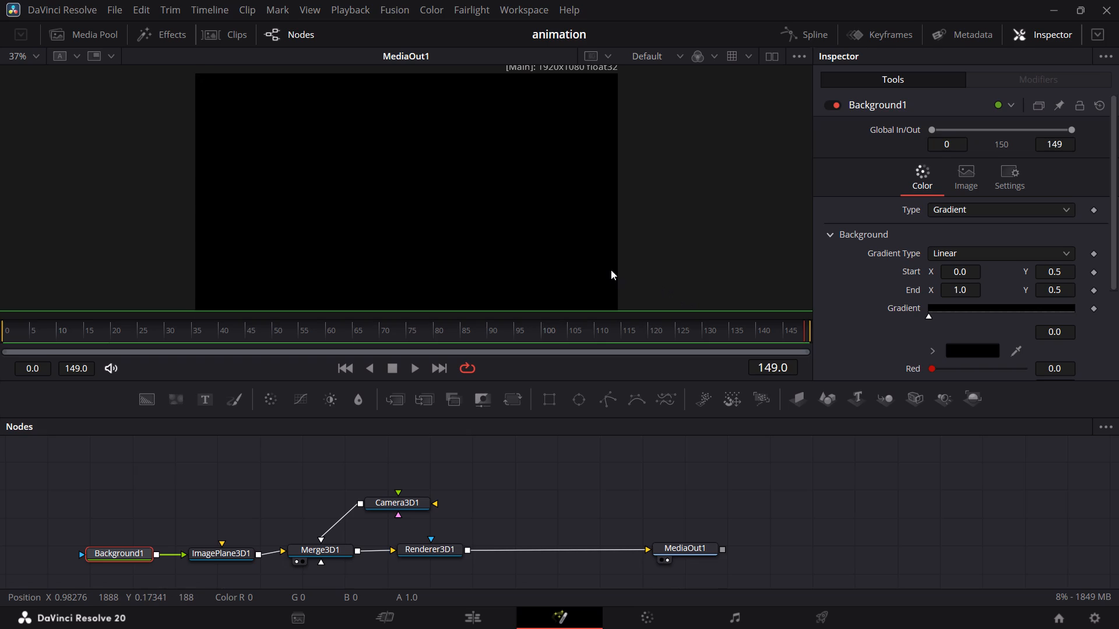
scroll(611, 270, "down", 4, "ctrl")
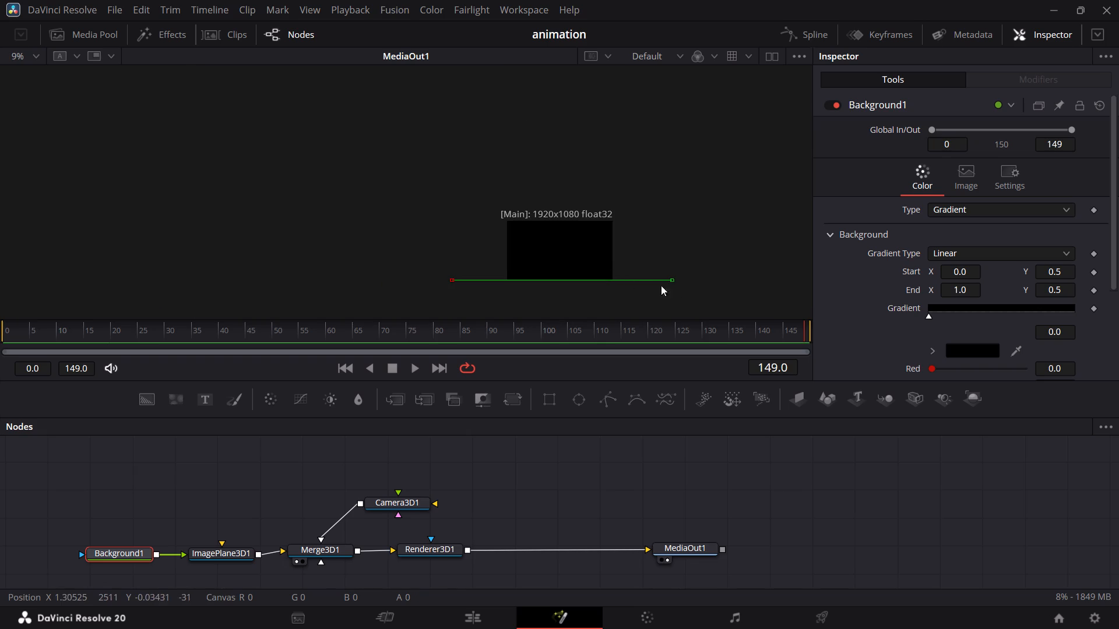
left_click_drag(673, 280, 618, 253)
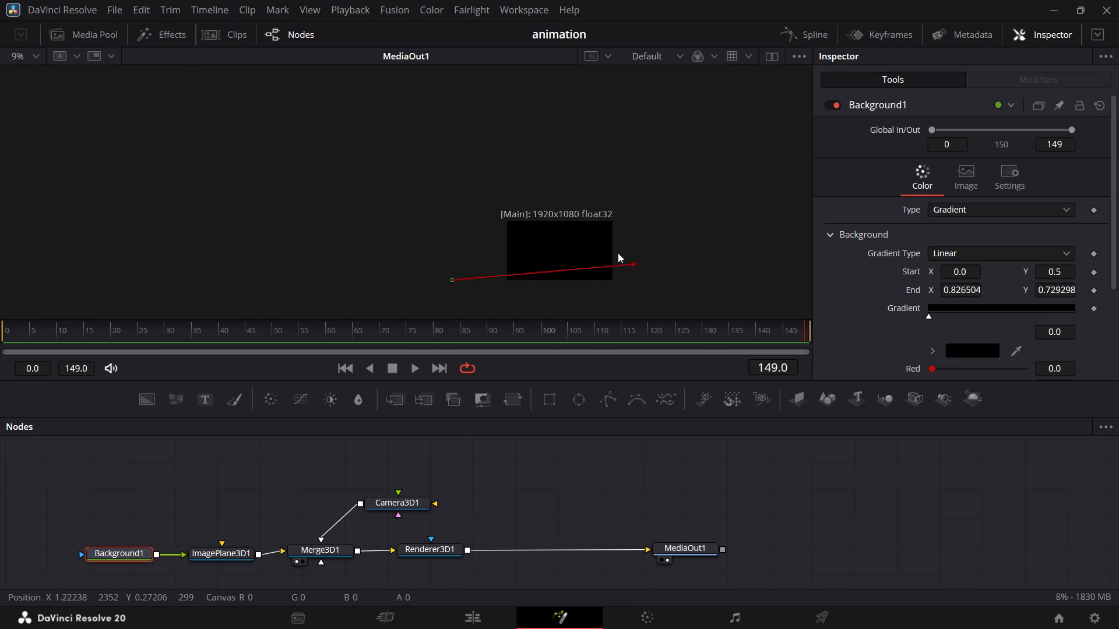
left_click_drag(618, 253, 611, 222)
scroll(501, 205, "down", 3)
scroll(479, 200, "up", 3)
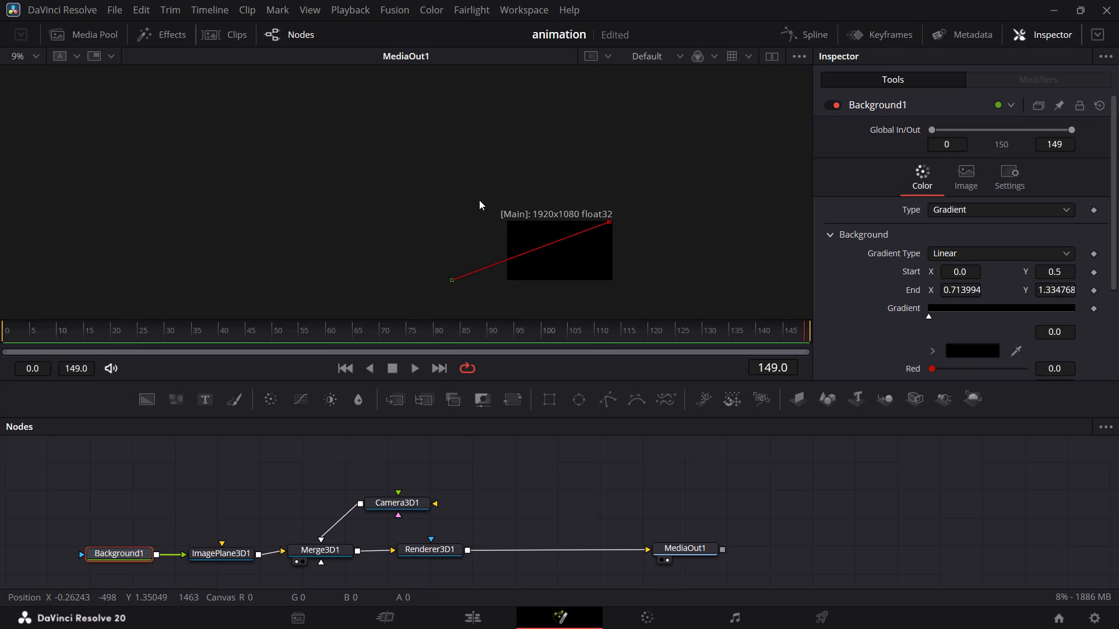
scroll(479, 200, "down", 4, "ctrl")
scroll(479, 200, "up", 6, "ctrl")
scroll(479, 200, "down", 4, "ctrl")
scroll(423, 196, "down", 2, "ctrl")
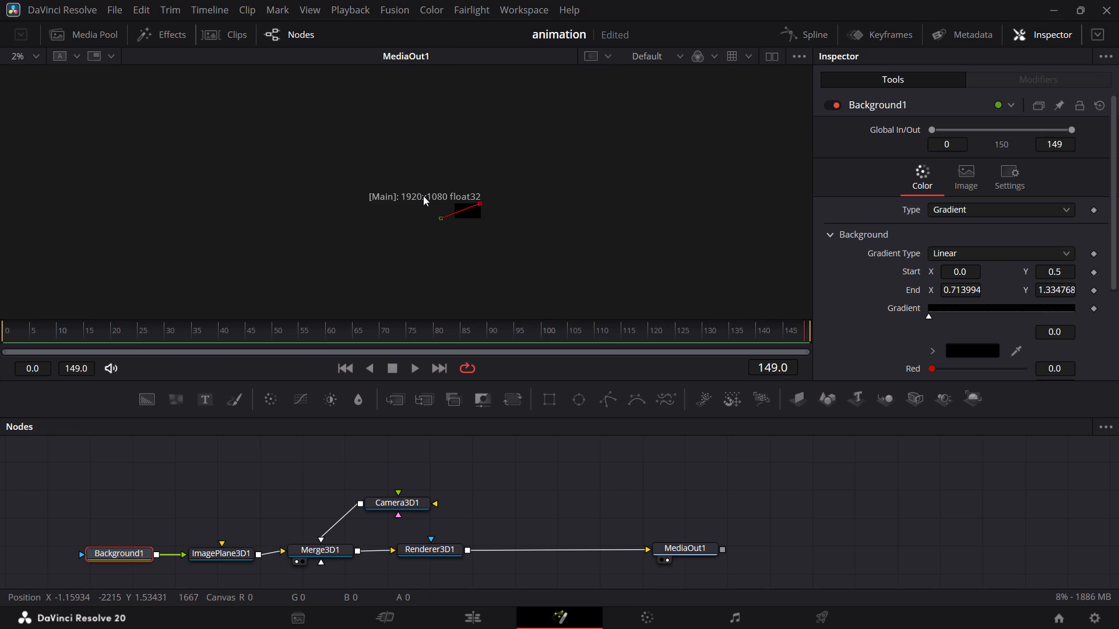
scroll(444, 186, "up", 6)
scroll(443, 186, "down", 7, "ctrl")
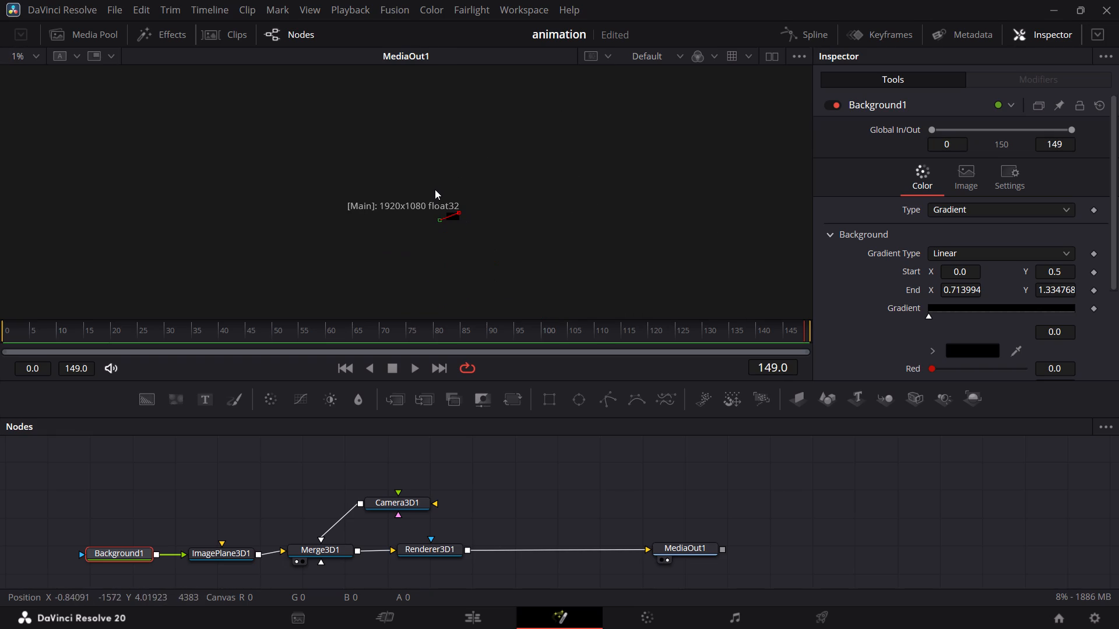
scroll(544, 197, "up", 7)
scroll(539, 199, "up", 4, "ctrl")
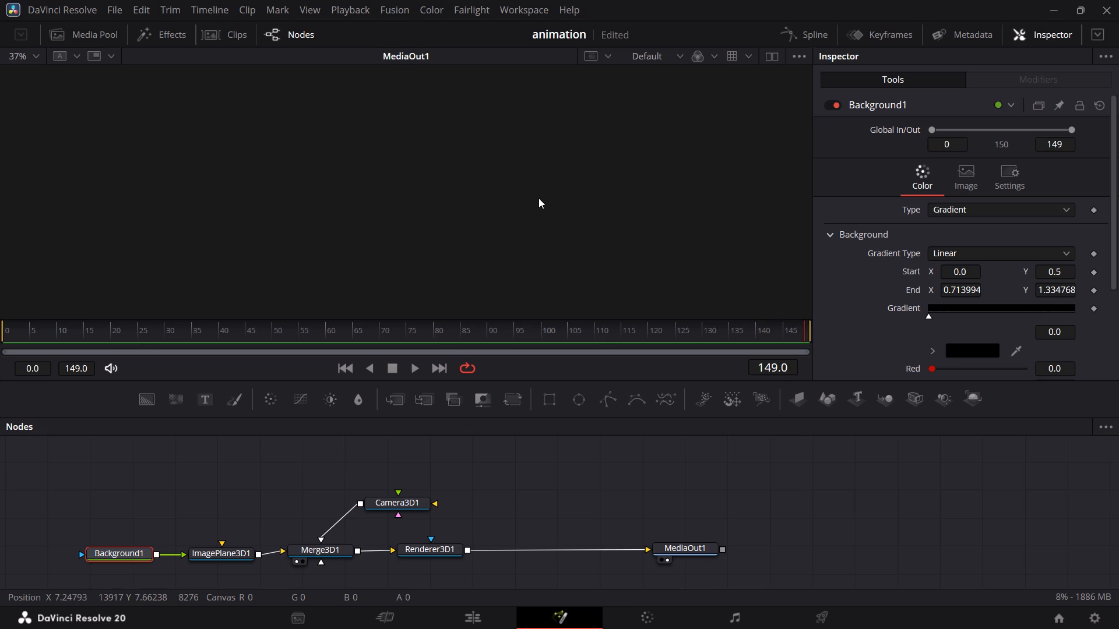
Move the start handle of Background1's gradient guide line to about X 0.190, Y 0.385, just outside the image's lower-left corner.
scroll(539, 198, "down", 10, "ctrl")
scroll(488, 232, "down", 3)
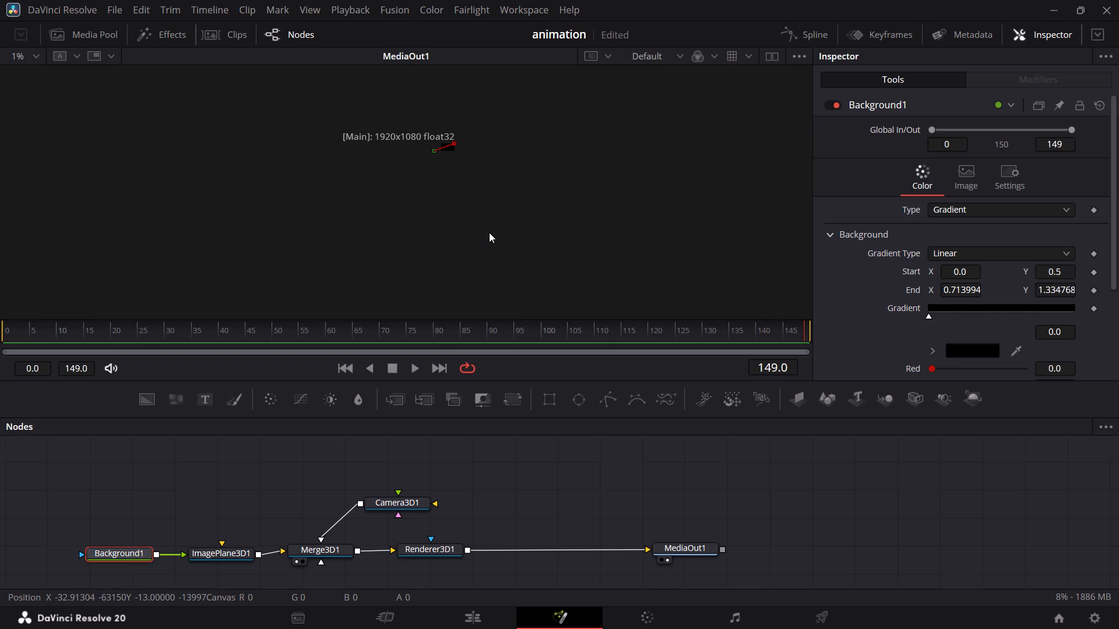
scroll(489, 231, "up", 6, "ctrl")
scroll(489, 229, "down", 4, "ctrl")
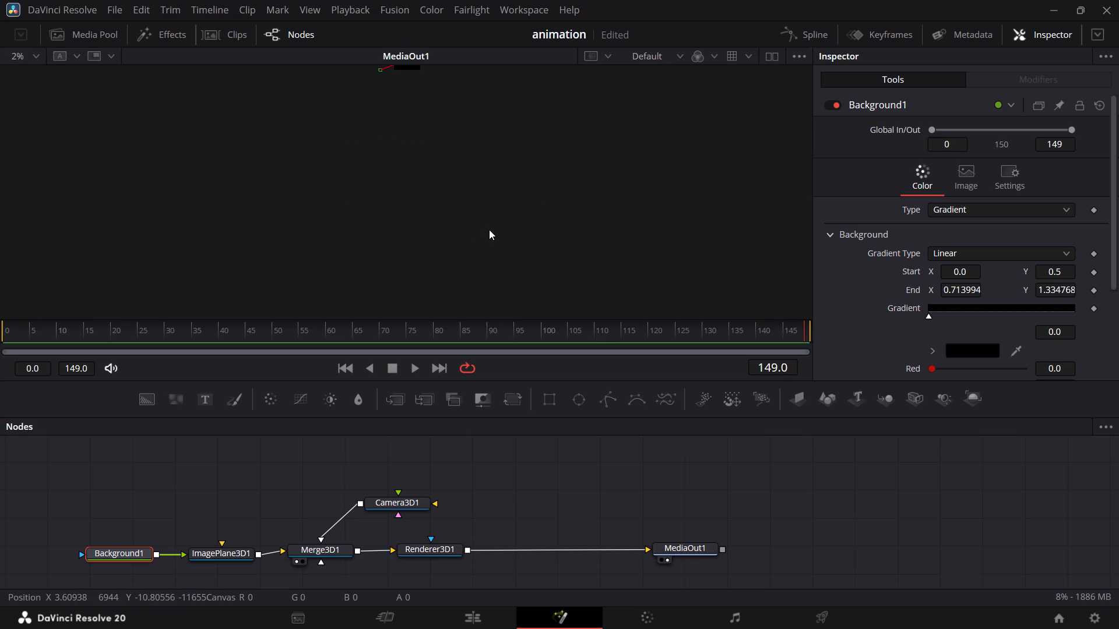
scroll(489, 229, "down", 2, "ctrl")
scroll(489, 229, "up", 3)
scroll(488, 228, "down", 2)
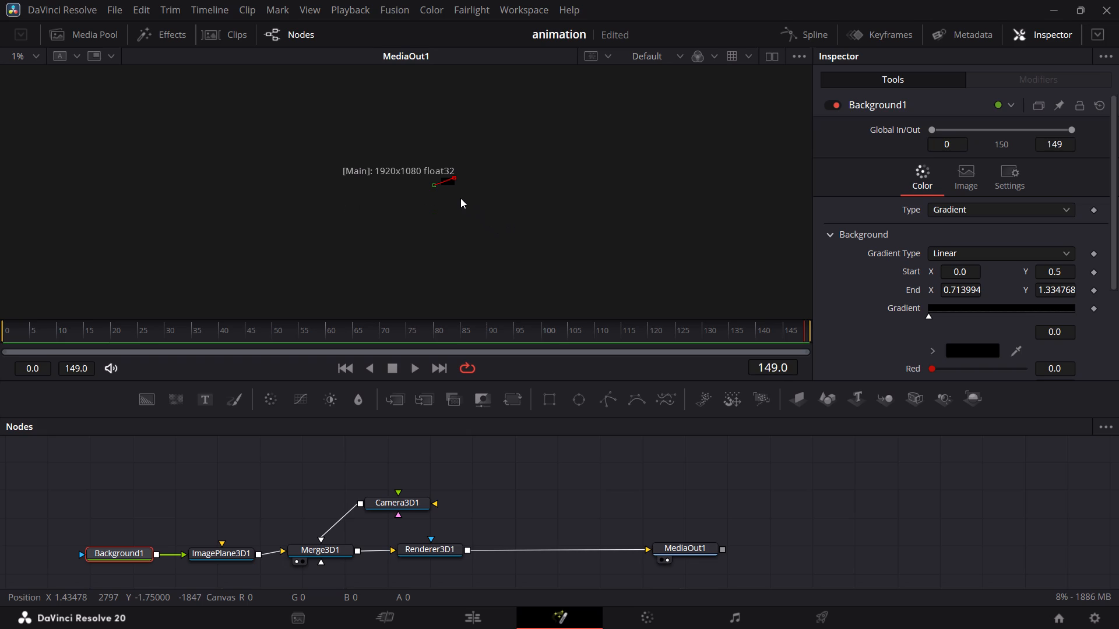
scroll(460, 198, "up", 6, "ctrl")
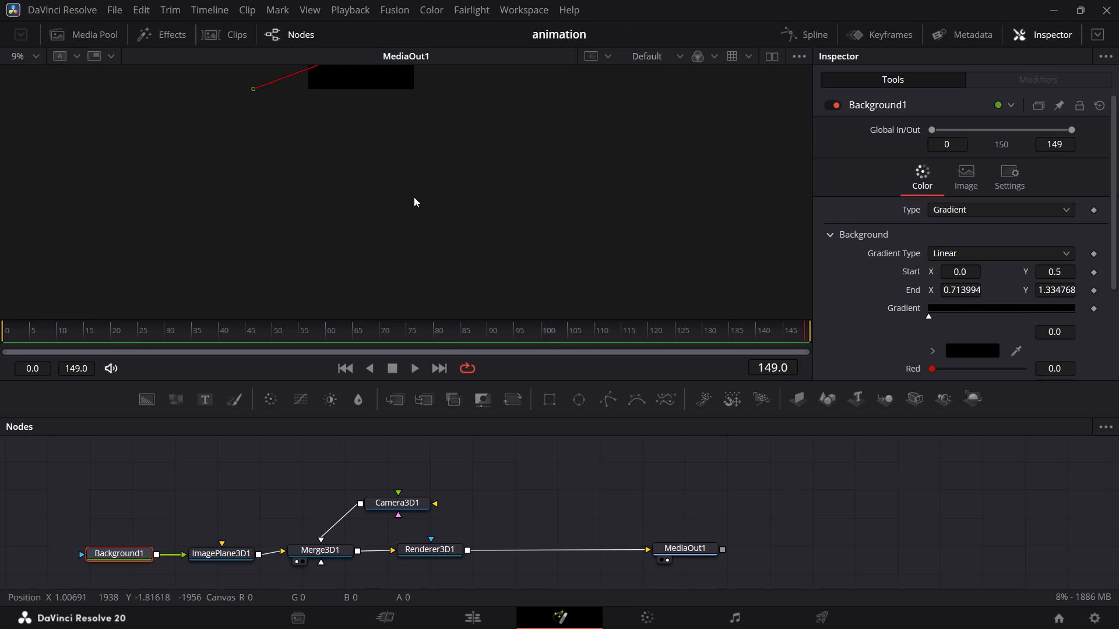
scroll(414, 197, "up", 3)
scroll(416, 193, "up", 3, "ctrl")
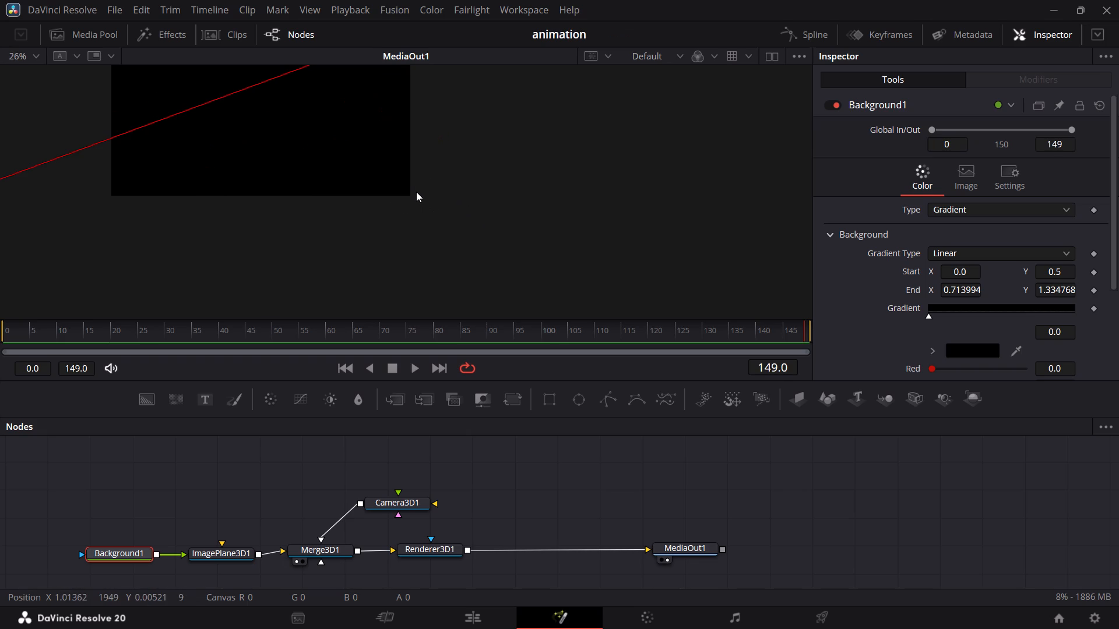
scroll(501, 187, "up", 1)
scroll(502, 187, "down", 2)
scroll(503, 187, "up", 1)
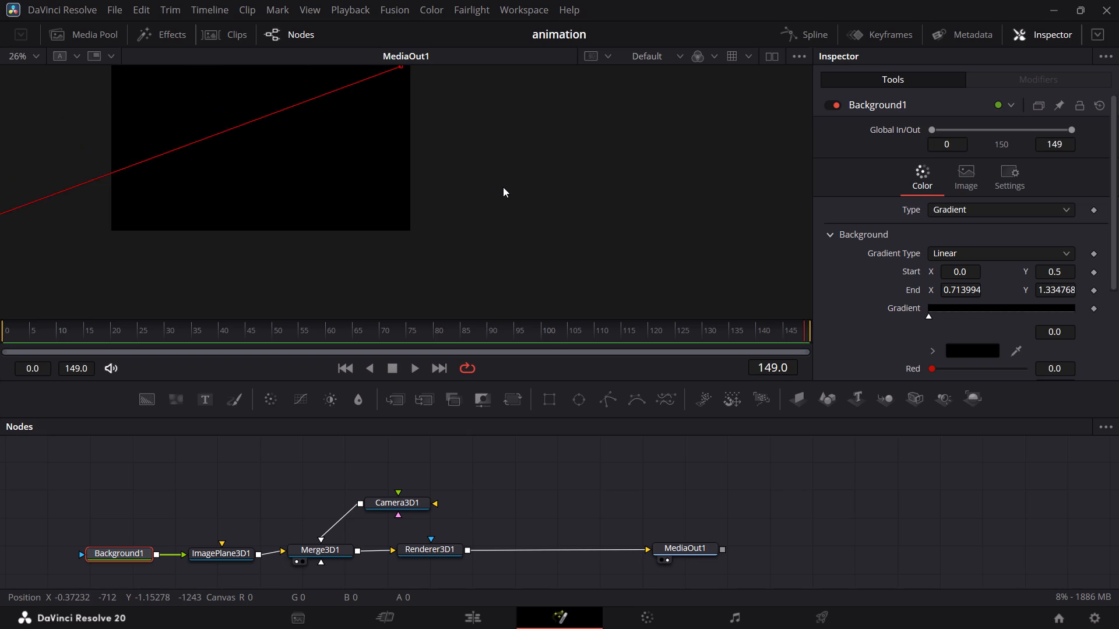
scroll(503, 187, "up", 3)
scroll(503, 187, "down", 1)
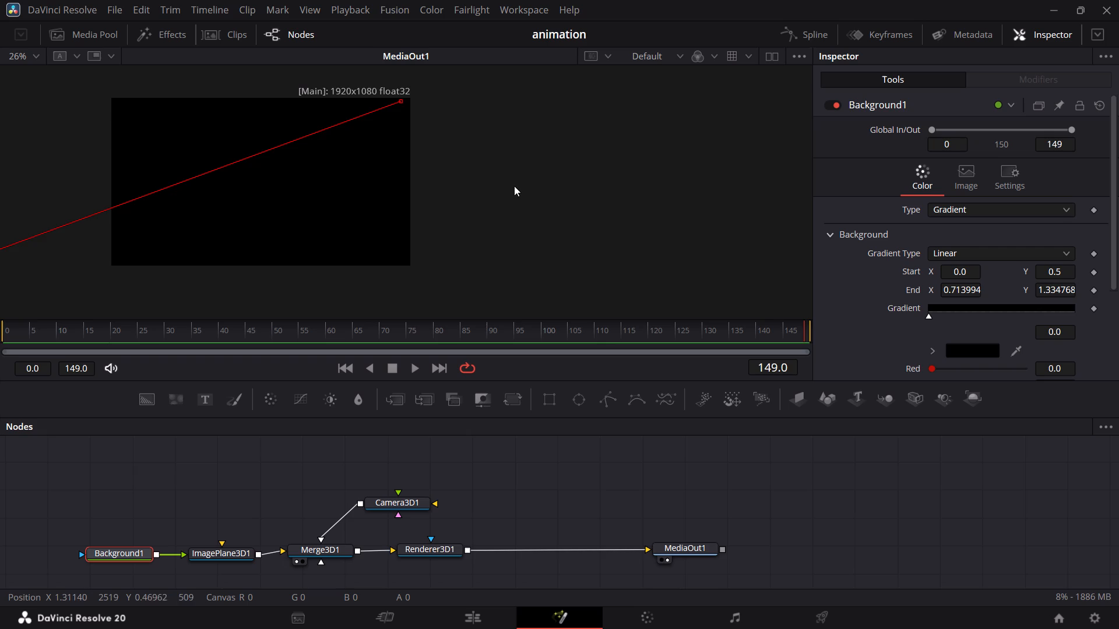
scroll(481, 193, "down", 3, "ctrl")
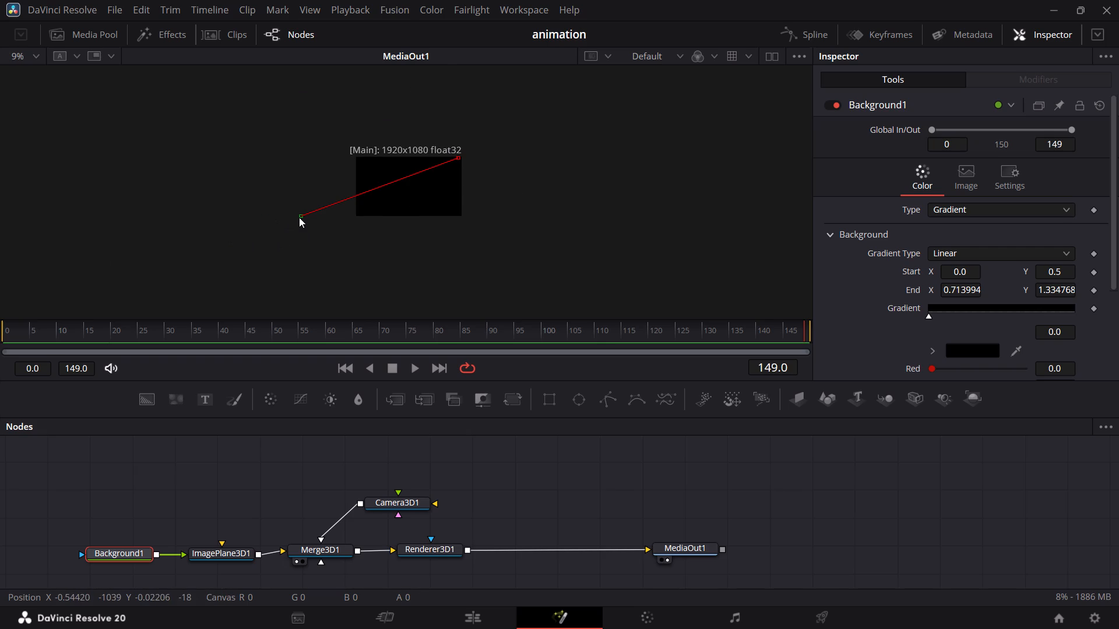
left_click_drag(300, 216, 333, 220)
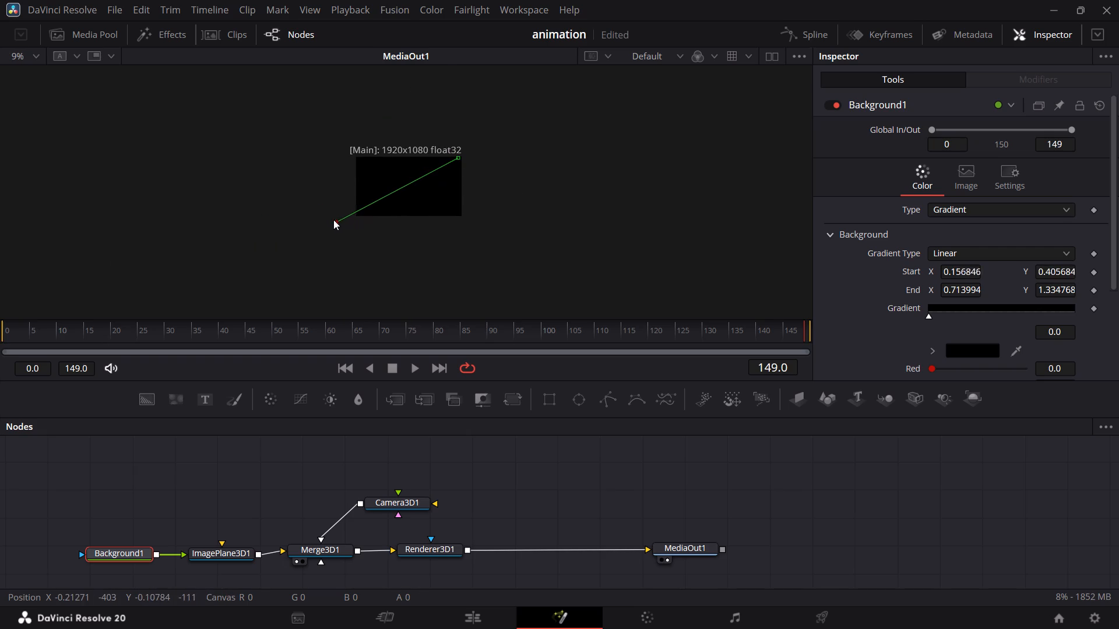
left_click_drag(333, 220, 341, 224)
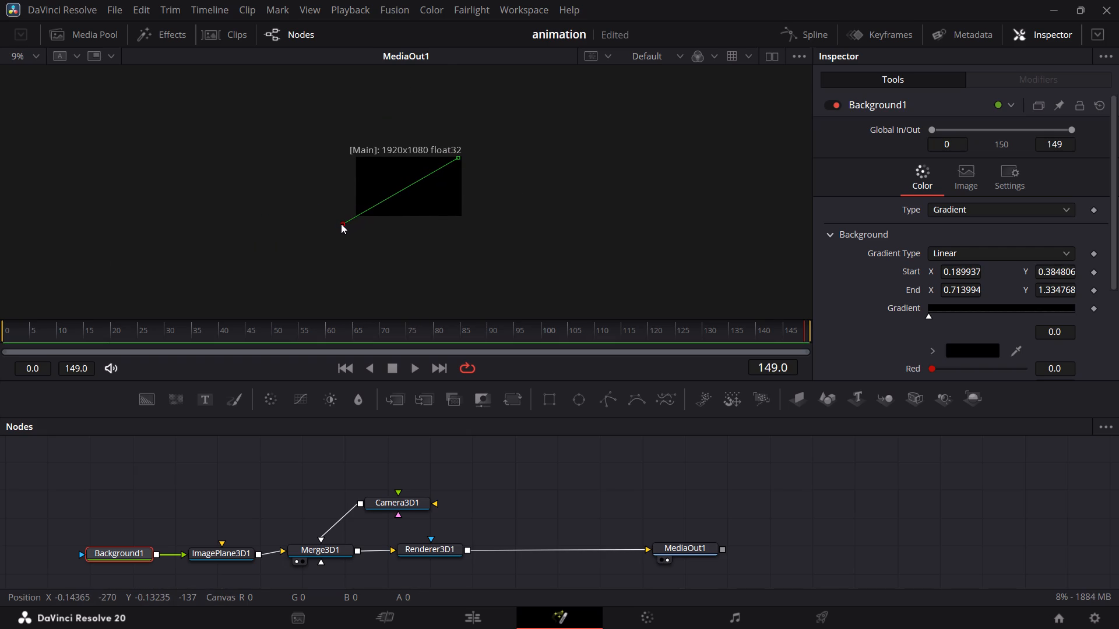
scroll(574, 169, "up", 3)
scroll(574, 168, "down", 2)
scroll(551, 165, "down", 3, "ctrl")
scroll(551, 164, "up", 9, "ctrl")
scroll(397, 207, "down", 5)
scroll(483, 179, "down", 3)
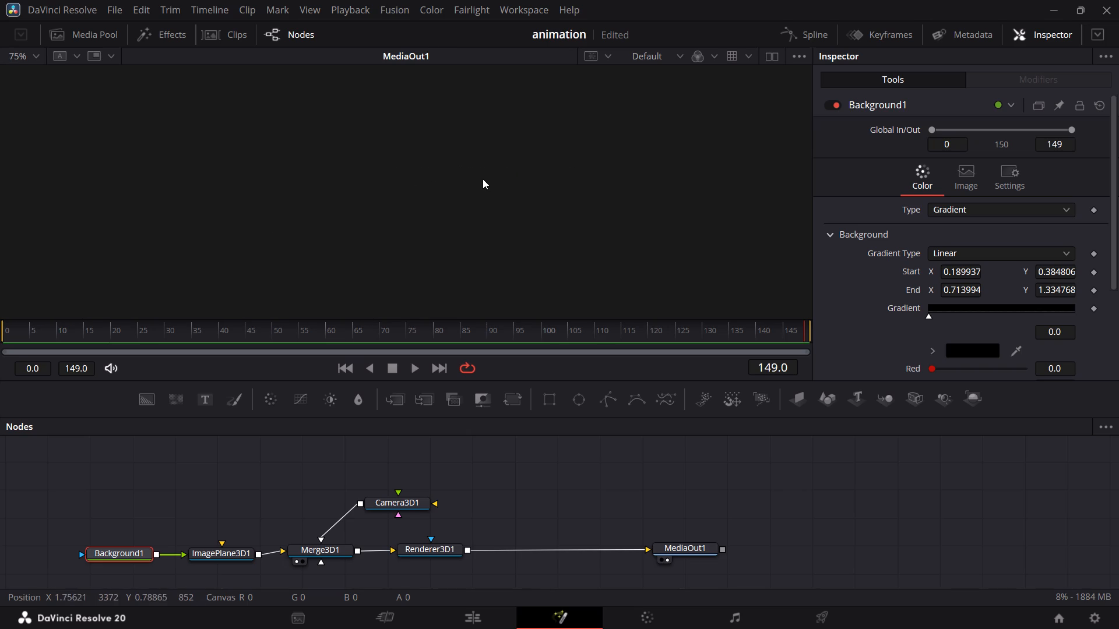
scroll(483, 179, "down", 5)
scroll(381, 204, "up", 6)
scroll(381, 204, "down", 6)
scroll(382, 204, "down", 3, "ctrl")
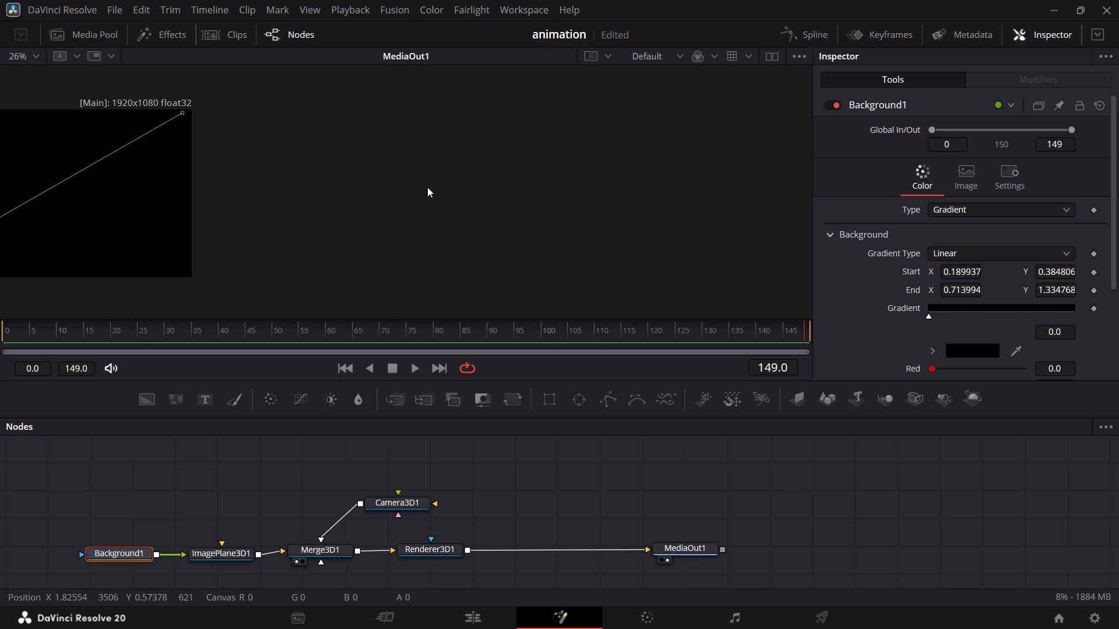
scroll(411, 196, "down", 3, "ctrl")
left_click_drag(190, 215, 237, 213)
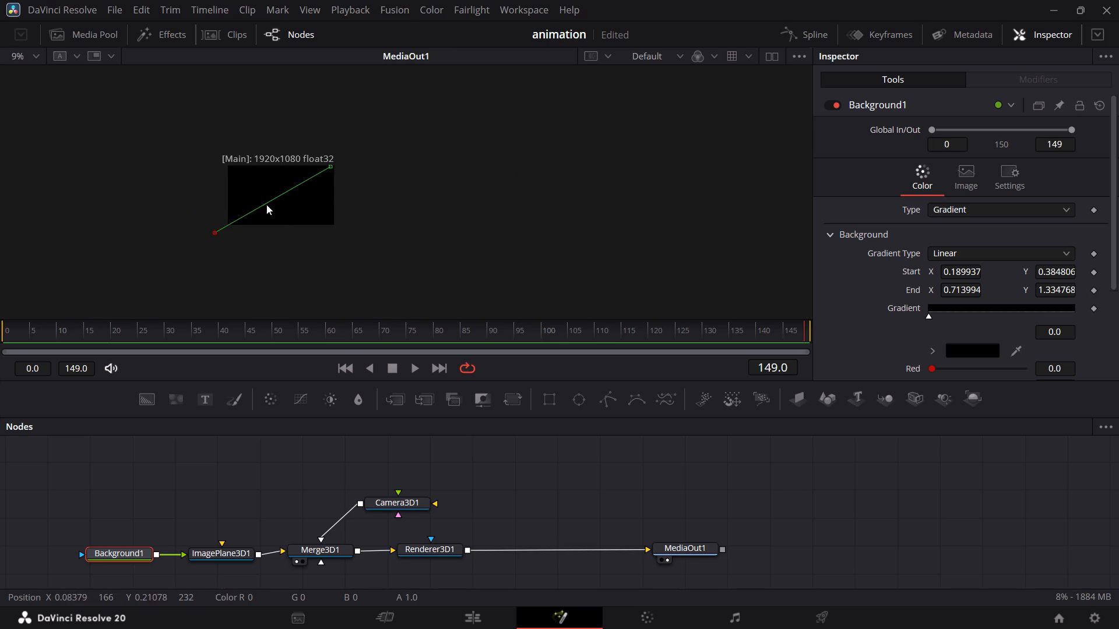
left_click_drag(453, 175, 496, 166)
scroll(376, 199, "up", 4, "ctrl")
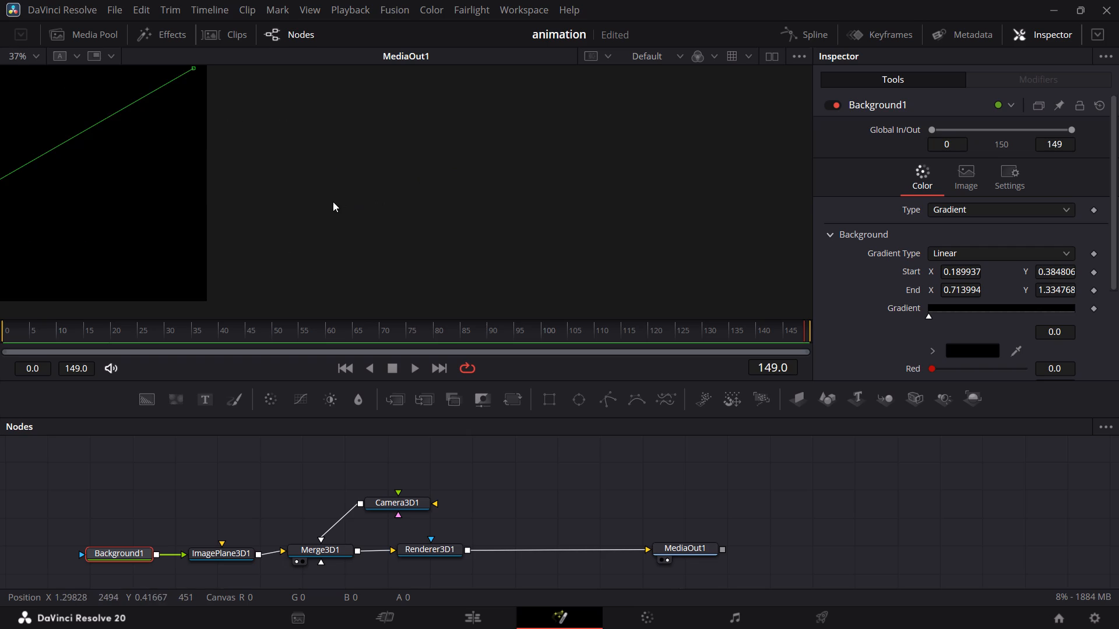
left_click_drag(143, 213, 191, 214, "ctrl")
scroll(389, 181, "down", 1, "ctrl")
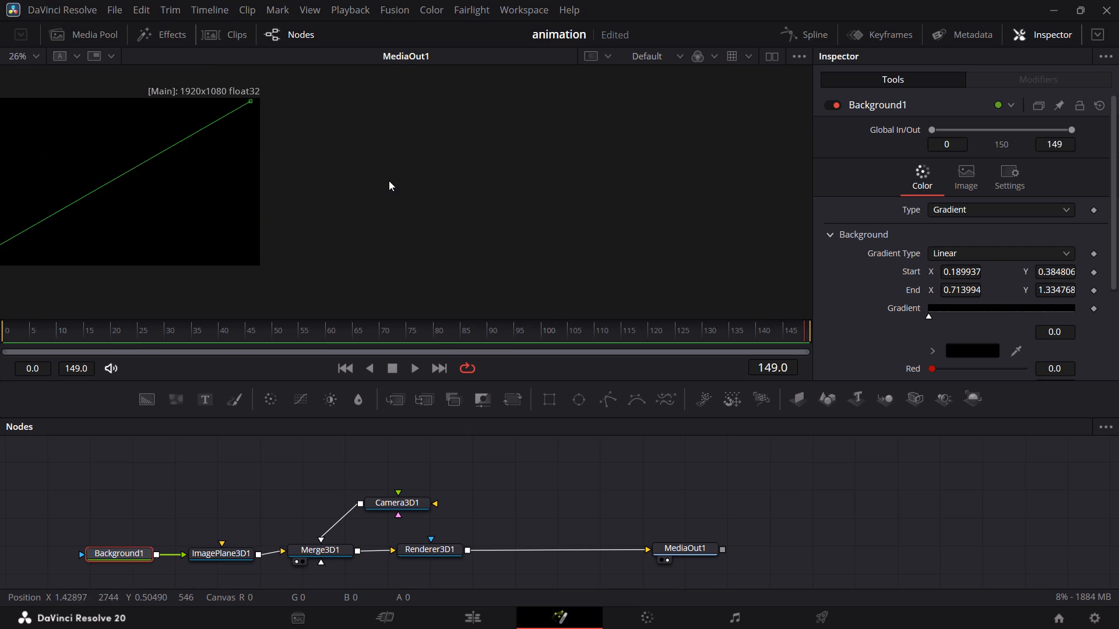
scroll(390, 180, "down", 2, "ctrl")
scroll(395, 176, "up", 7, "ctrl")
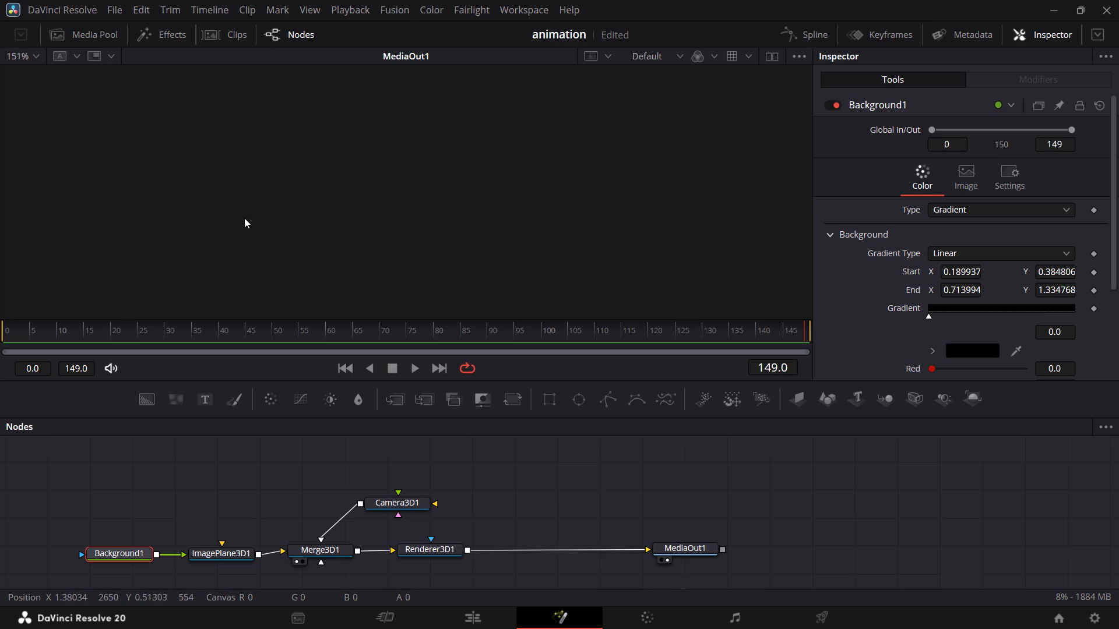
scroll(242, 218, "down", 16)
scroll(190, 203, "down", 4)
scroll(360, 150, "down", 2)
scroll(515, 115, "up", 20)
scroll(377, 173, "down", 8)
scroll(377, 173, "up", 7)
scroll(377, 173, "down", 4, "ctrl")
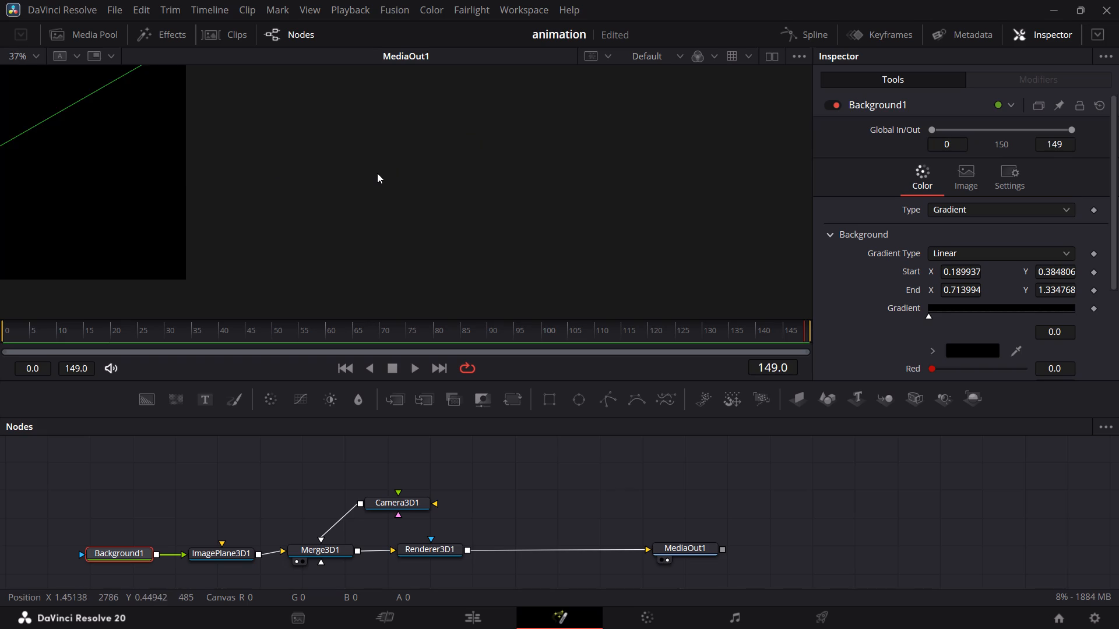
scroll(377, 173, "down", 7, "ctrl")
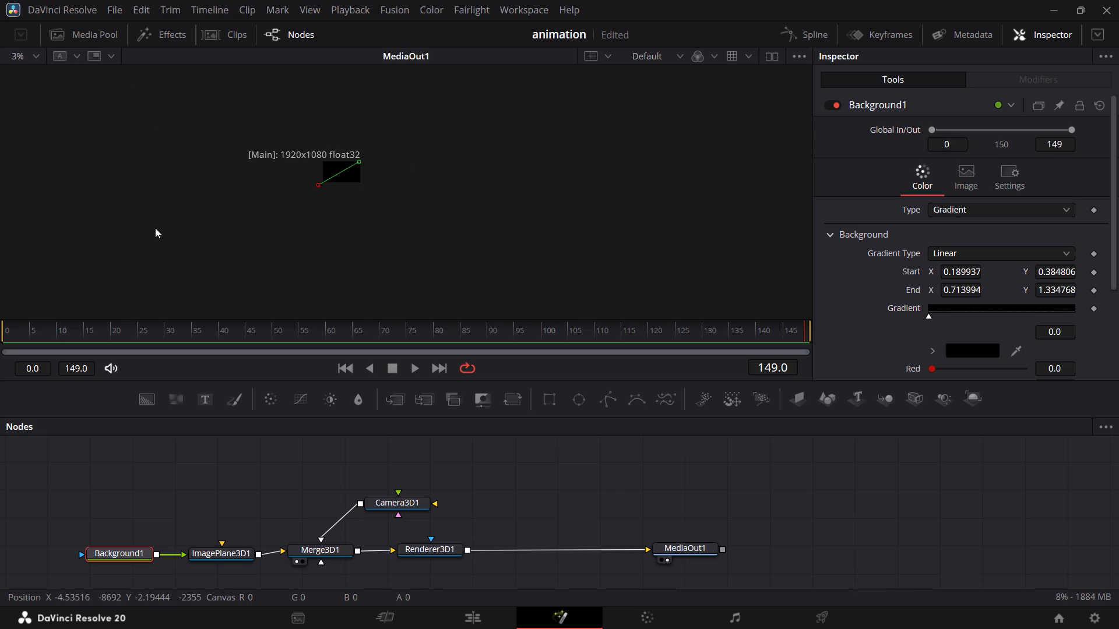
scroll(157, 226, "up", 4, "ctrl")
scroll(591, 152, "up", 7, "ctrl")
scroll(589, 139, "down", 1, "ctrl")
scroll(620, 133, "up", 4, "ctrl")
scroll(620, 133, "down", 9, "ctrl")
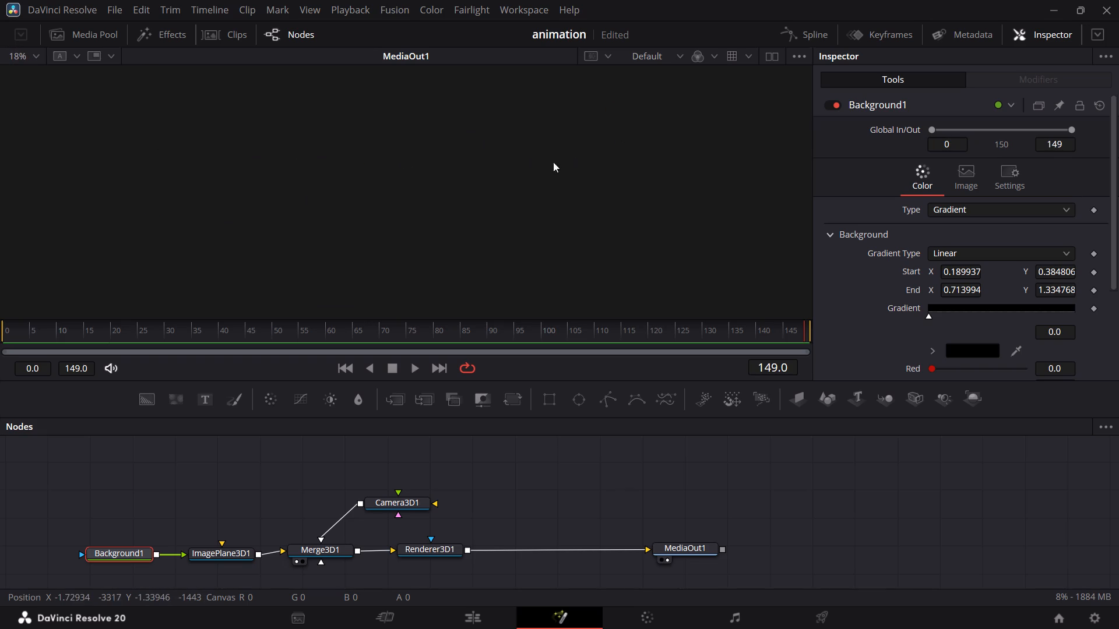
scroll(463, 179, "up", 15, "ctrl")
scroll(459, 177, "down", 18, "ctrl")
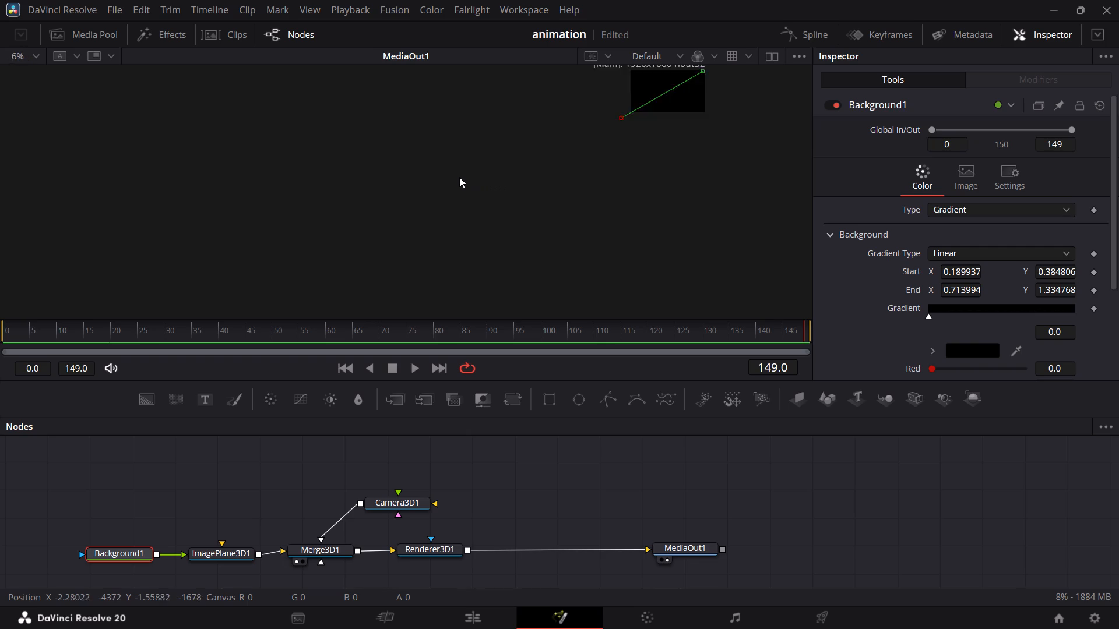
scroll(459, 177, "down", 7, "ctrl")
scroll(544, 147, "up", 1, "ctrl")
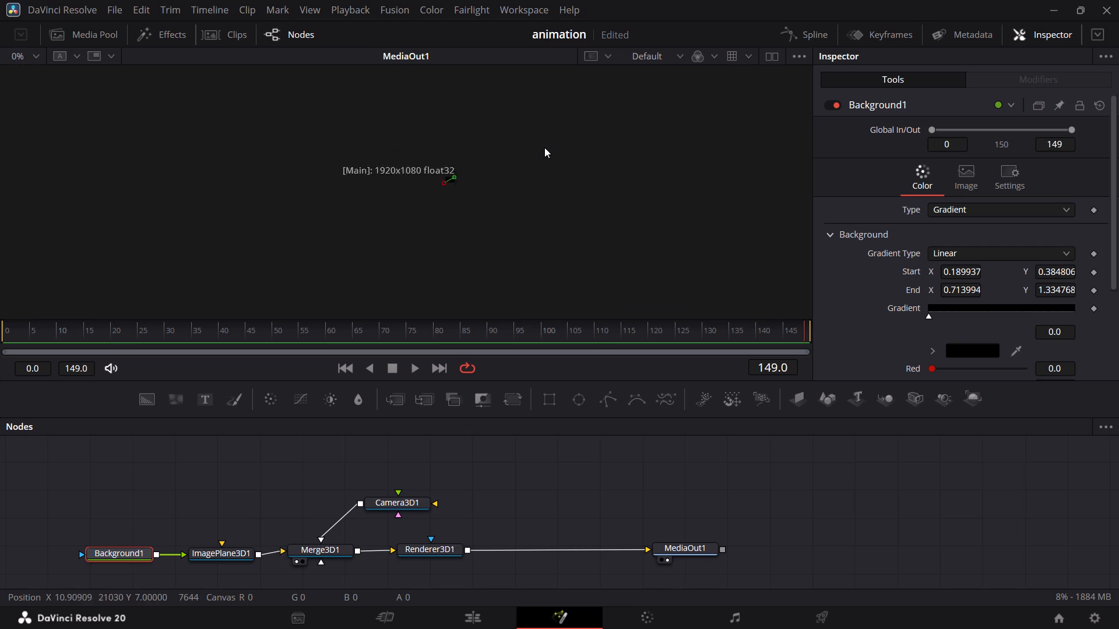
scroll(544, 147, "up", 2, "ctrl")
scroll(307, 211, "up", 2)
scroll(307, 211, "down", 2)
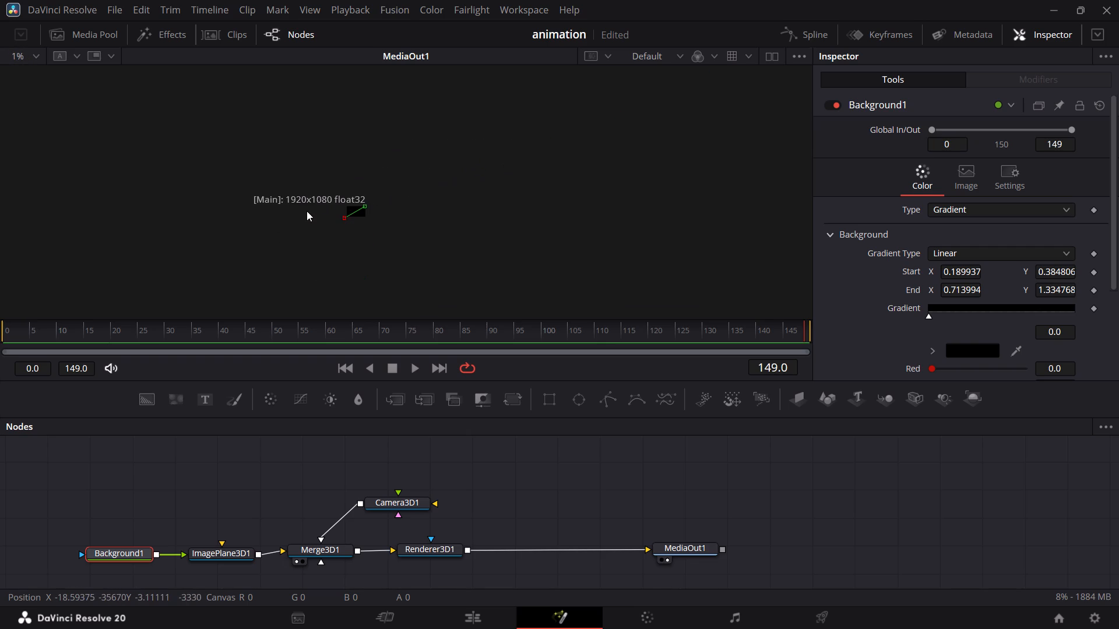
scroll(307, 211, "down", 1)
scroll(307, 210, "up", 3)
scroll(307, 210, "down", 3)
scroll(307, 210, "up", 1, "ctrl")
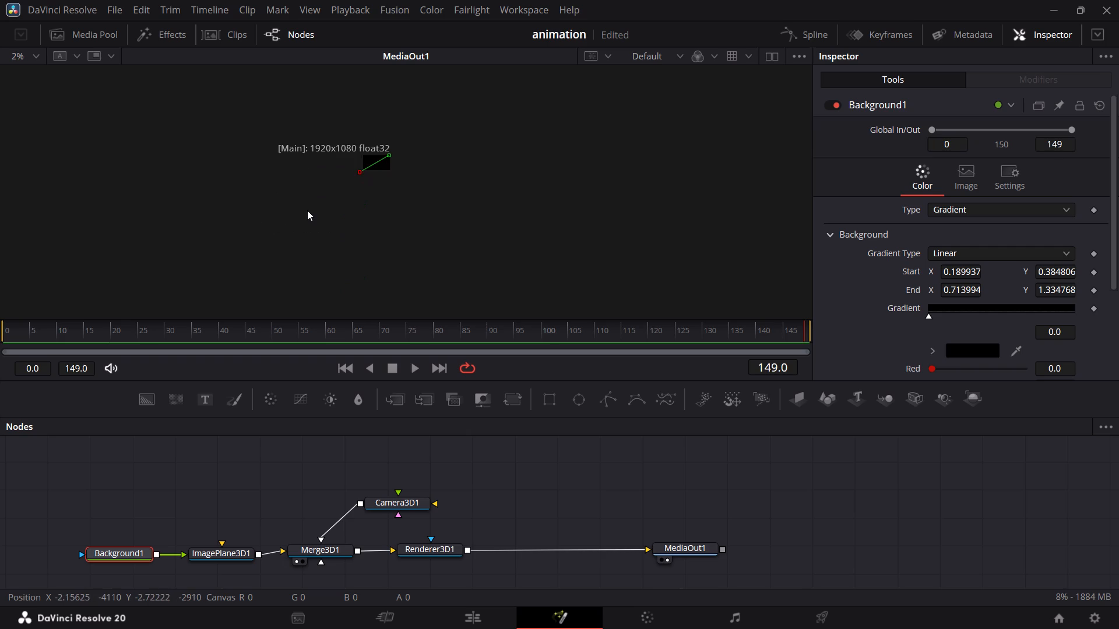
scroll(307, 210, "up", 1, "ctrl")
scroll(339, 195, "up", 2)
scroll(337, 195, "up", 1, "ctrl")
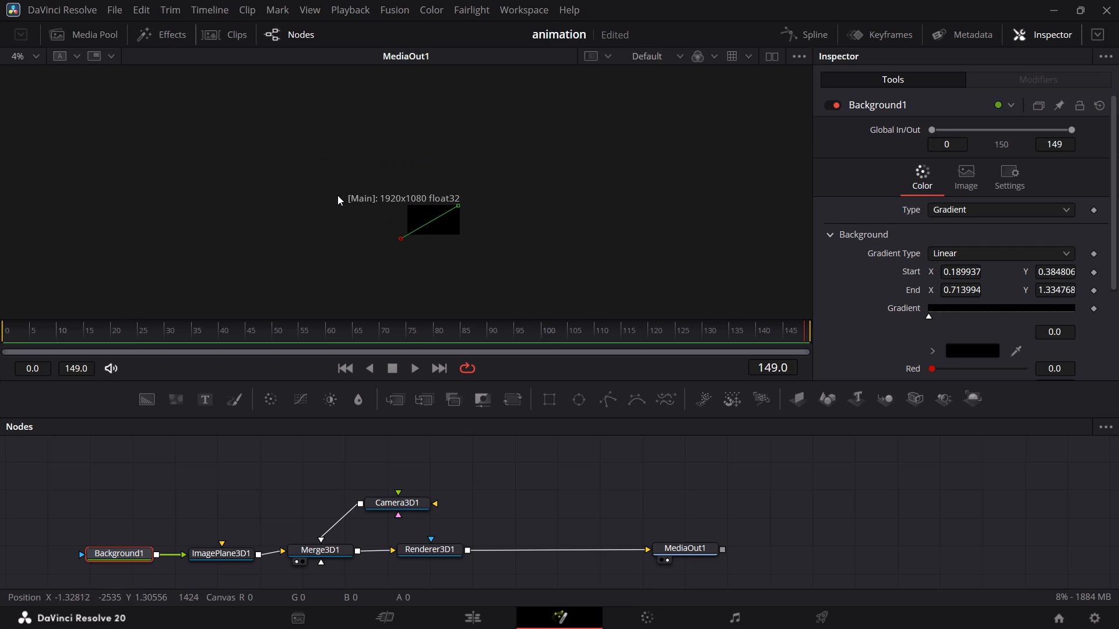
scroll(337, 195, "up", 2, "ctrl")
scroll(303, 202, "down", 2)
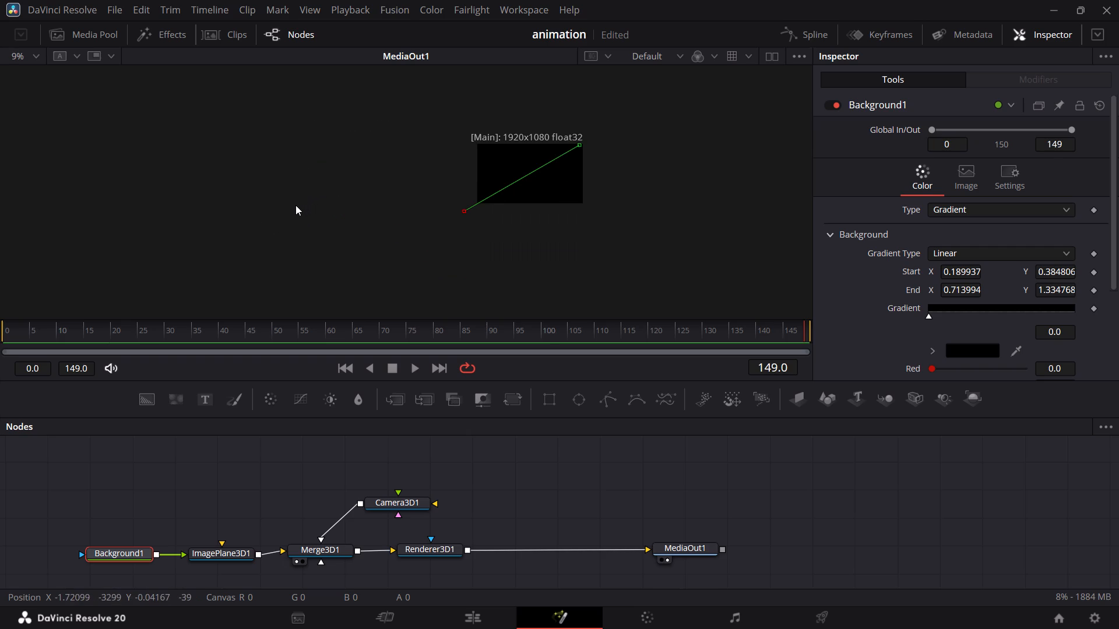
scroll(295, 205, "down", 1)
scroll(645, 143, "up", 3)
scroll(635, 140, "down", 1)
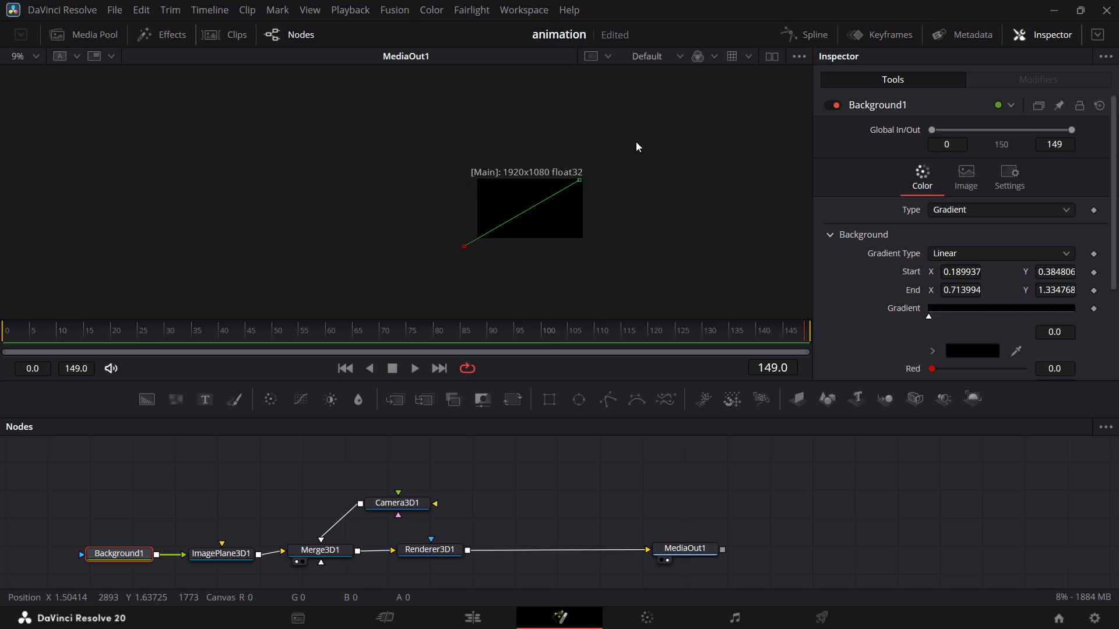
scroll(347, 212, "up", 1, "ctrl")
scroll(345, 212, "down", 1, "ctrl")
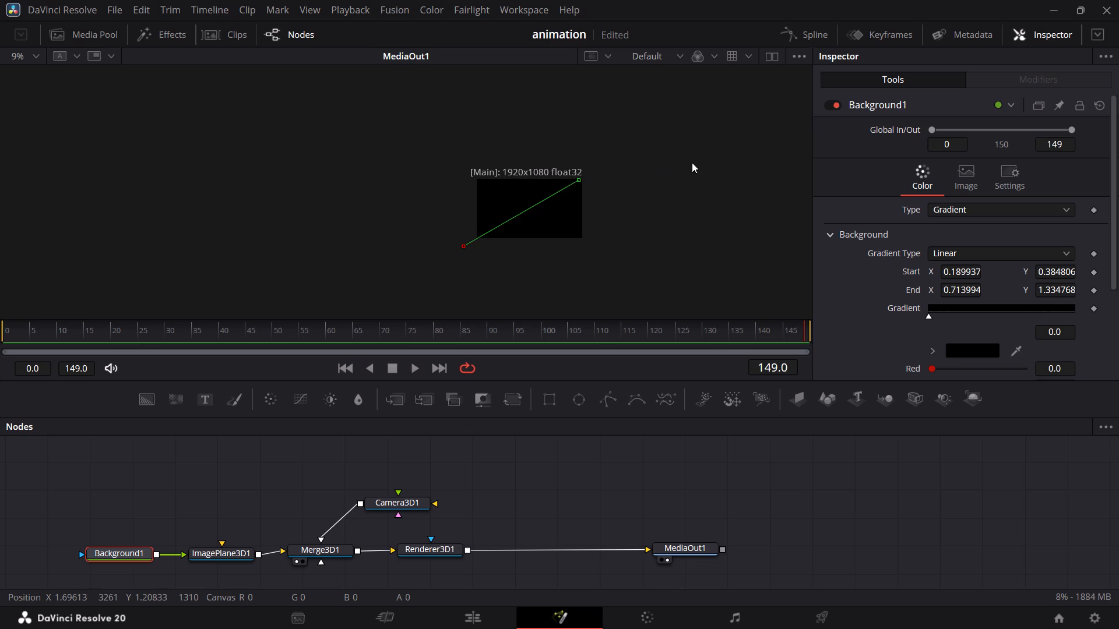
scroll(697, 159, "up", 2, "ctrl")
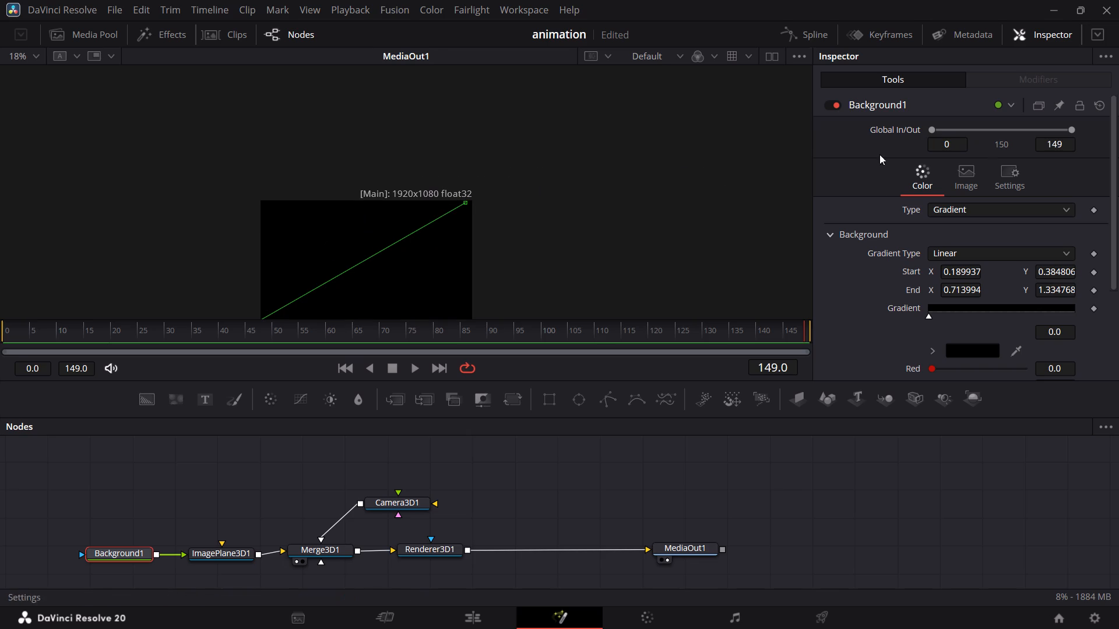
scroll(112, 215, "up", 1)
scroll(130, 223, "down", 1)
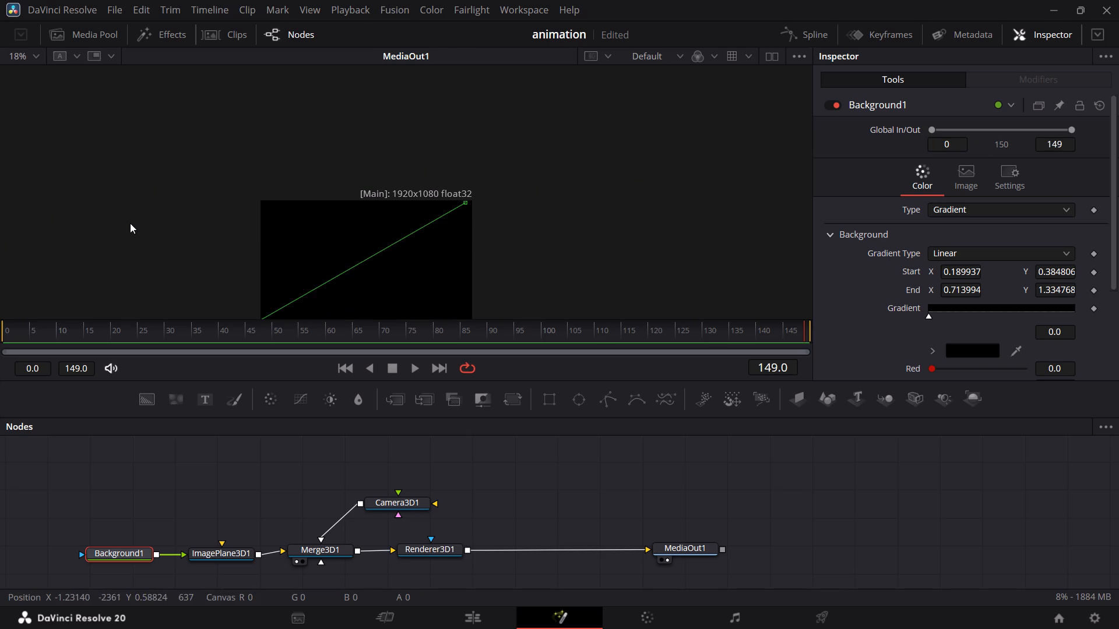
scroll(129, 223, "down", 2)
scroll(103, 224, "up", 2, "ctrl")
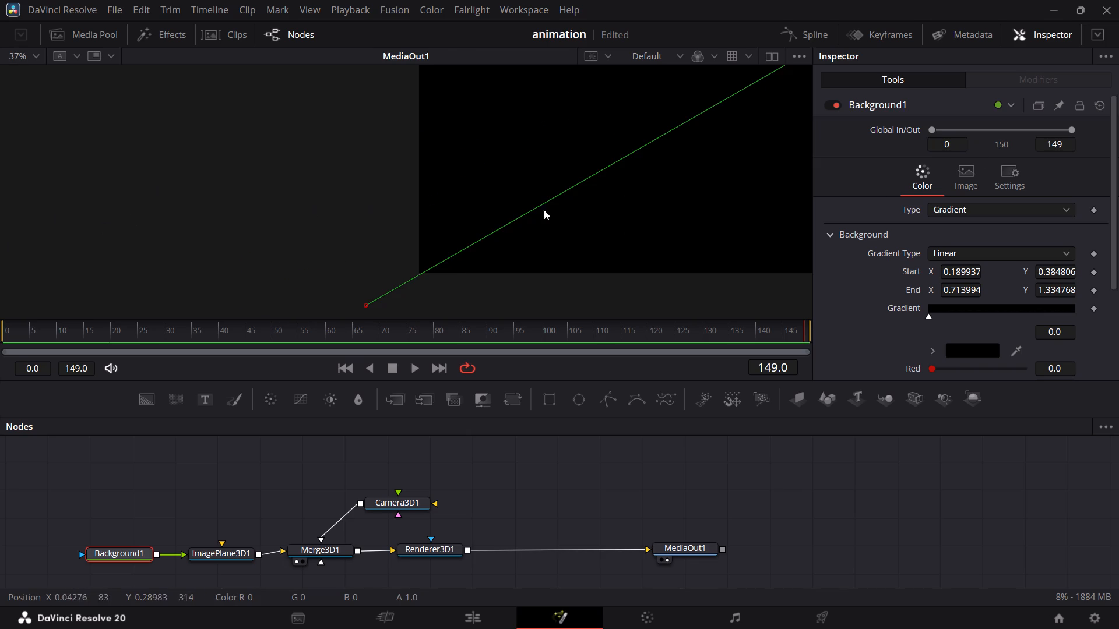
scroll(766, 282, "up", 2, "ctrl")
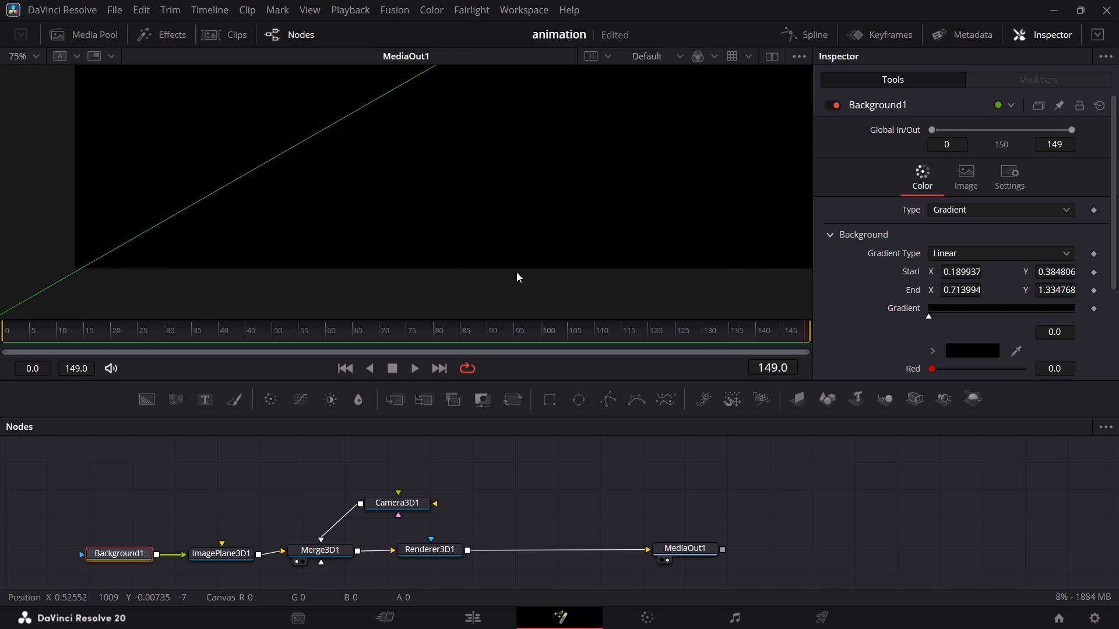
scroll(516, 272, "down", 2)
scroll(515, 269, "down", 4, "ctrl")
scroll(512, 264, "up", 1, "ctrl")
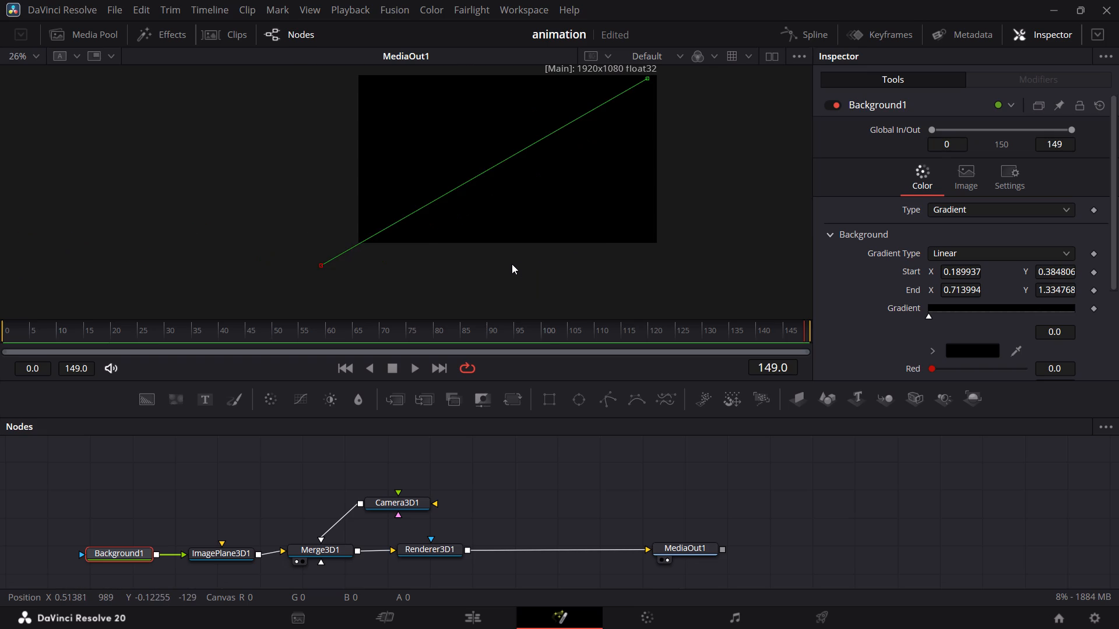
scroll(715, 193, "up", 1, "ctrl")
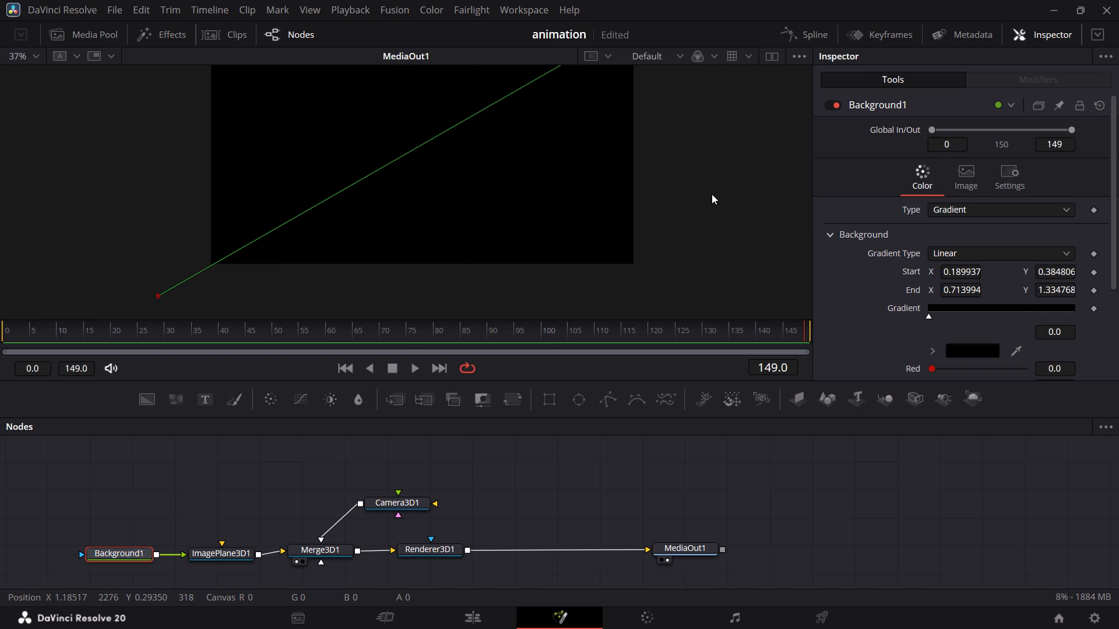
Set the colour of Background1's gradient stop to #250440.
scroll(712, 194, "down", 1, "ctrl")
scroll(708, 188, "up", 1)
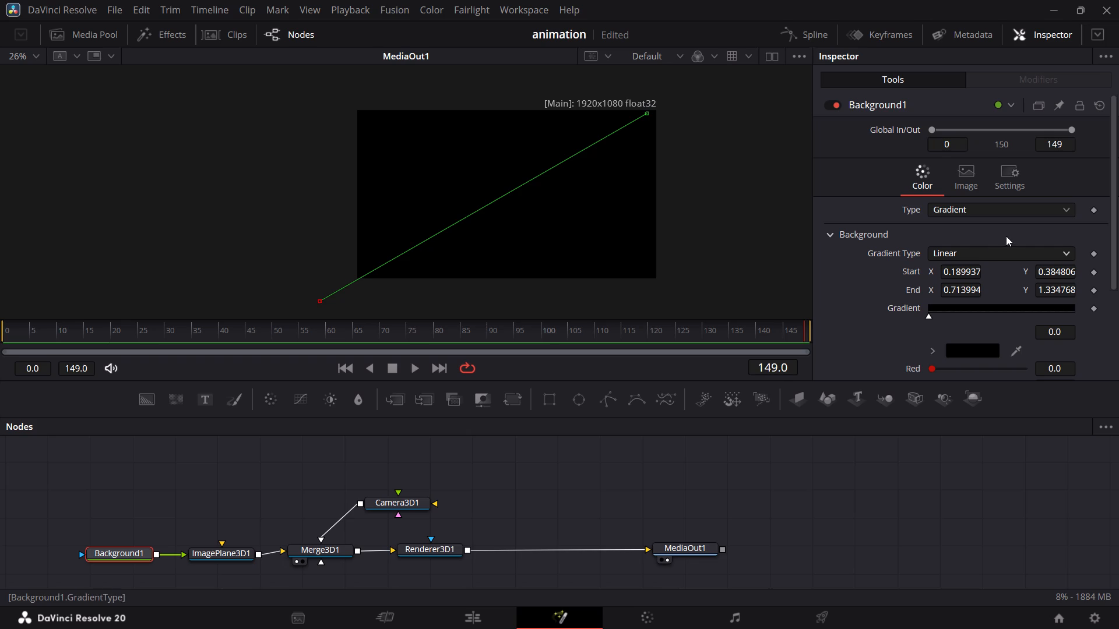
scroll(905, 264, "up", 5)
scroll(914, 257, "down", 5)
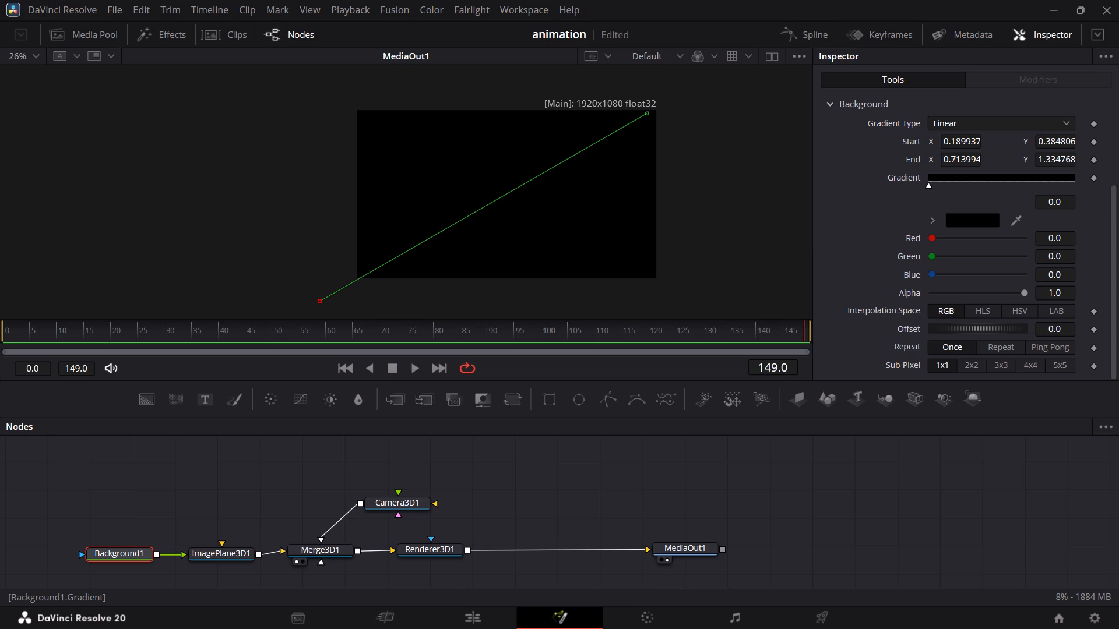
left_click(978, 221)
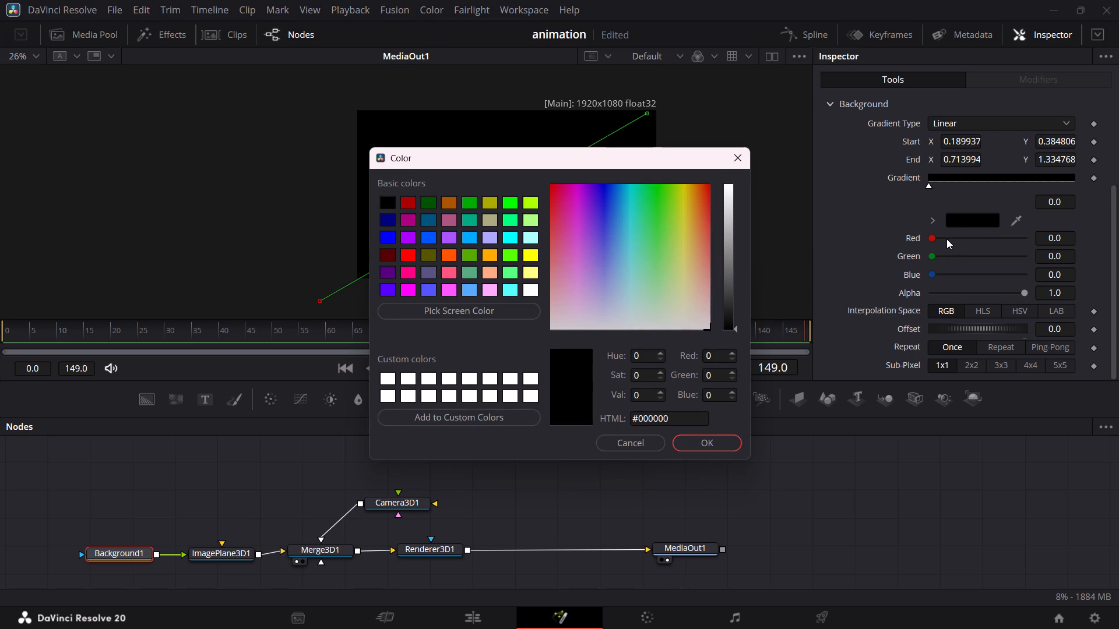
left_click(677, 412)
key("BackSpace")
key("BackSpace")
key("BackSpace")
key("BackSpace")
key("BackSpace")
key("BackSpace")
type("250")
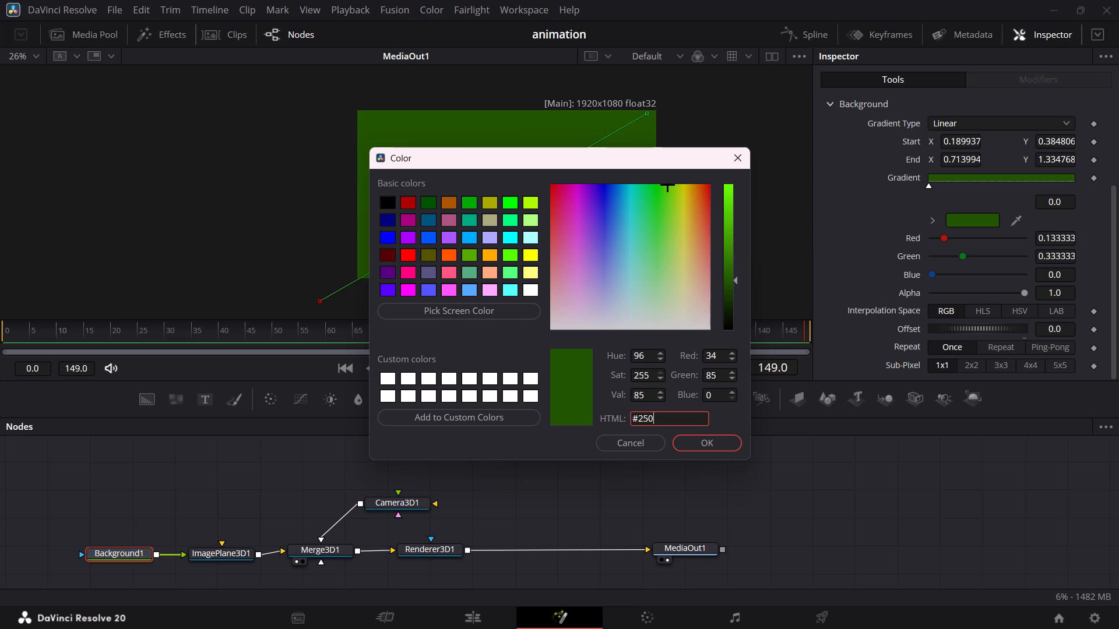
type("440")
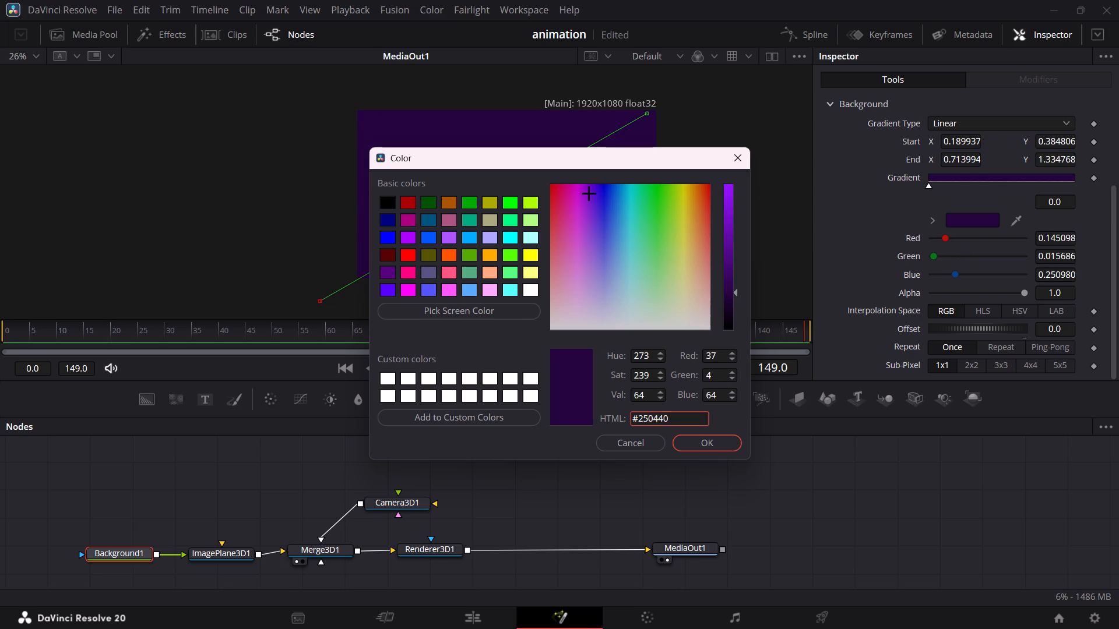
left_click(703, 439)
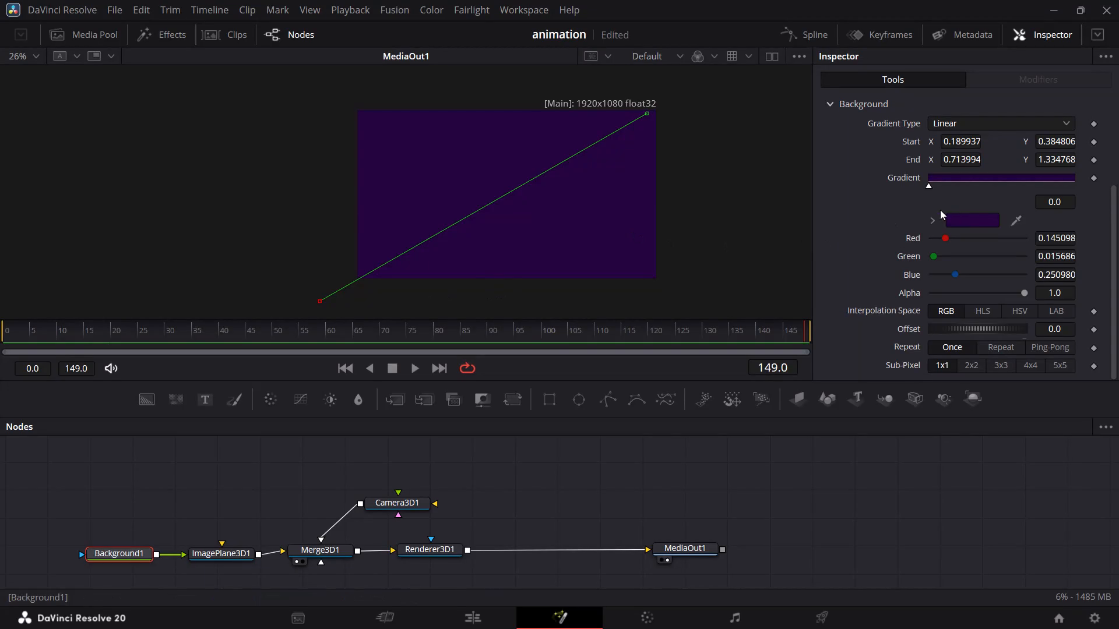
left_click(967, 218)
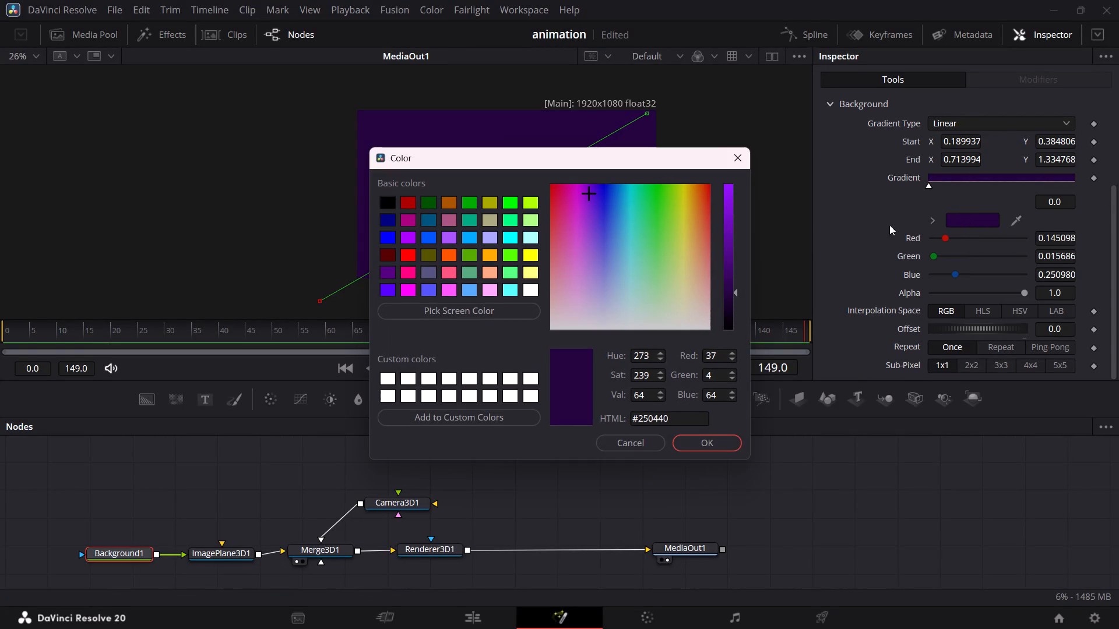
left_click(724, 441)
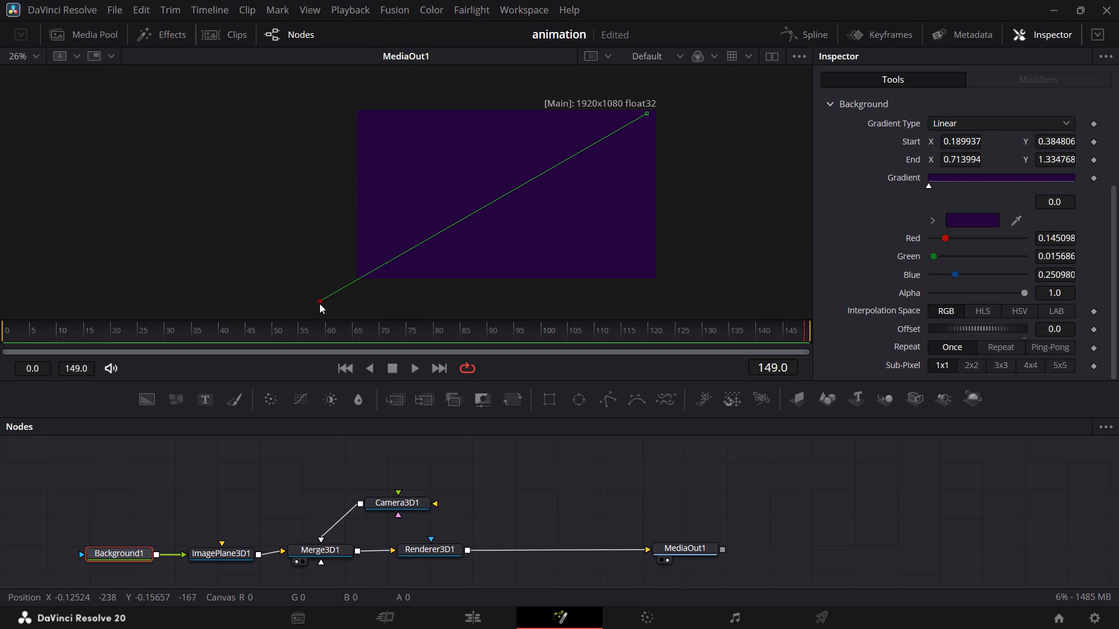
Reposition Background1's gradient guide line along the image diagonal, with start about X 0.221, Y 0.449 and end about X 0.722, Y 1.339.
left_click_drag(319, 302, 604, 133)
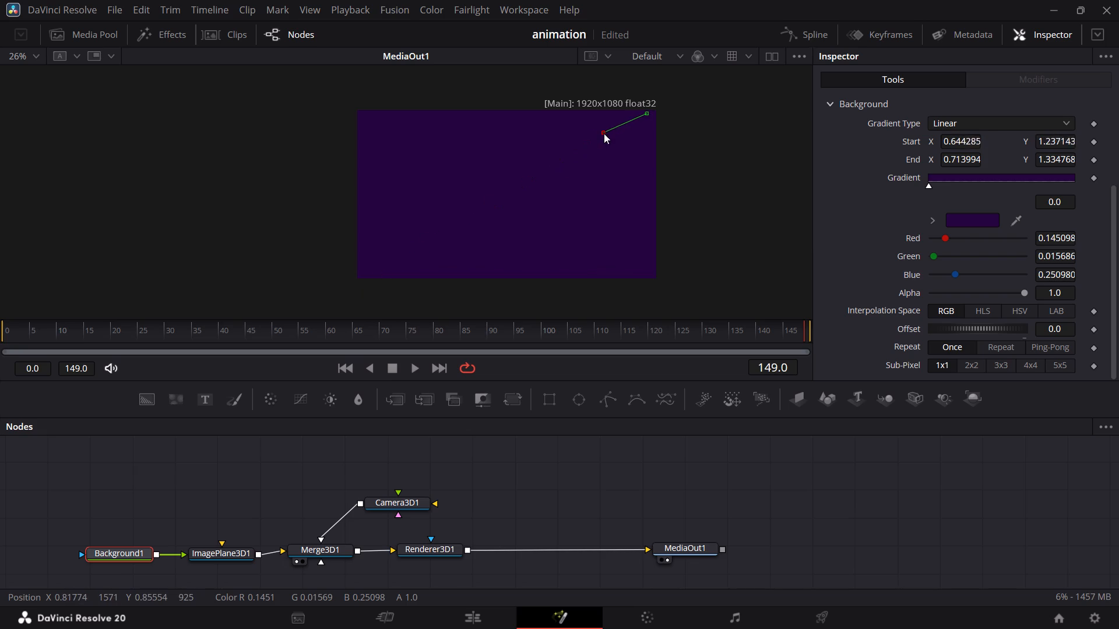
left_click_drag(604, 133, 333, 287)
left_click_drag(649, 114, 653, 111)
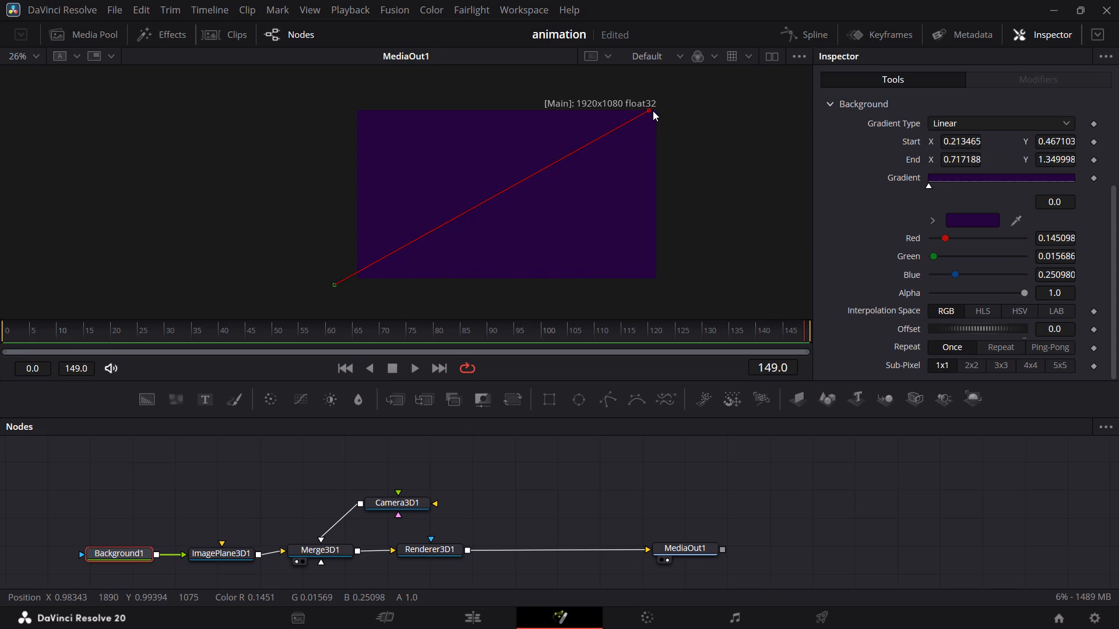
left_click_drag(653, 111, 655, 113)
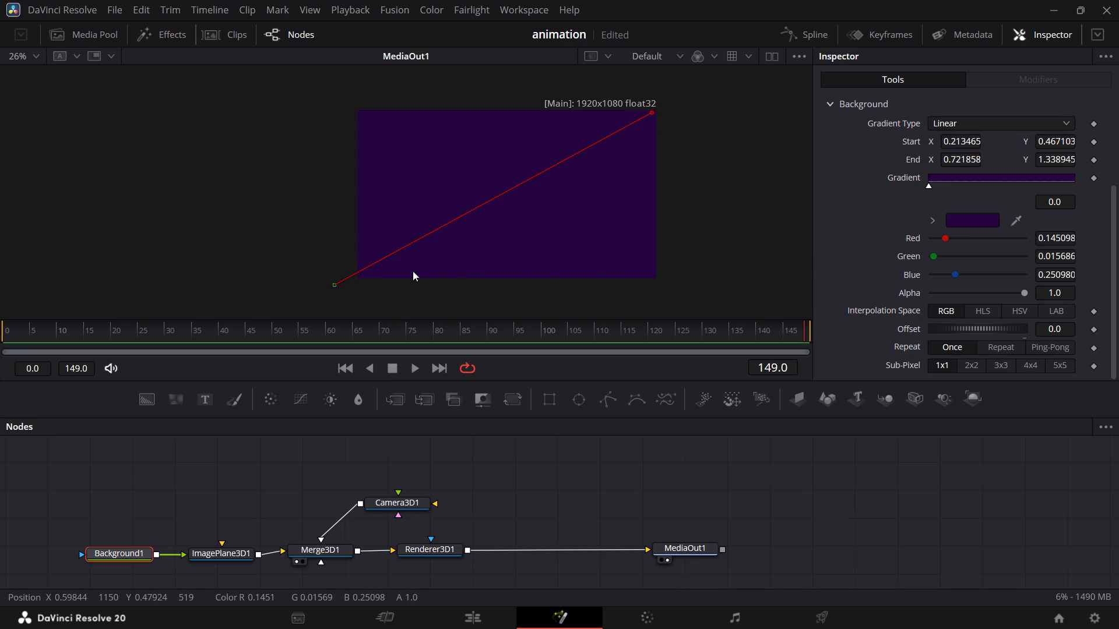
left_click_drag(336, 285, 342, 289)
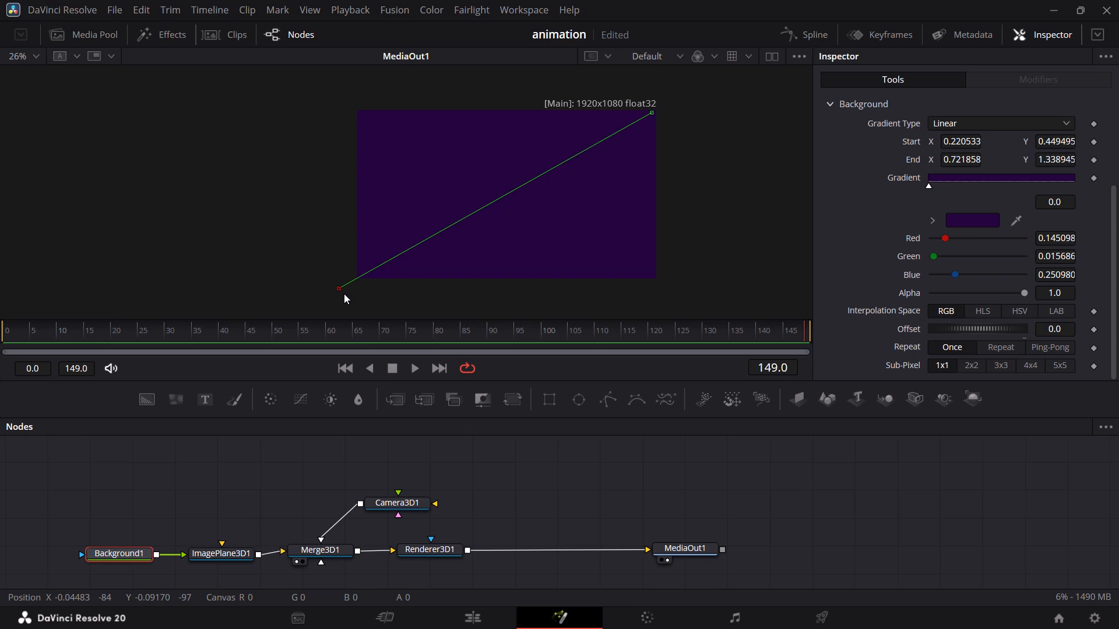
Show the Merge3D1 and MediaOut1 viewers side by side.
left_click(775, 56)
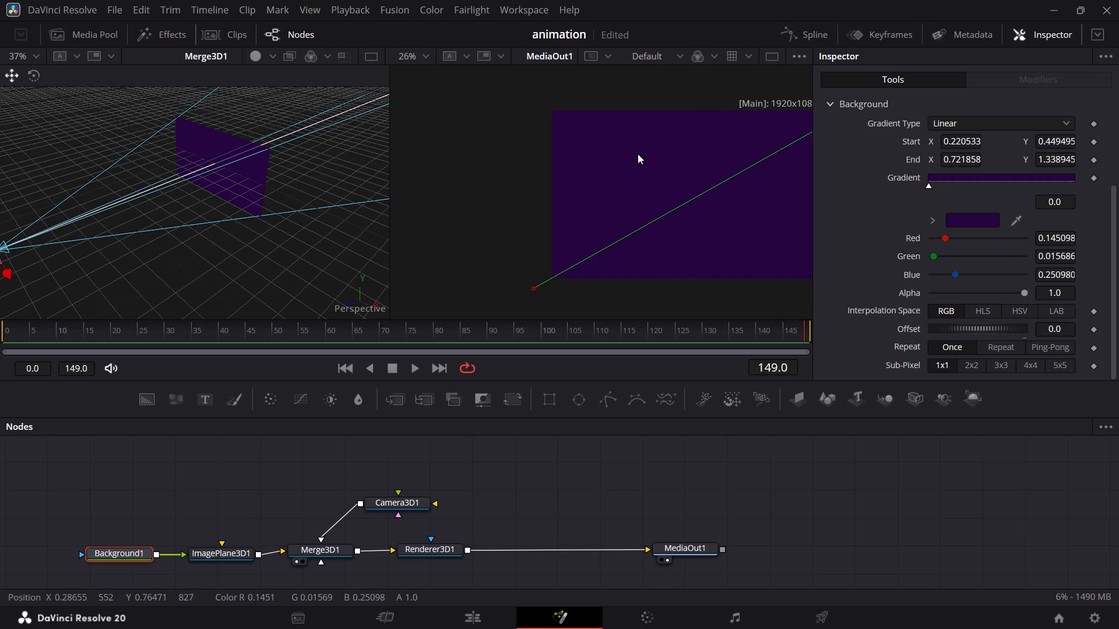
Move the start handle of Background1's gradient guide line to about X 0.210, Y 0.422, just outside the image's lower-left corner.
left_click_drag(534, 290, 639, 225)
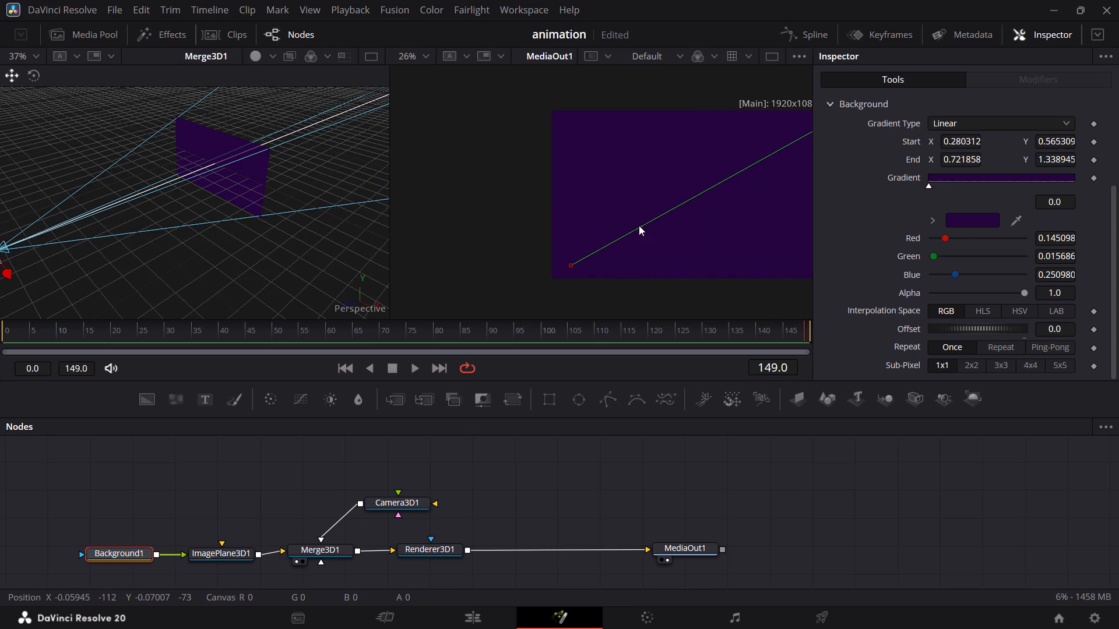
left_click_drag(639, 225, 526, 298)
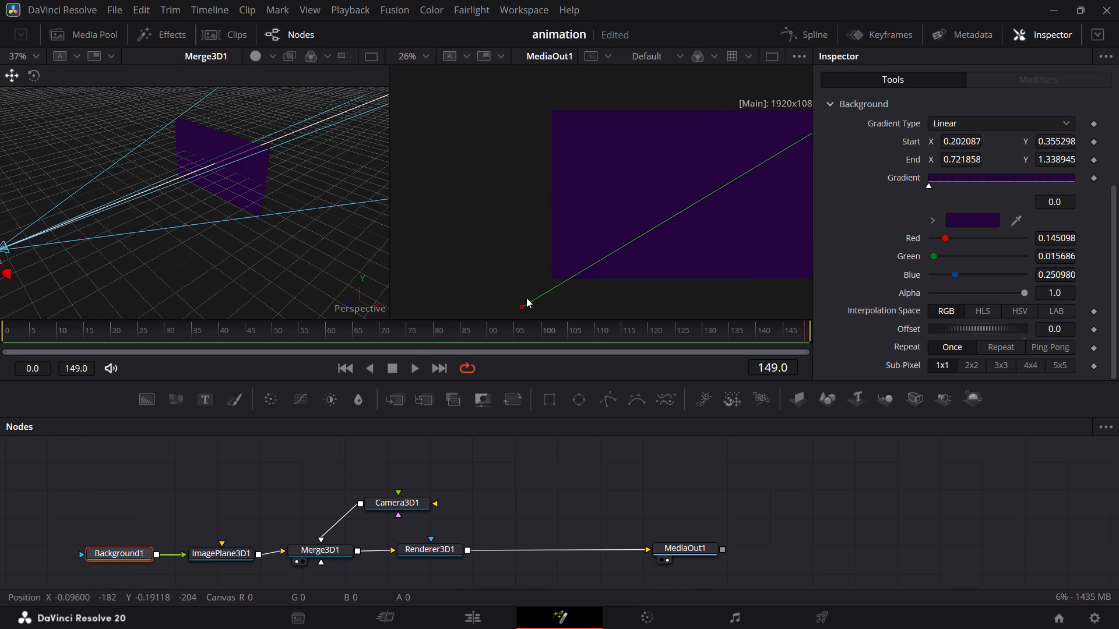
left_click_drag(526, 298, 528, 296)
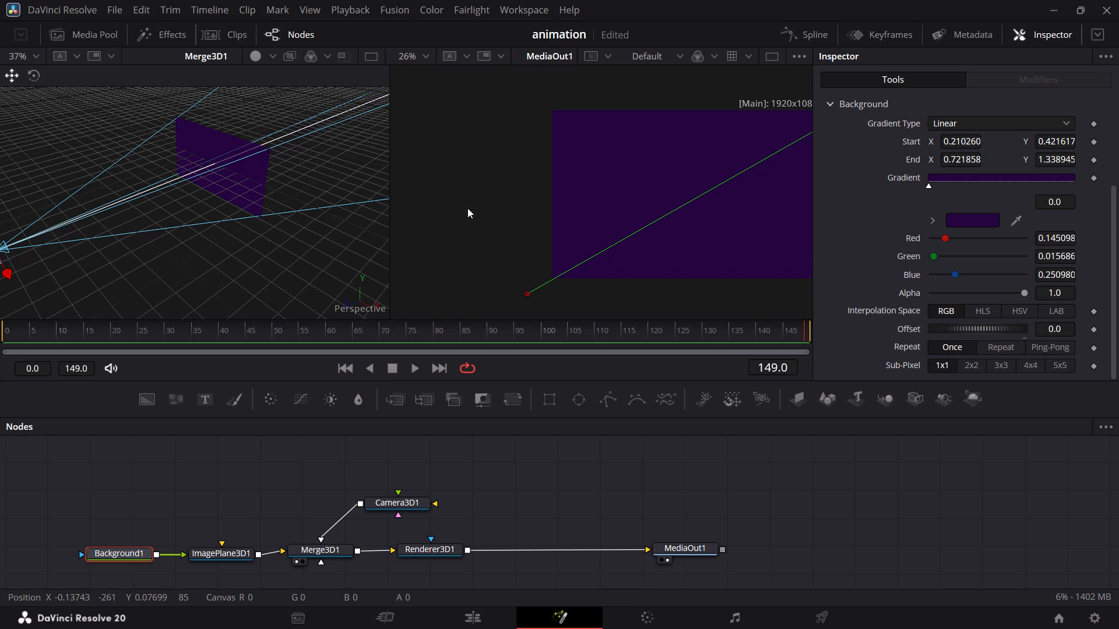
Fit the MediaOut1 image to its viewer.
left_click(430, 54)
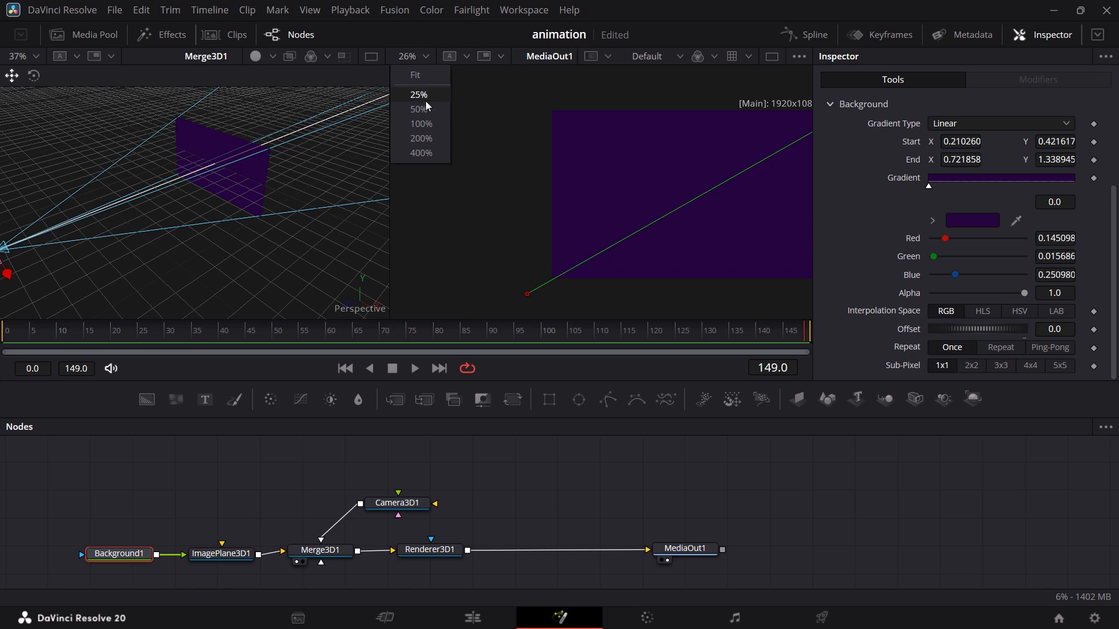
left_click(427, 72)
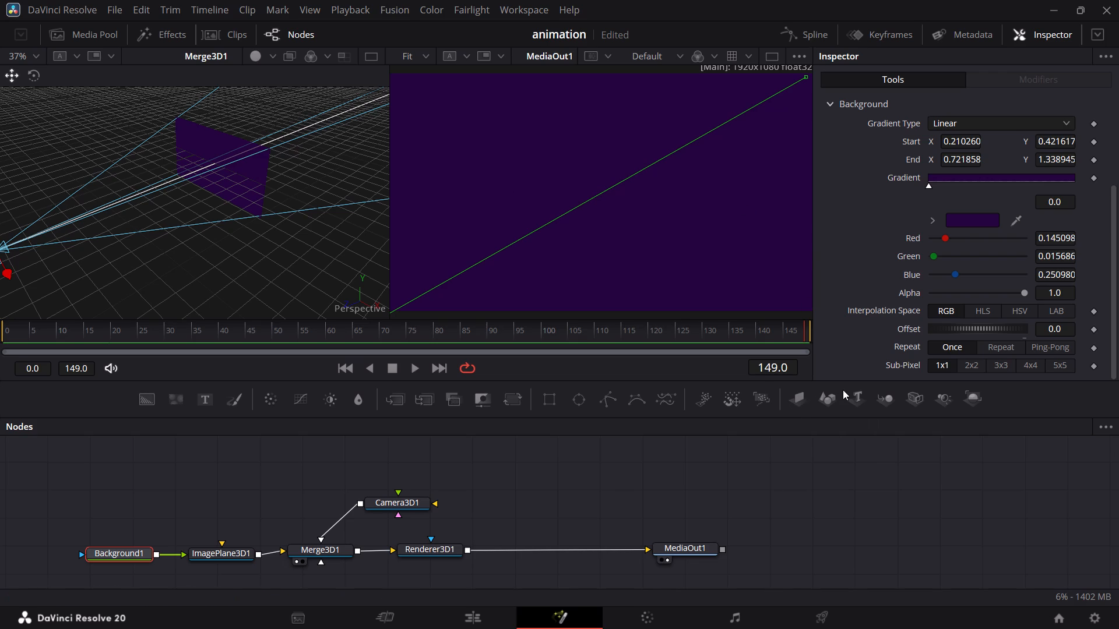
Add a second Image Plane 3D node above ImagePlane3D1 and disconnect it from Background1.
left_click(796, 397)
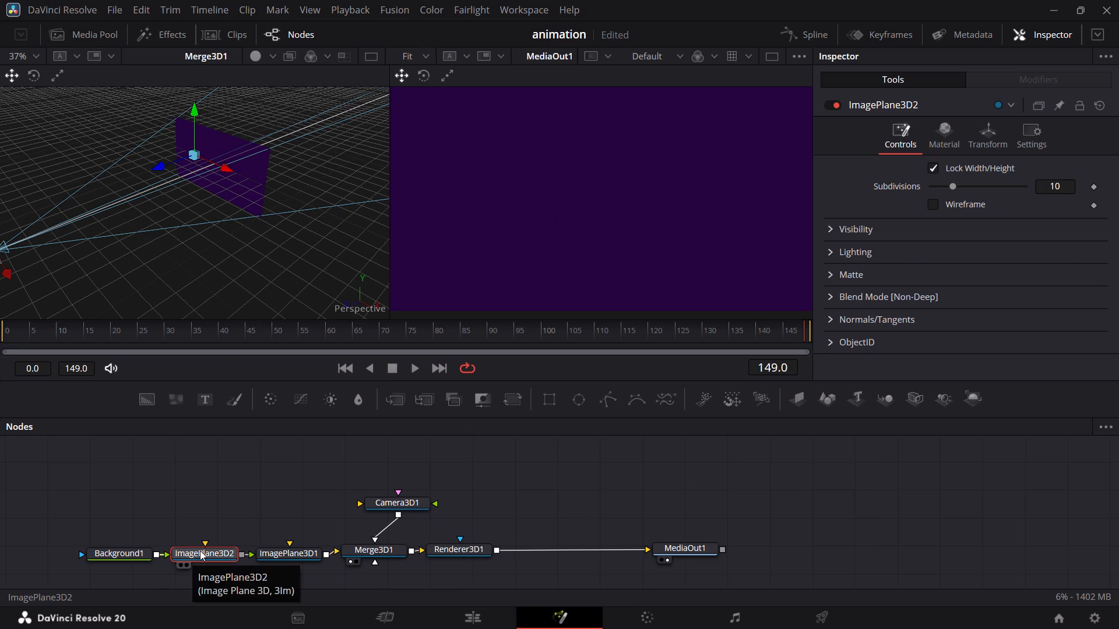
left_click_drag(205, 550, 268, 507)
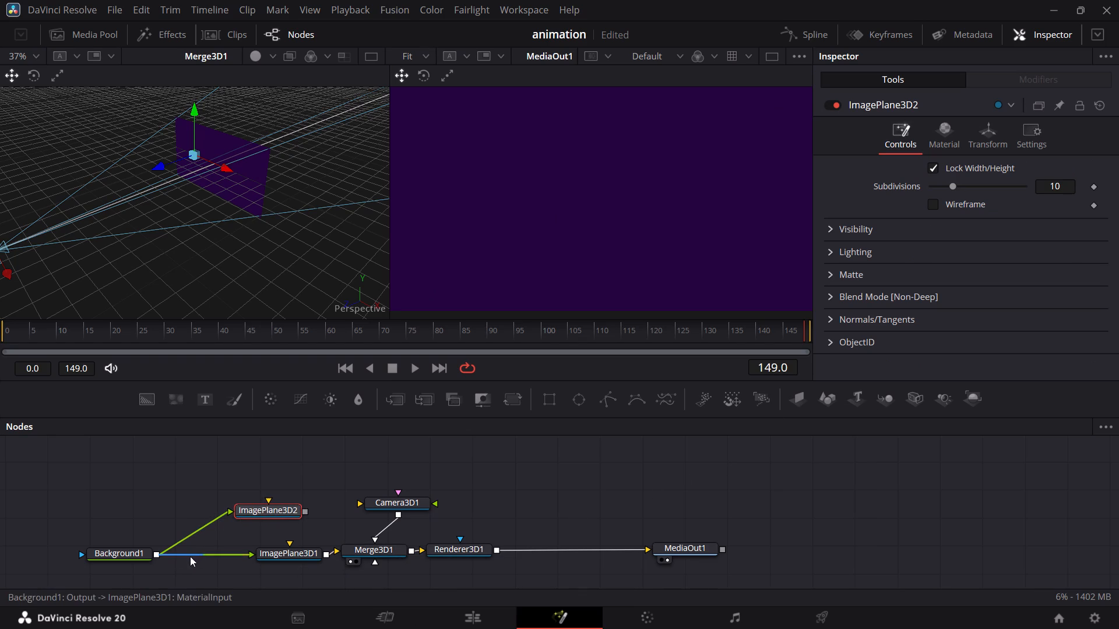
left_click(212, 517)
left_click(175, 541)
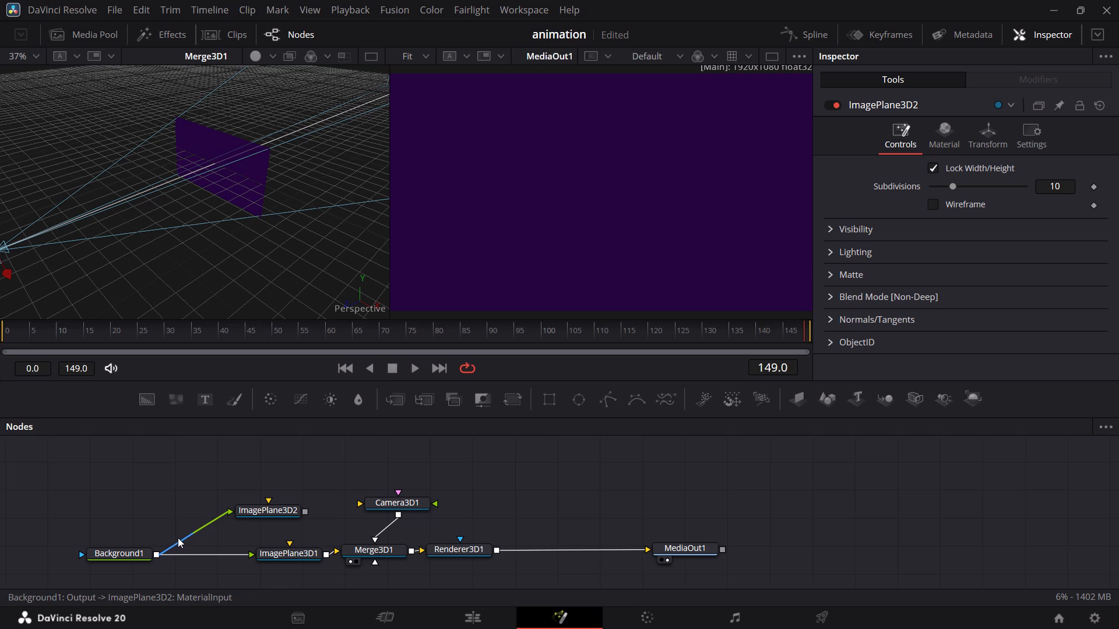
left_click(177, 542)
left_click(209, 522)
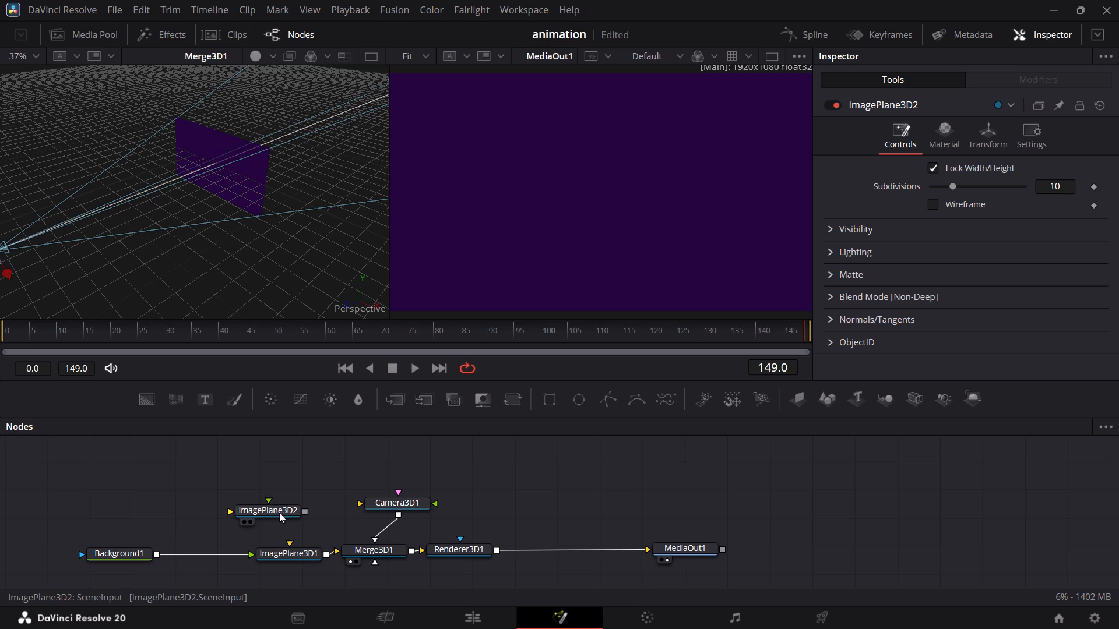
Place ImagePlane3D2 beside Camera3D1 and connect its output to Merge3D1.
left_click_drag(279, 507, 307, 489)
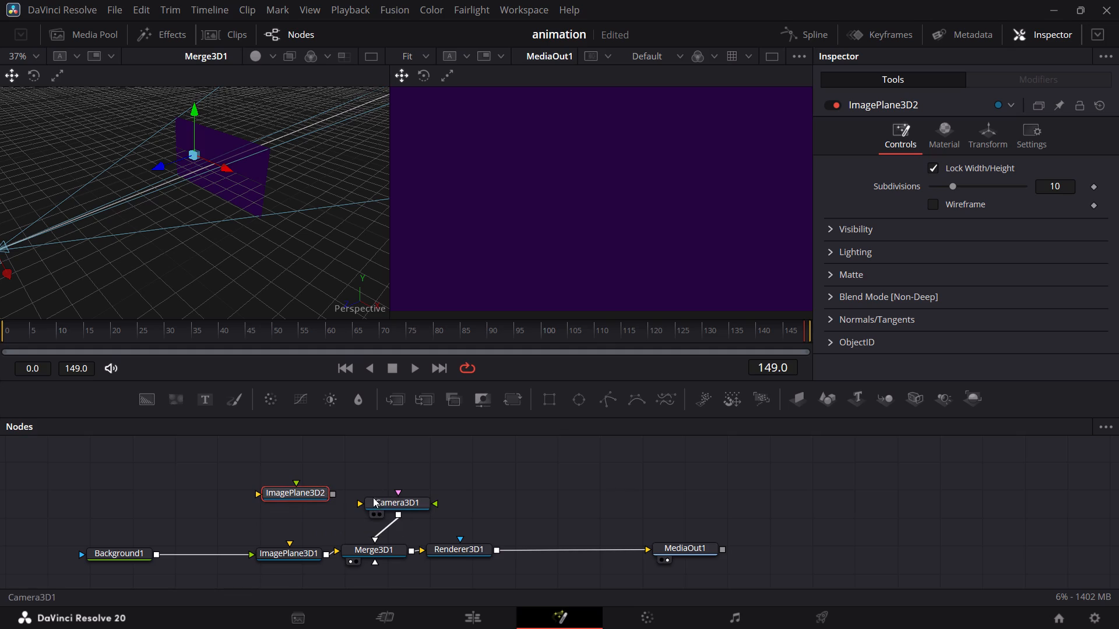
left_click_drag(333, 494, 352, 550)
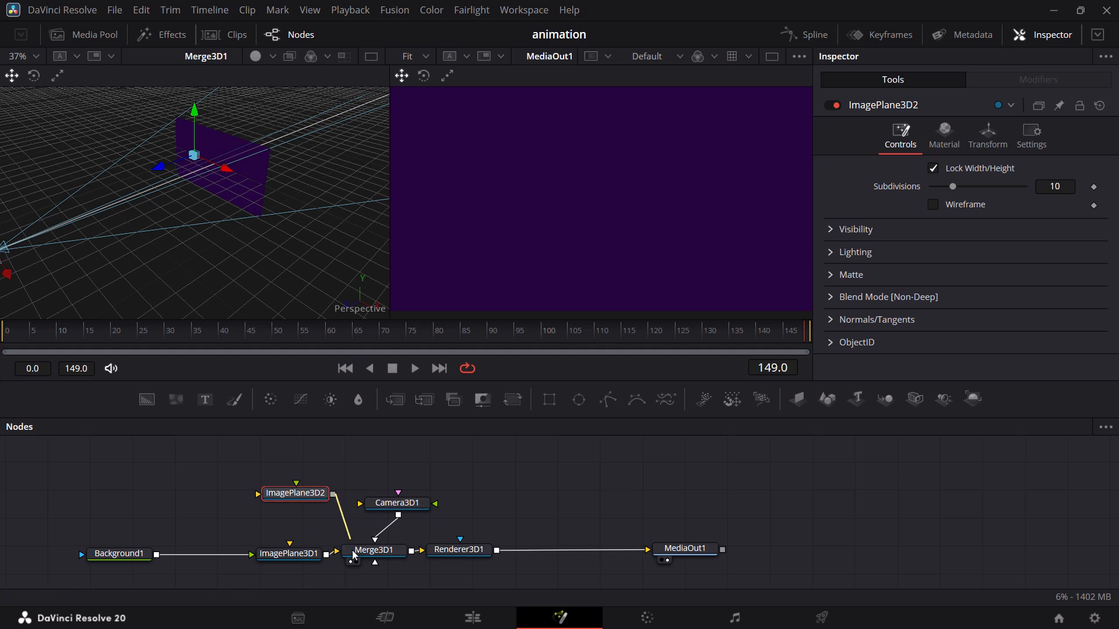
left_click_drag(352, 550, 371, 563)
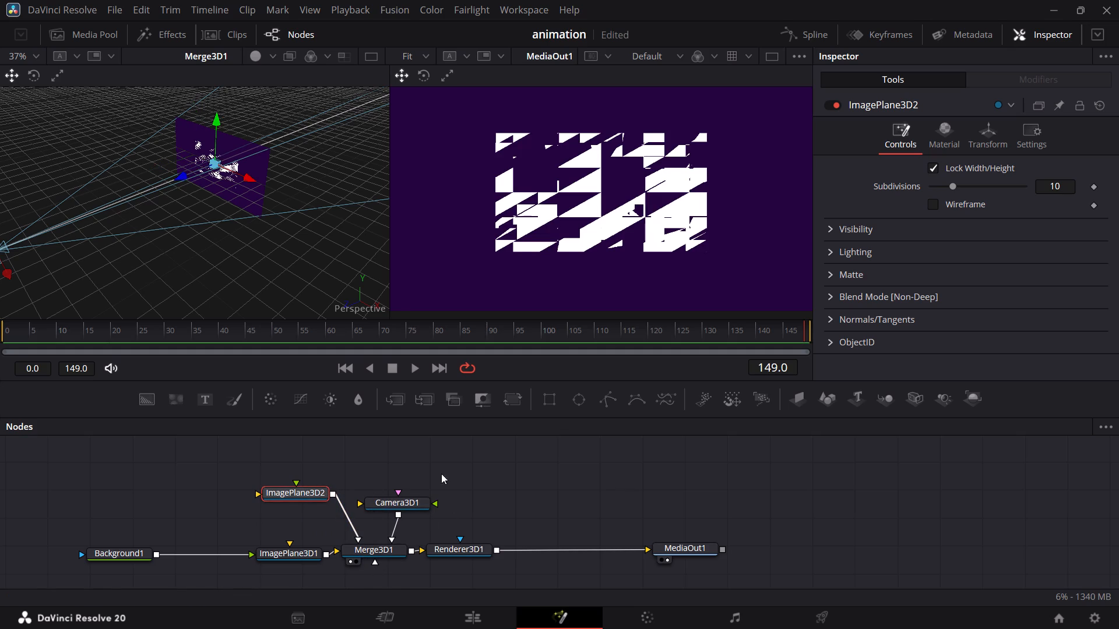
Set ImagePlane3D2's Z translation to 0.01 so it sits just in front of the background plane.
scroll(485, 250, "up", 1)
scroll(485, 250, "down", 1)
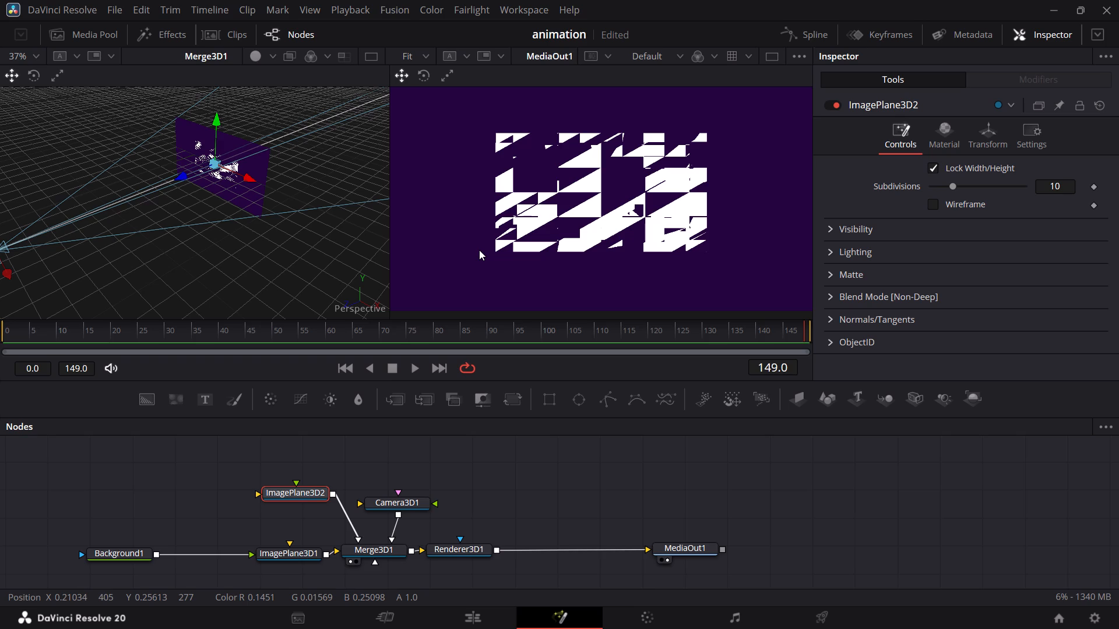
left_click(1003, 132)
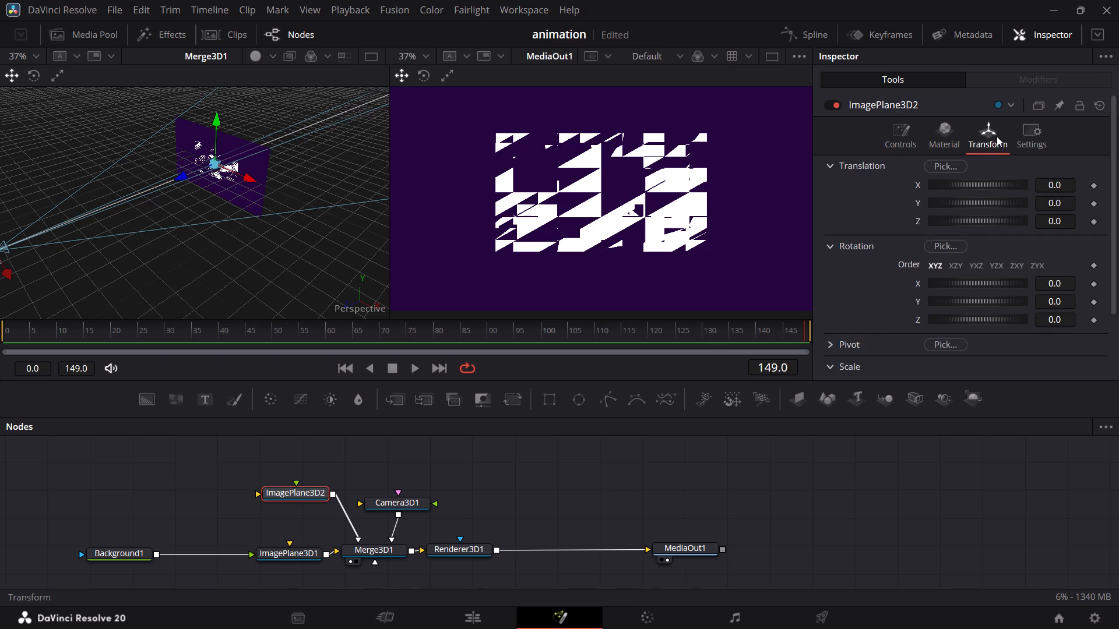
left_click(1062, 220)
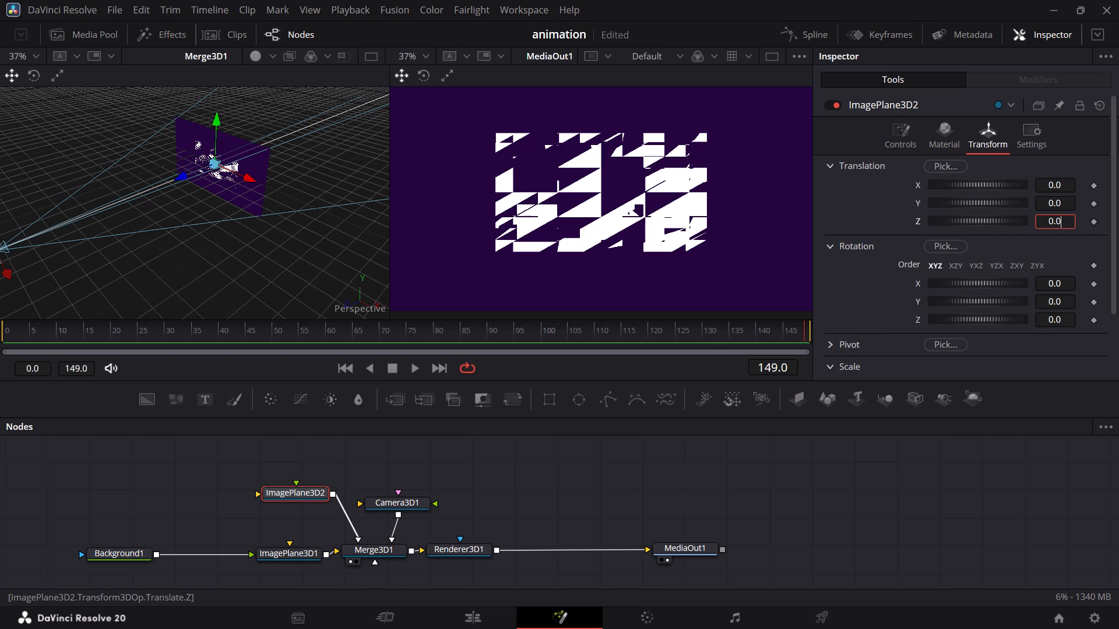
key("1")
key("BackSpace")
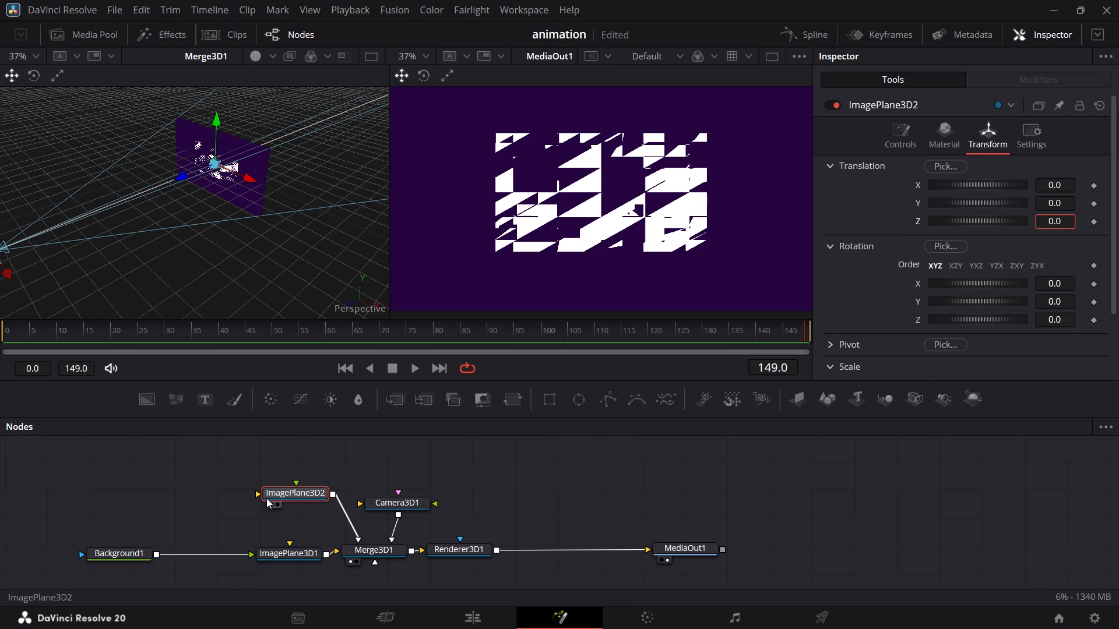
left_click(293, 492)
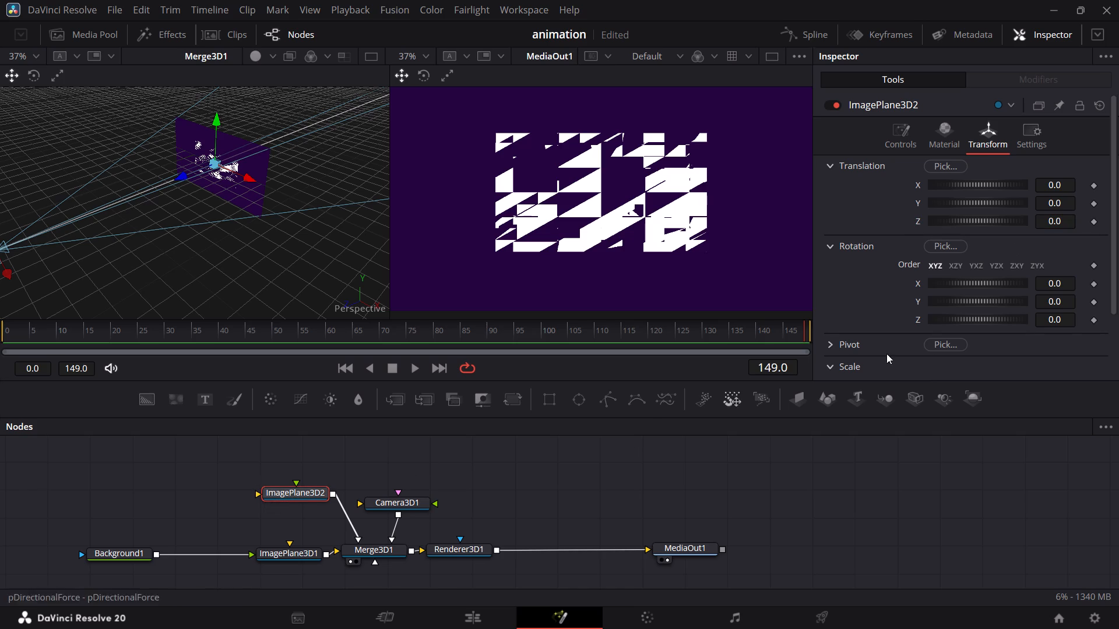
left_click(1065, 219)
key("1")
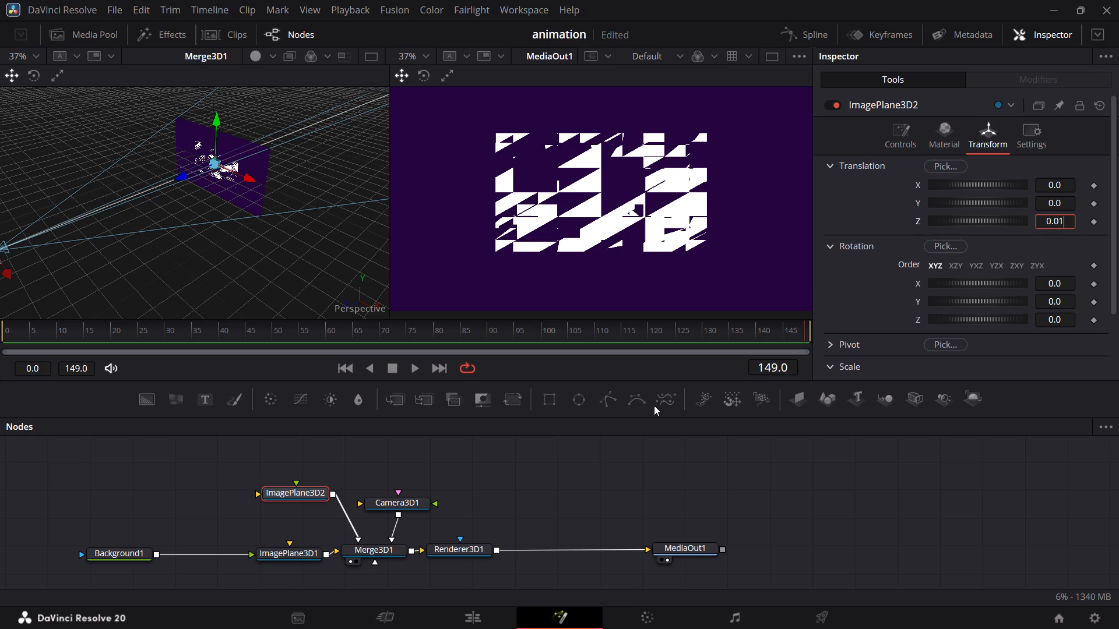
left_click_drag(288, 550, 284, 550)
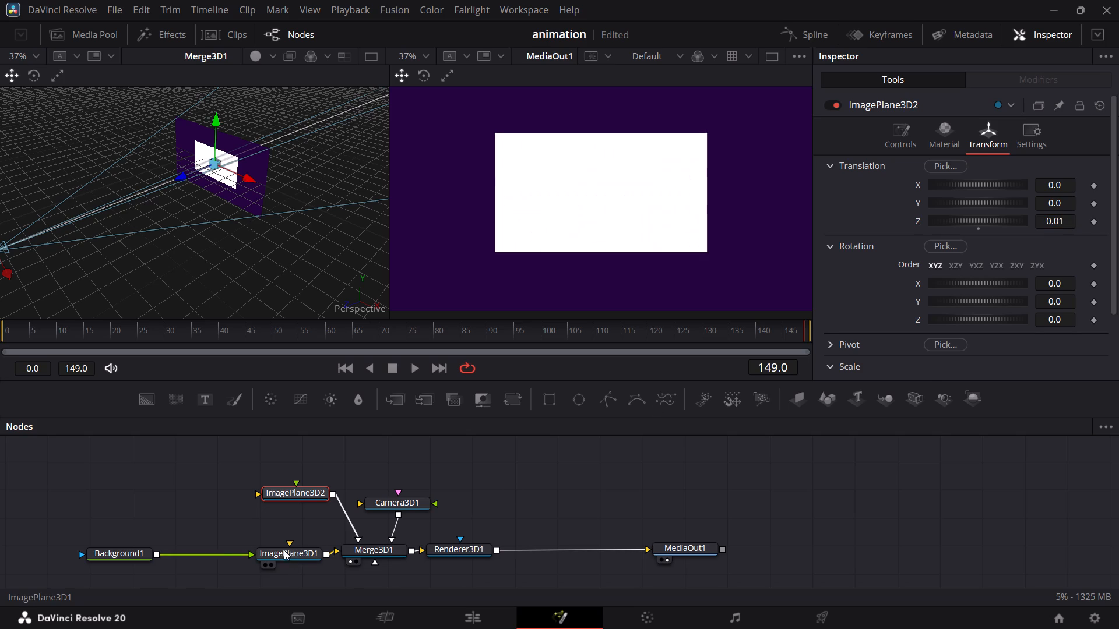
Rearrange the node graph so both image planes sit closer to Background1 and Camera3D1 sits above Renderer3D1.
left_click_drag(284, 550, 236, 553)
left_click(237, 555)
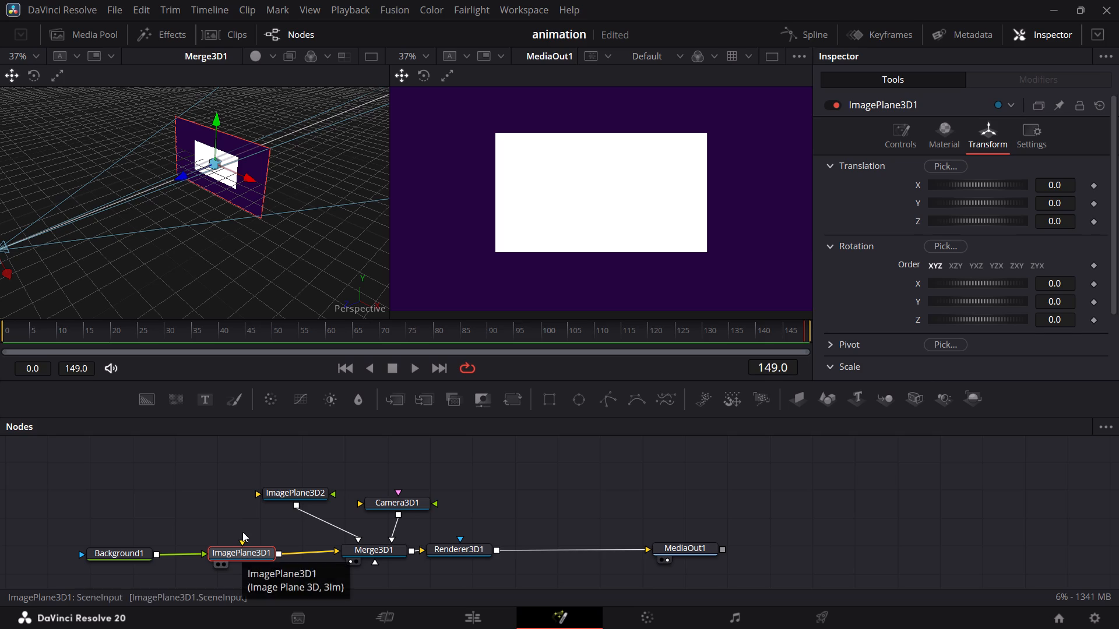
left_click_drag(290, 489, 233, 506)
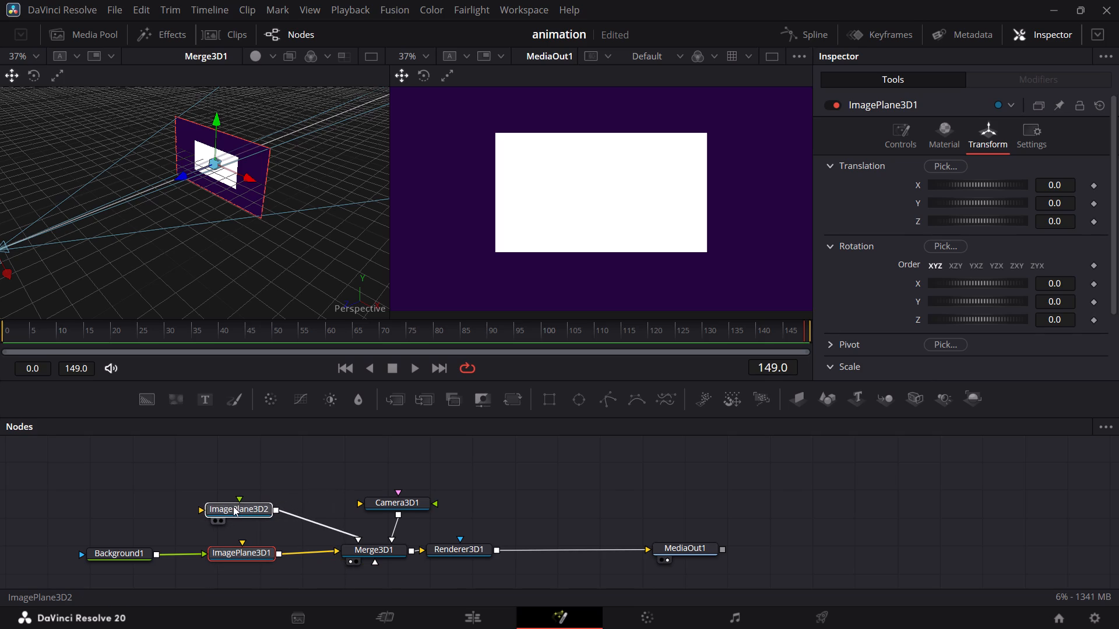
left_click_drag(233, 506, 234, 503)
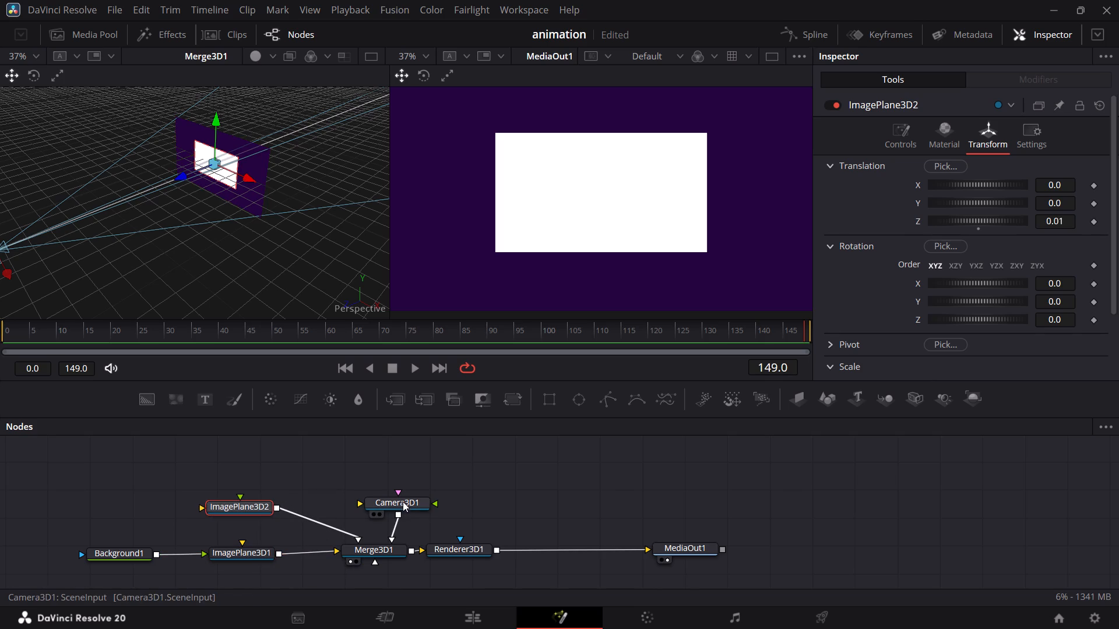
left_click_drag(403, 500, 475, 508)
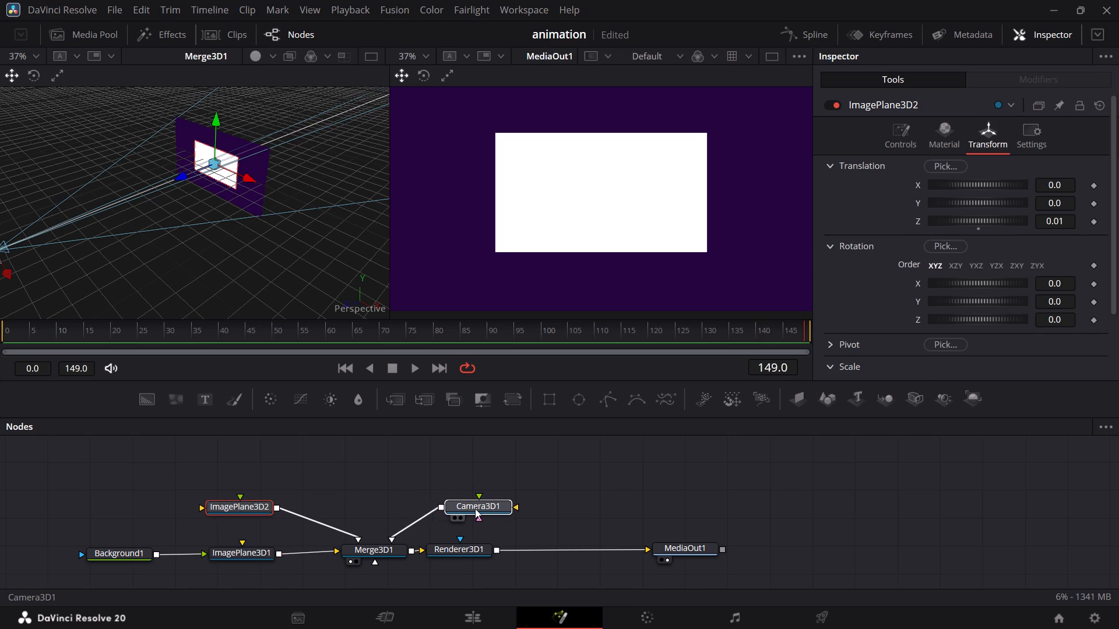
left_click_drag(475, 508, 475, 510)
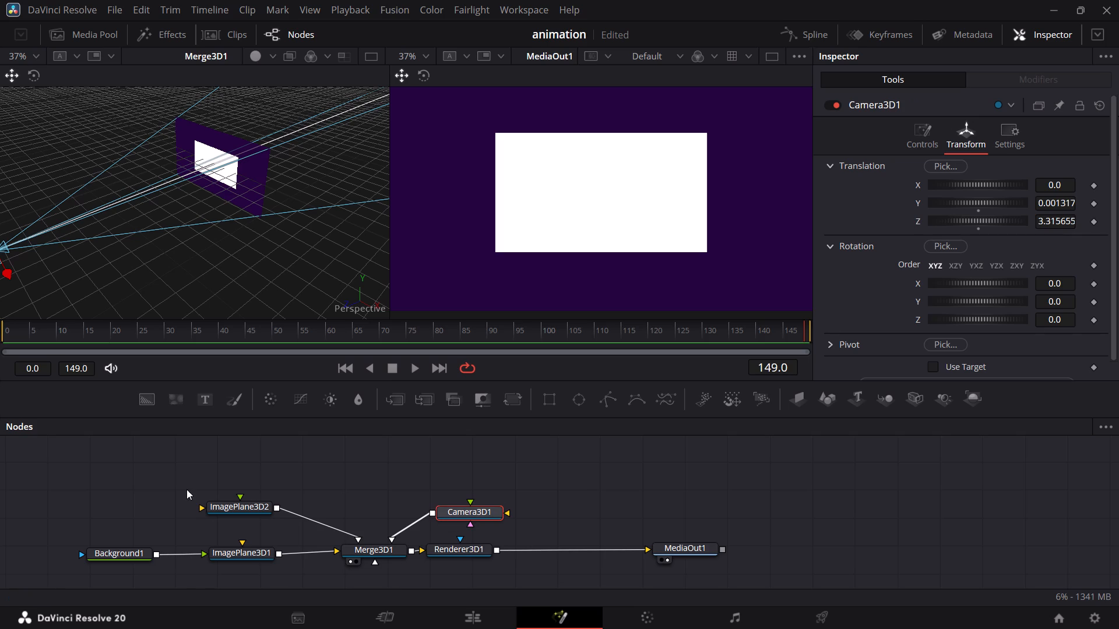
Add a Text node and place it above Background1, level with ImagePlane3D2.
left_click(210, 401)
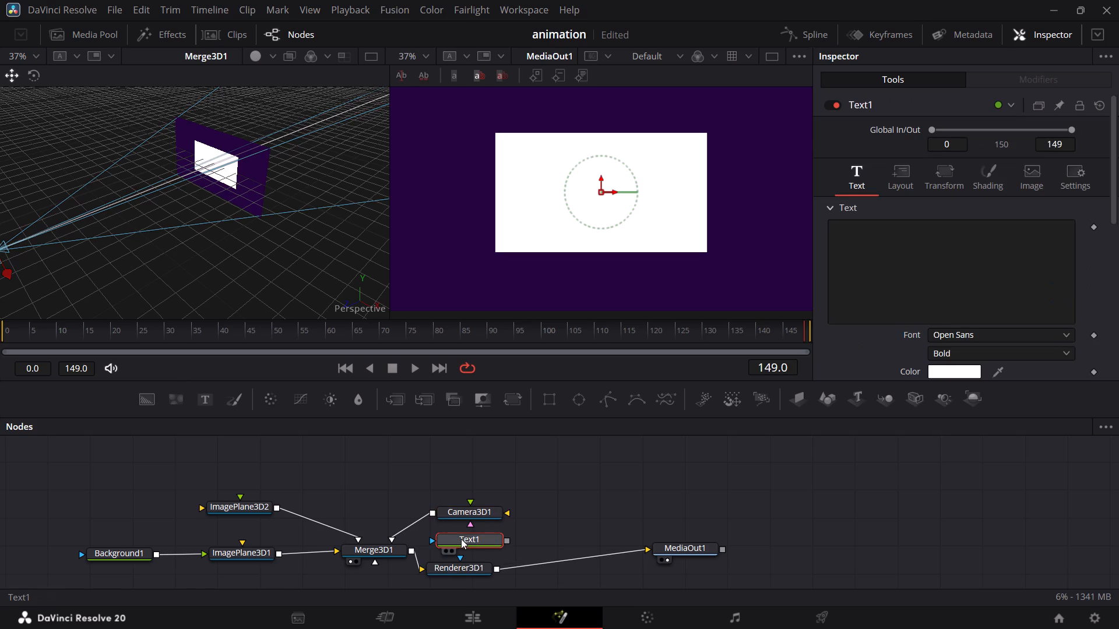
left_click_drag(465, 537, 376, 457)
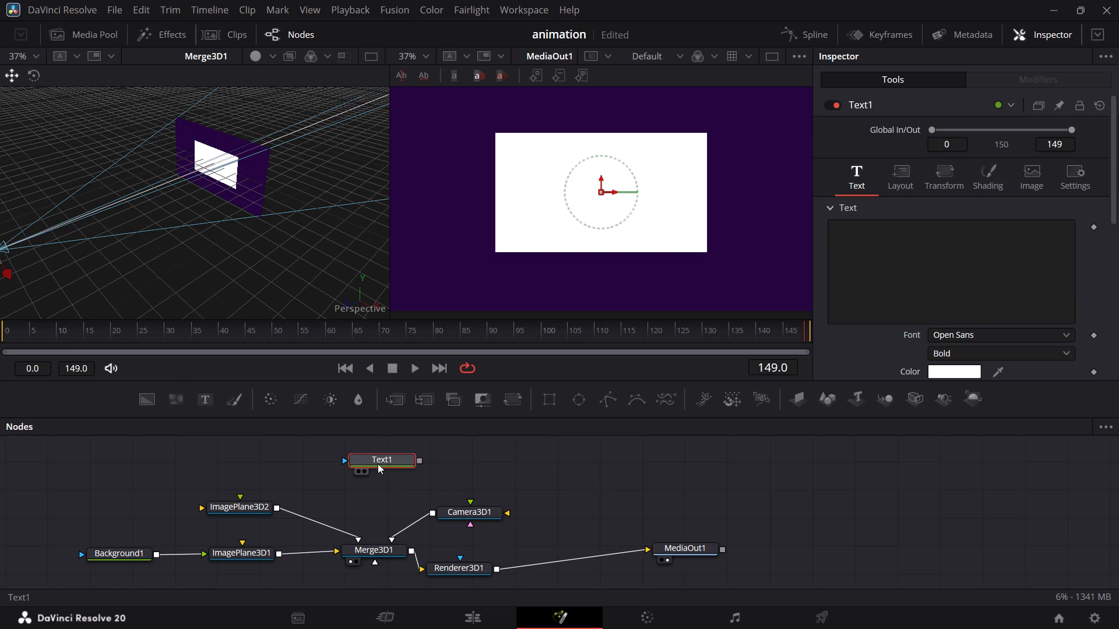
left_click_drag(379, 457, 121, 500)
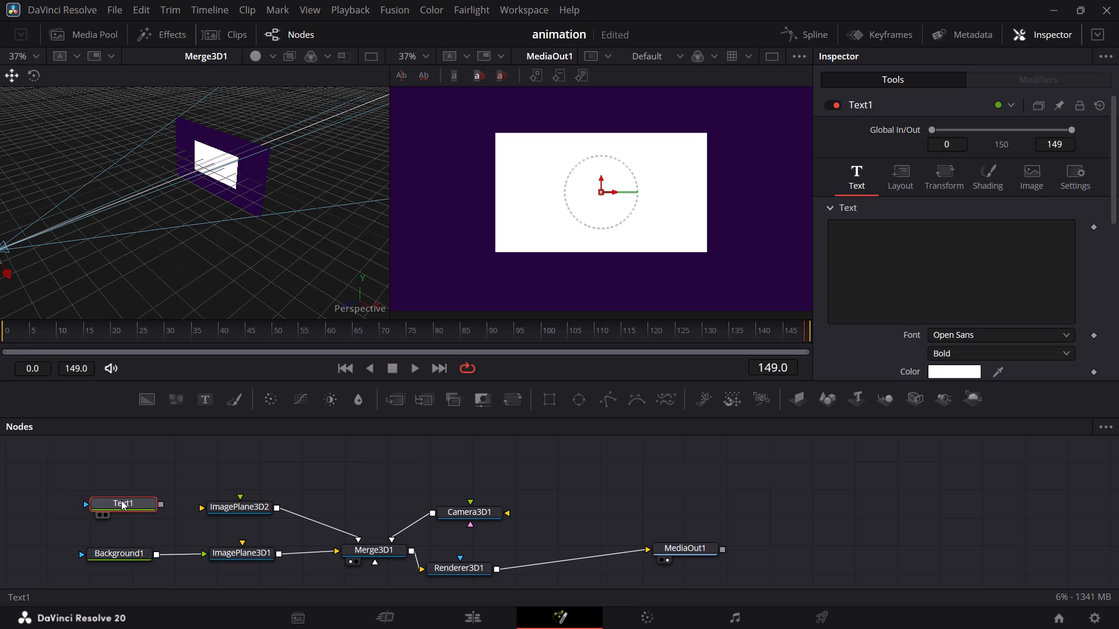
left_click_drag(121, 500, 129, 488)
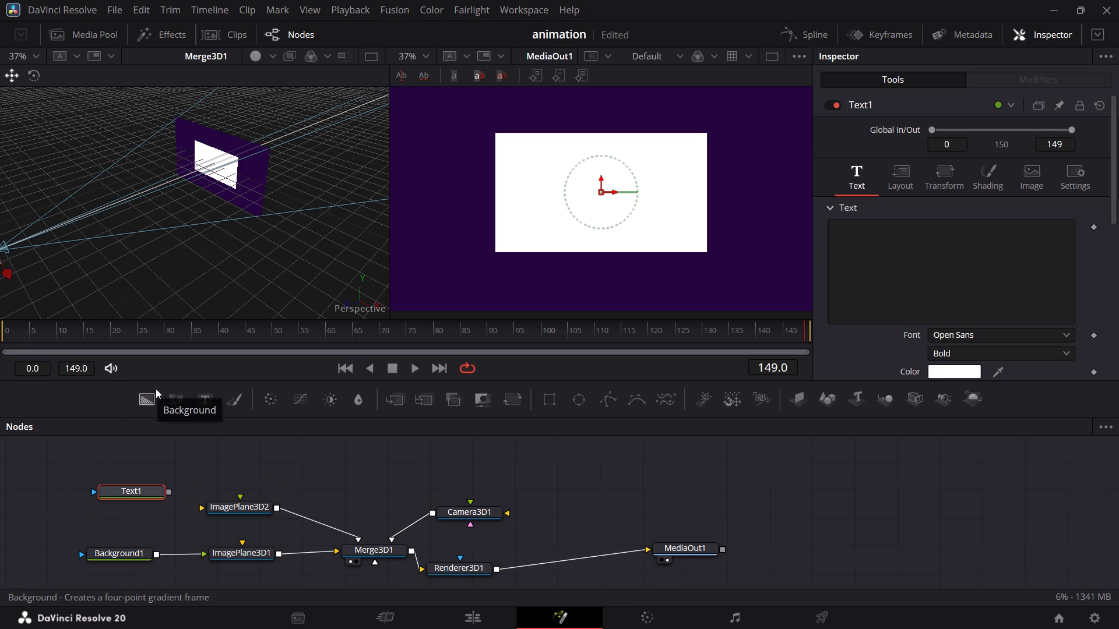
left_click_drag(128, 495, 104, 506)
Connect Text1's output to ImagePlane3D2's material input, moving Text1 slightly closer to the plane.
left_click_drag(146, 501, 199, 509)
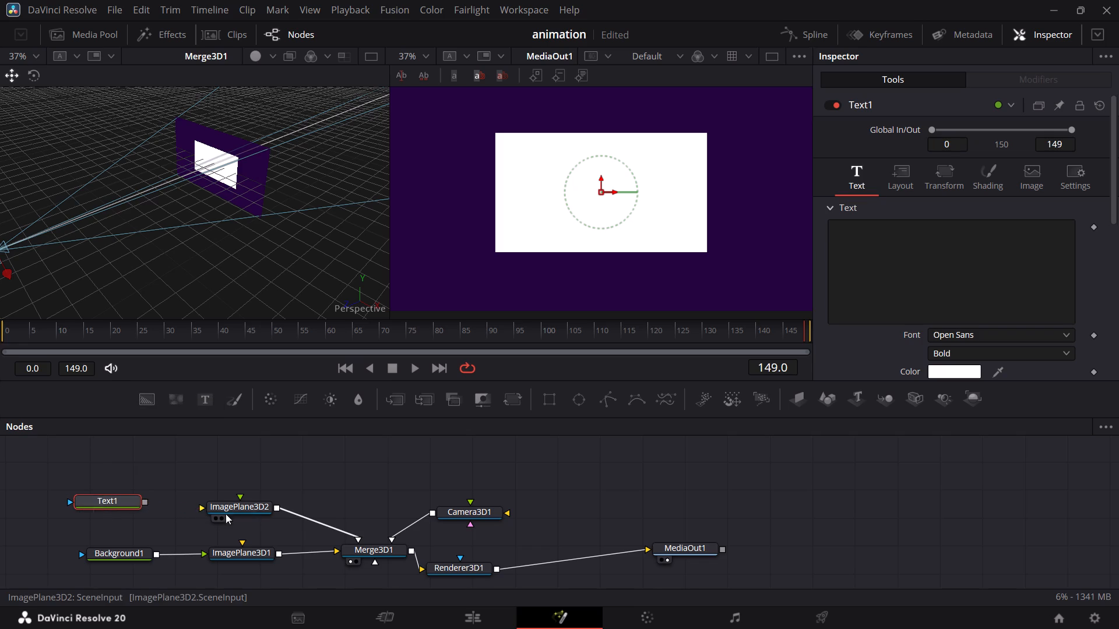
left_click_drag(147, 499, 198, 507)
left_click_drag(140, 501, 155, 503)
left_click_drag(163, 503, 203, 507)
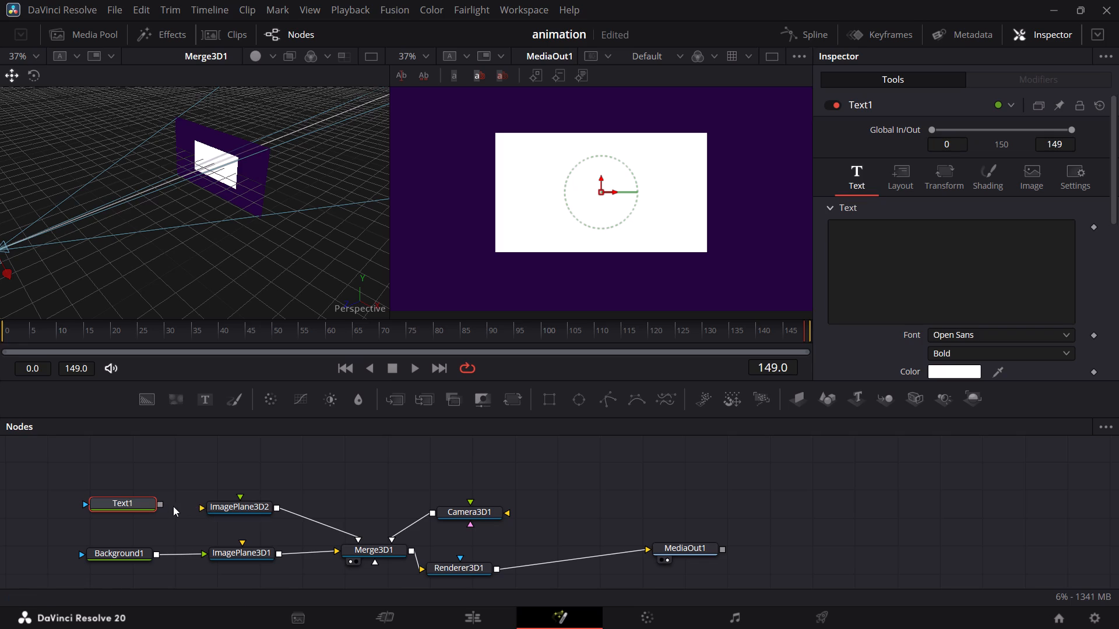
left_click_drag(158, 504, 200, 507)
left_click(164, 502)
left_click_drag(197, 507, 175, 506)
left_click_drag(200, 507, 163, 504)
left_click_drag(82, 501, 186, 494)
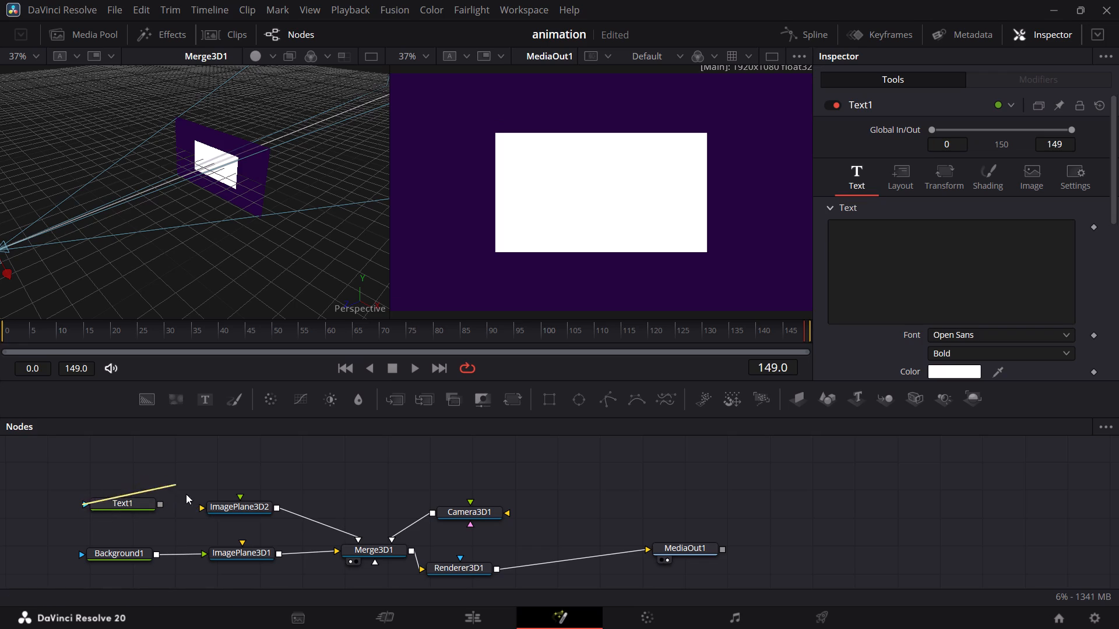
left_click_drag(186, 494, 199, 510)
left_click_drag(161, 501, 233, 499)
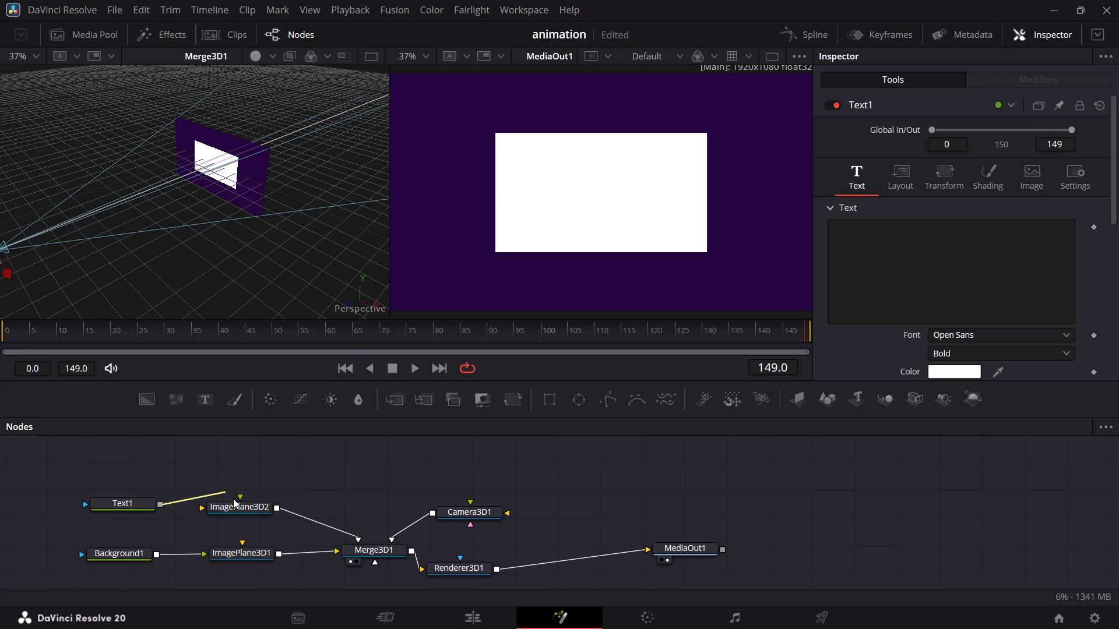
left_click_drag(233, 499, 239, 496)
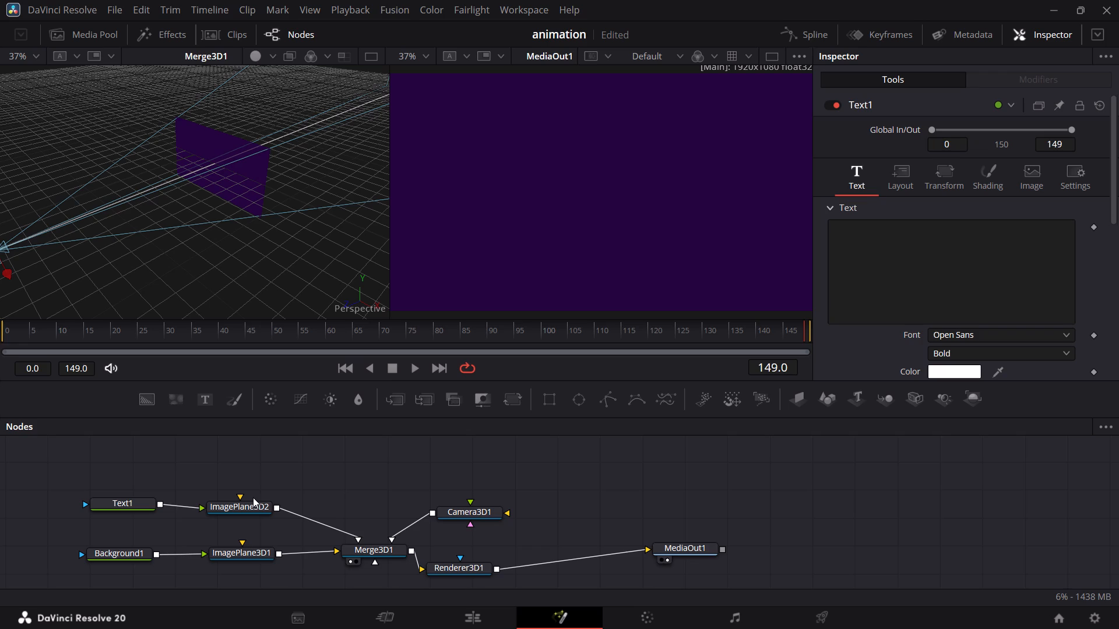
Enter PRATIK as the styled text of Text1.
left_click(882, 262)
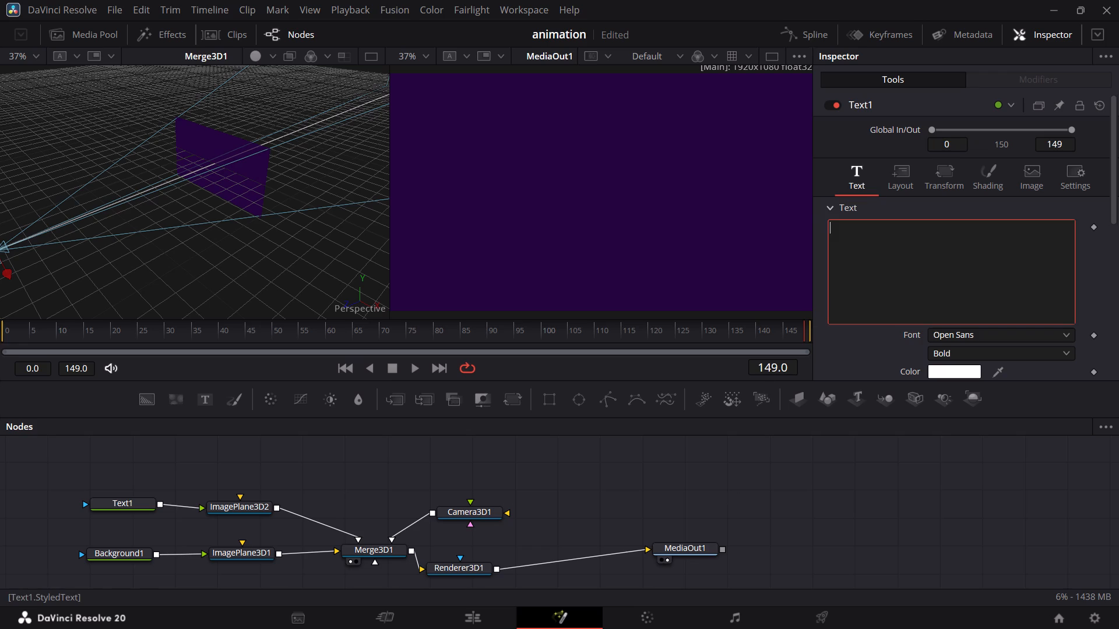
type("STE")
key("BackSpace")
key("BackSpace")
key("BackSpace")
type("PRATIK")
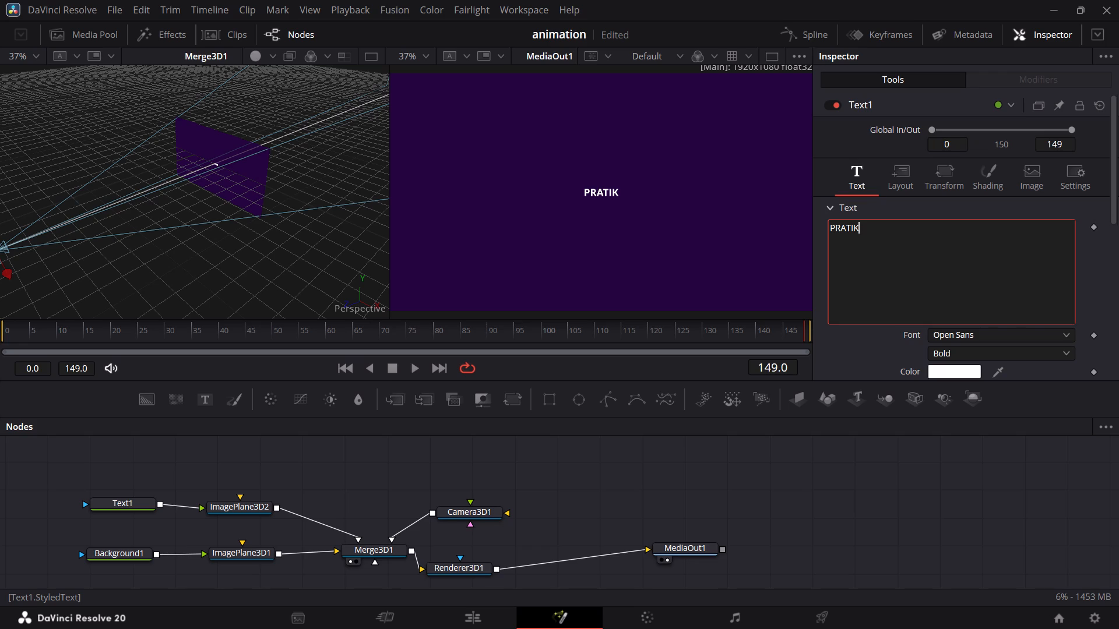
Keep the text's Open Sans font, set its style to Extrabold, and enlarge its size to about 0.189.
scroll(991, 334, "down", 1)
left_click(1061, 244)
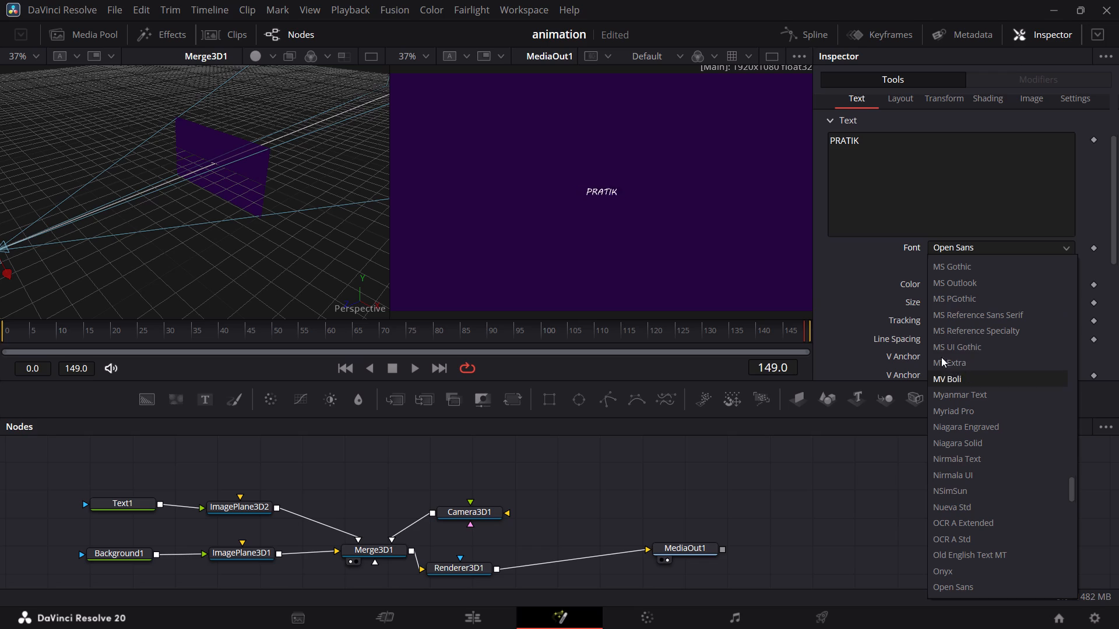
left_click(926, 187)
left_click(1064, 265)
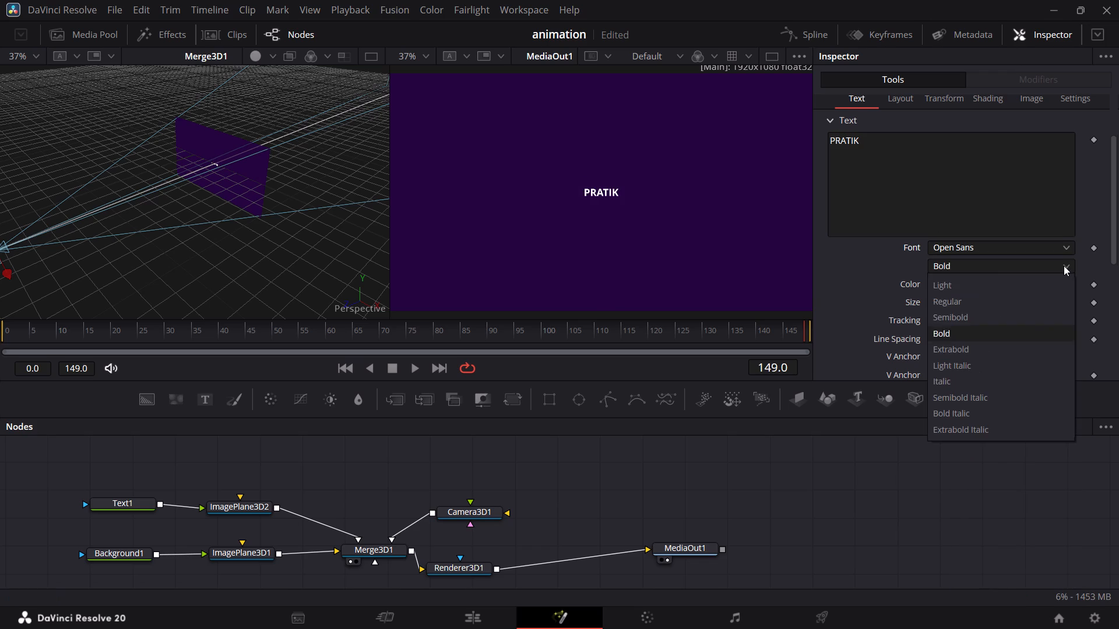
left_click(993, 344)
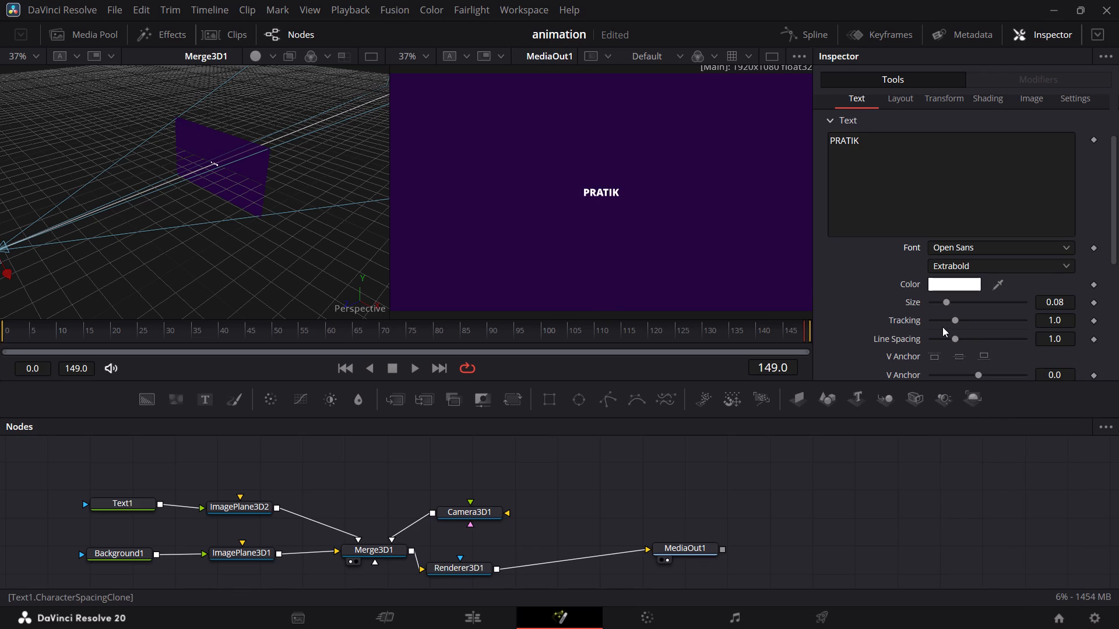
left_click_drag(942, 298, 963, 298)
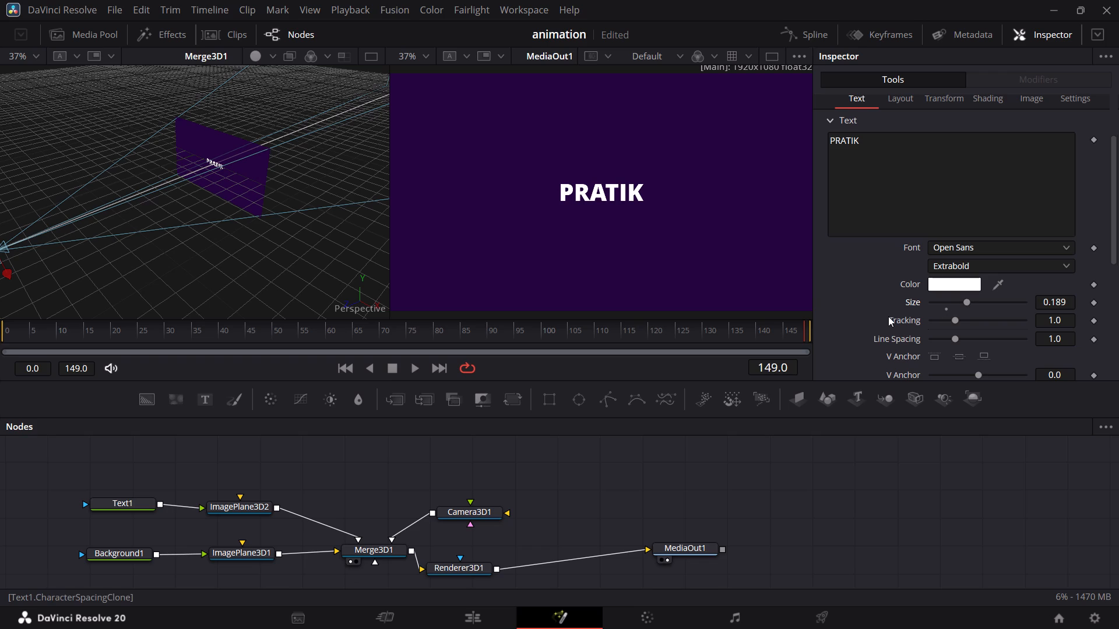
Change the shading fill type of Text1's first element to Gradient.
left_click(984, 103)
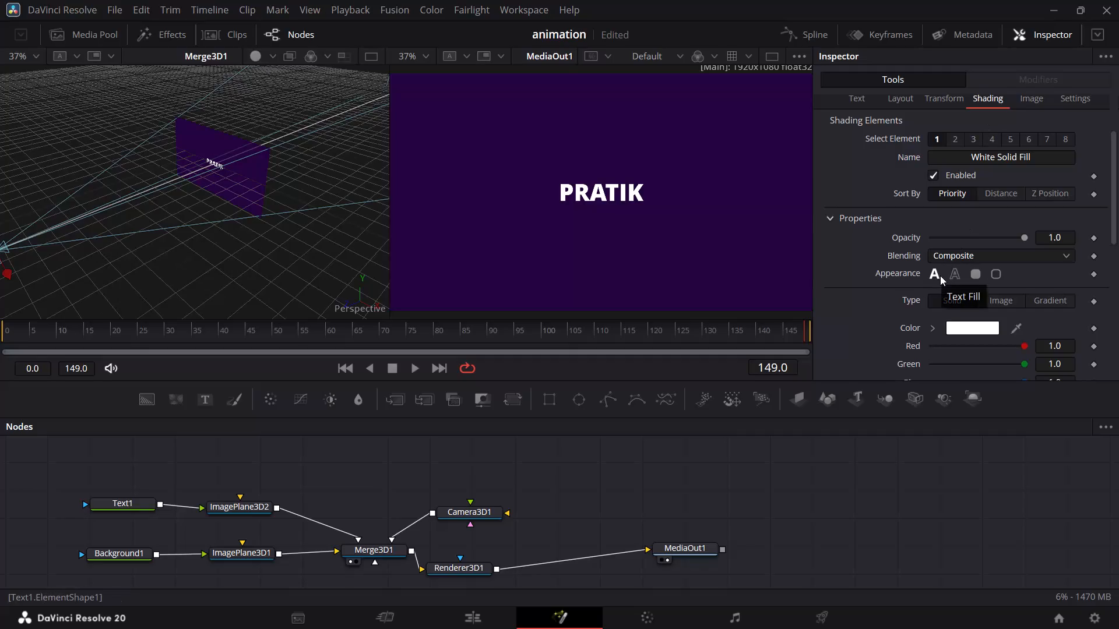
scroll(939, 275, "down", 3)
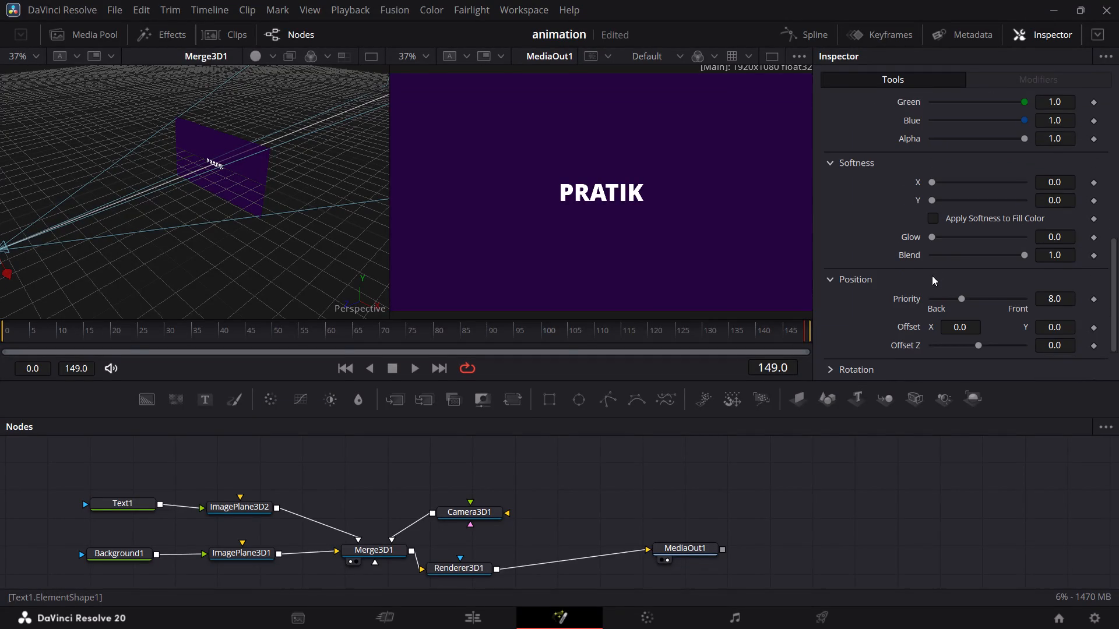
scroll(932, 275, "down", 6)
scroll(930, 275, "up", 4)
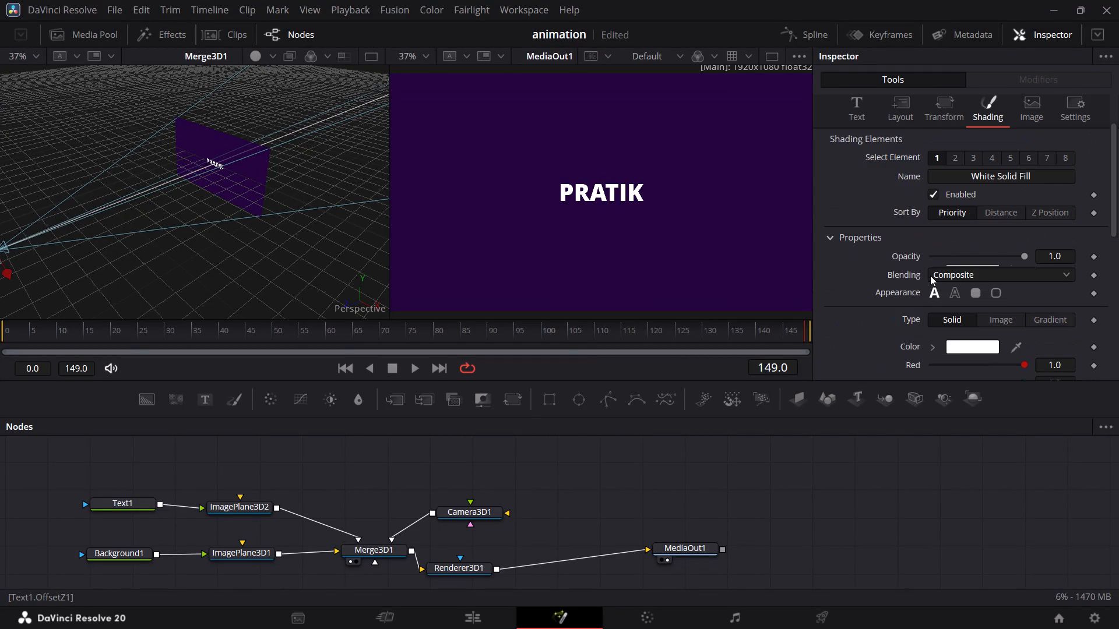
scroll(930, 275, "down", 1)
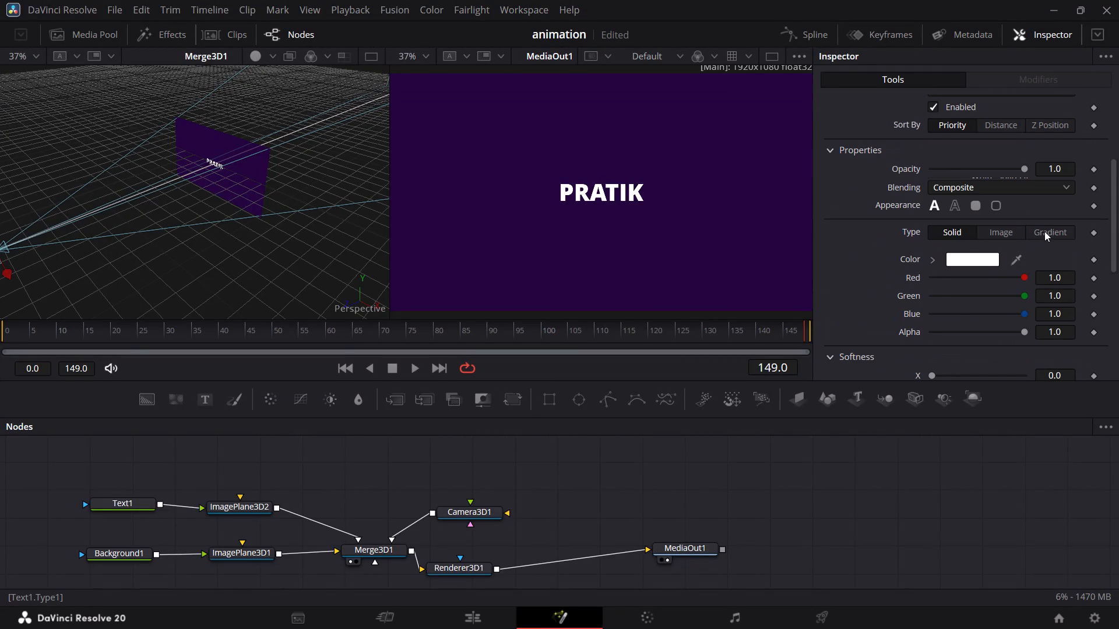
left_click(1045, 230)
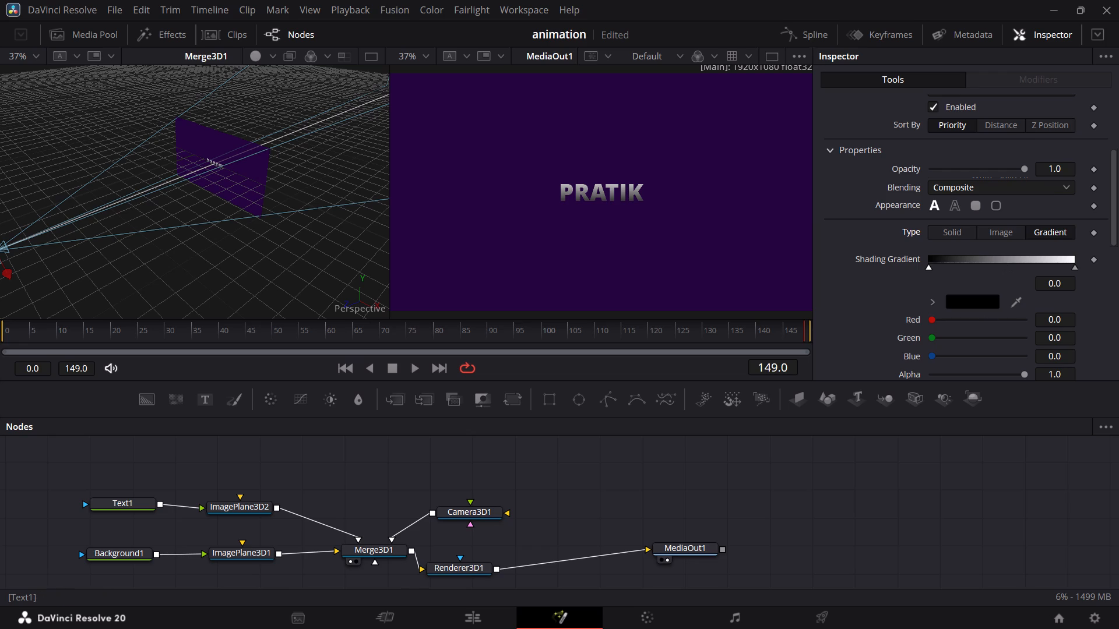
Set the starting colour of the text's shading gradient to #8772DC.
left_click(993, 306)
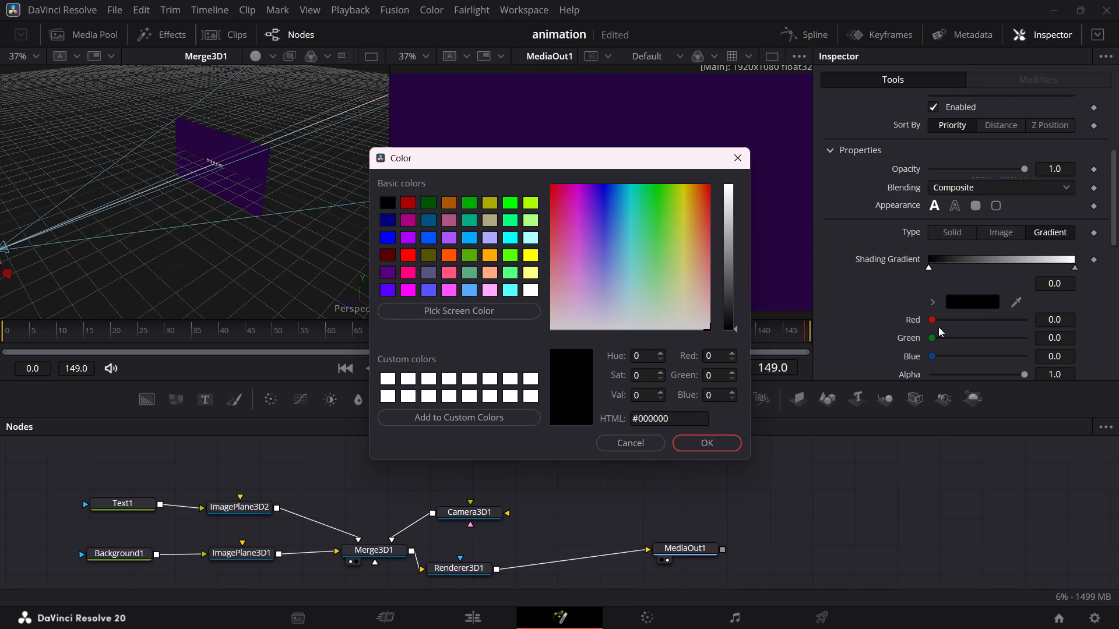
left_click(691, 418)
key("BackSpace")
key("BackSpace")
key("BackSpace")
key("BackSpace")
key("BackSpace")
key("BackSpace")
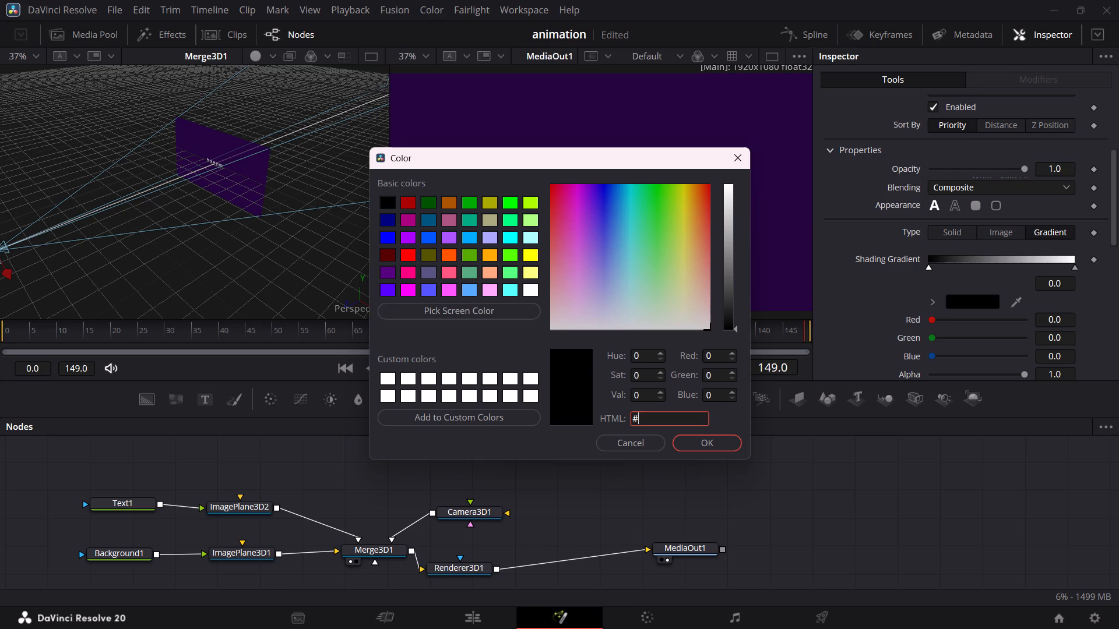
key("8")
type("77")
key("2")
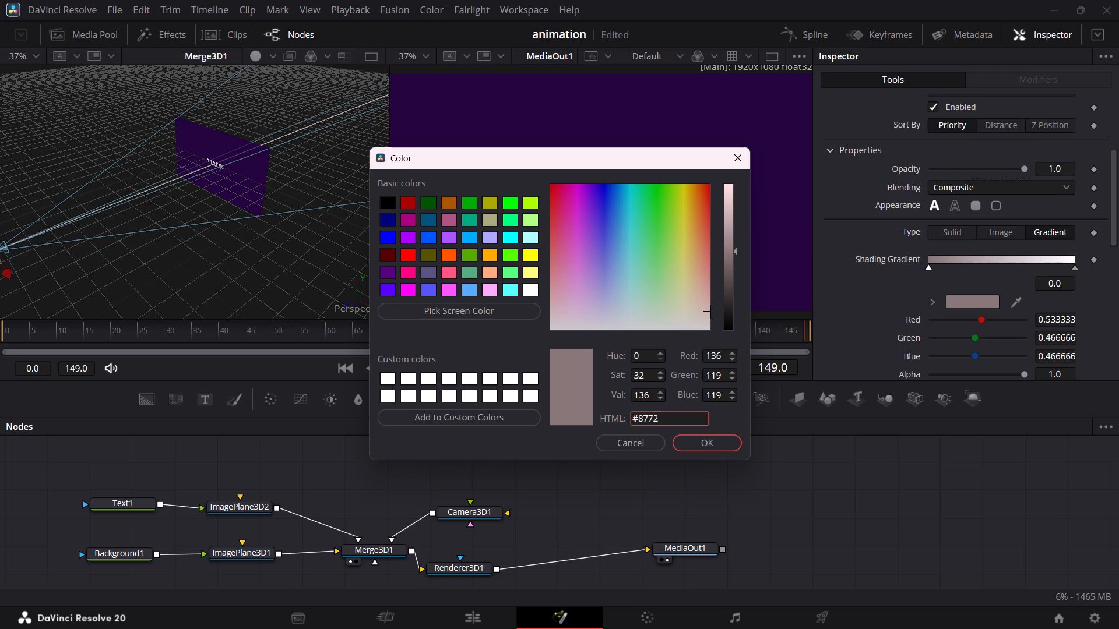
type("DC")
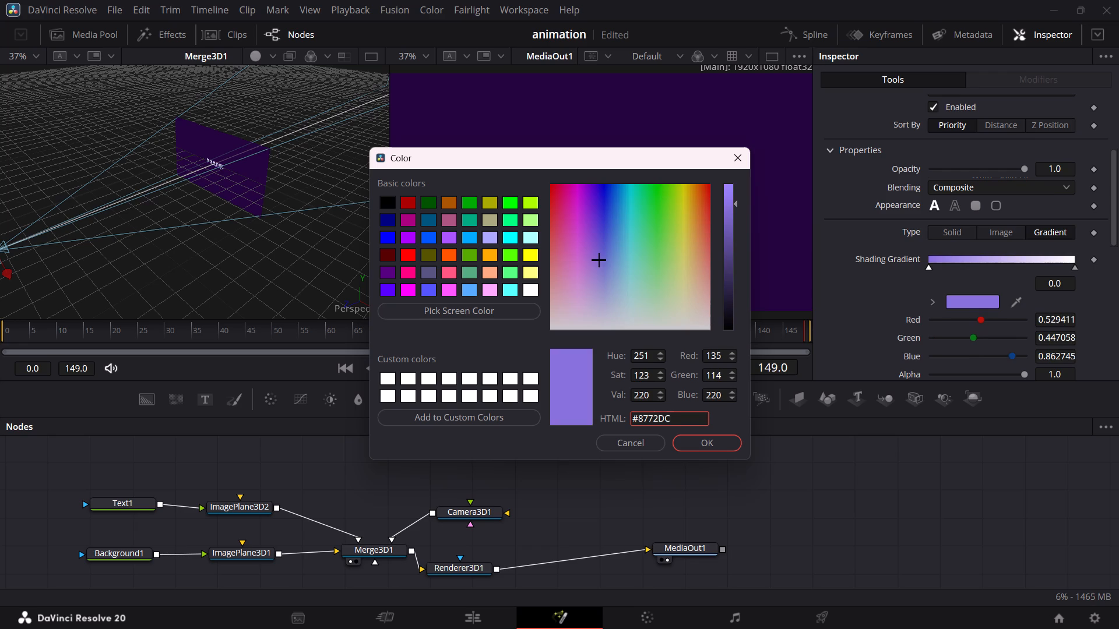
left_click(713, 447)
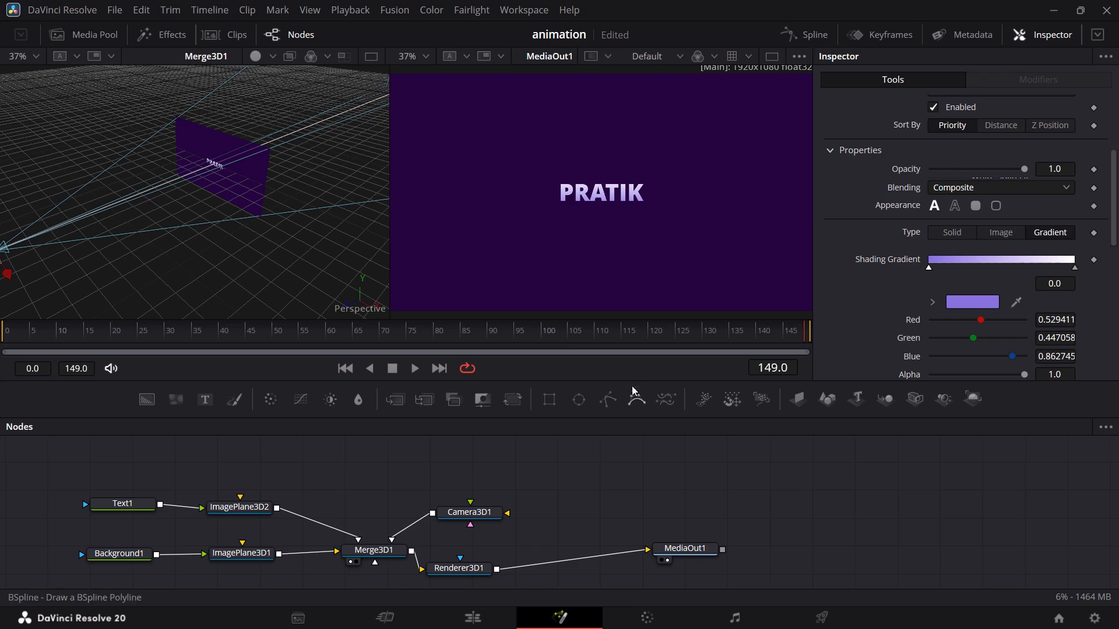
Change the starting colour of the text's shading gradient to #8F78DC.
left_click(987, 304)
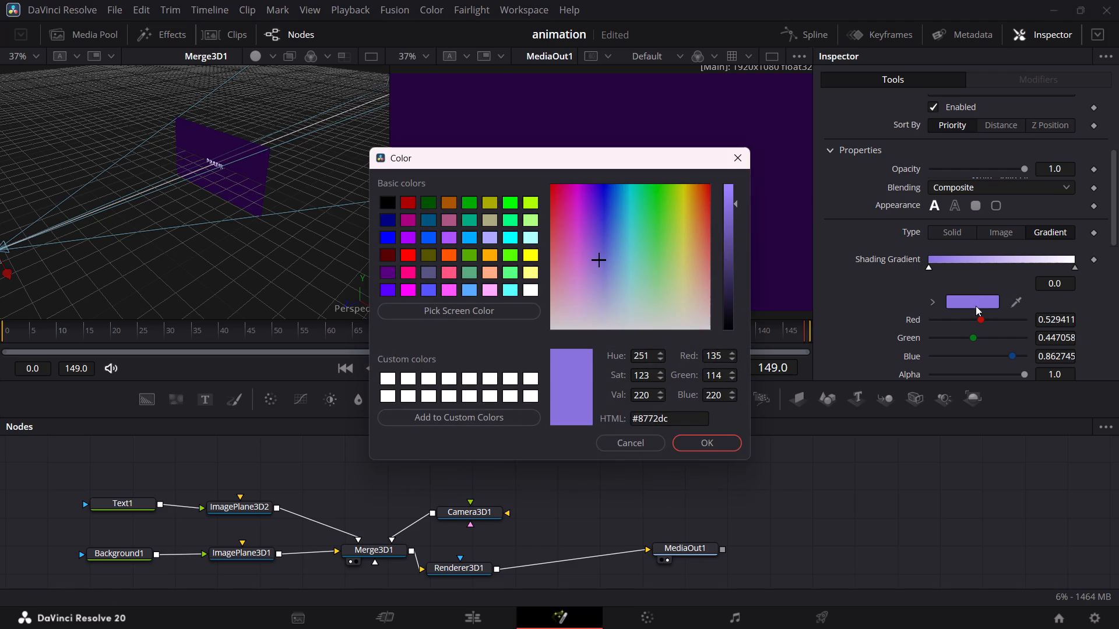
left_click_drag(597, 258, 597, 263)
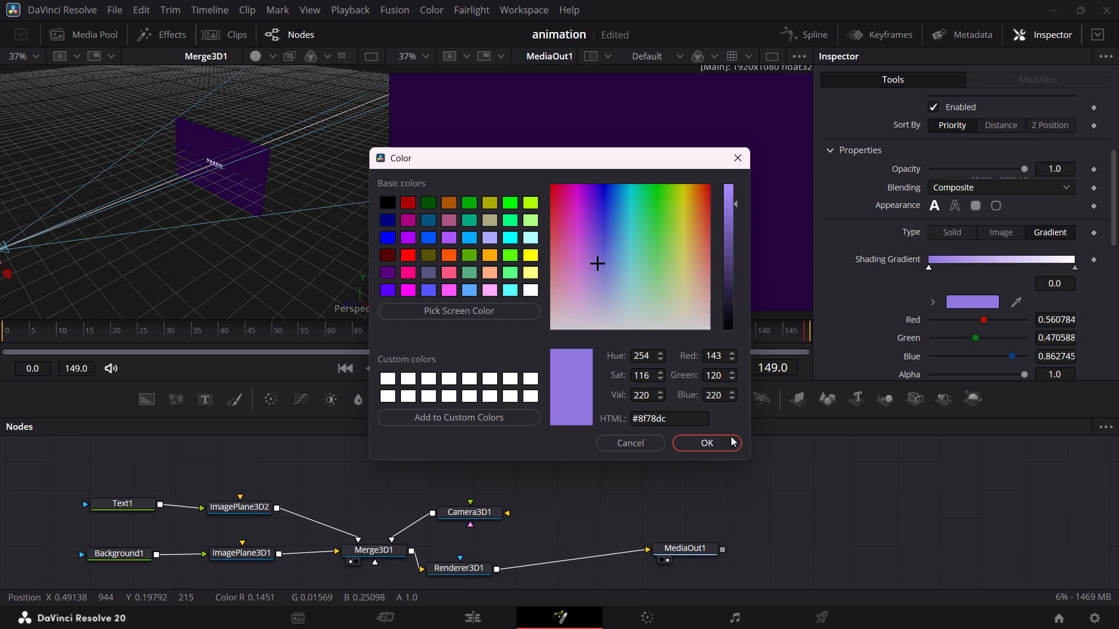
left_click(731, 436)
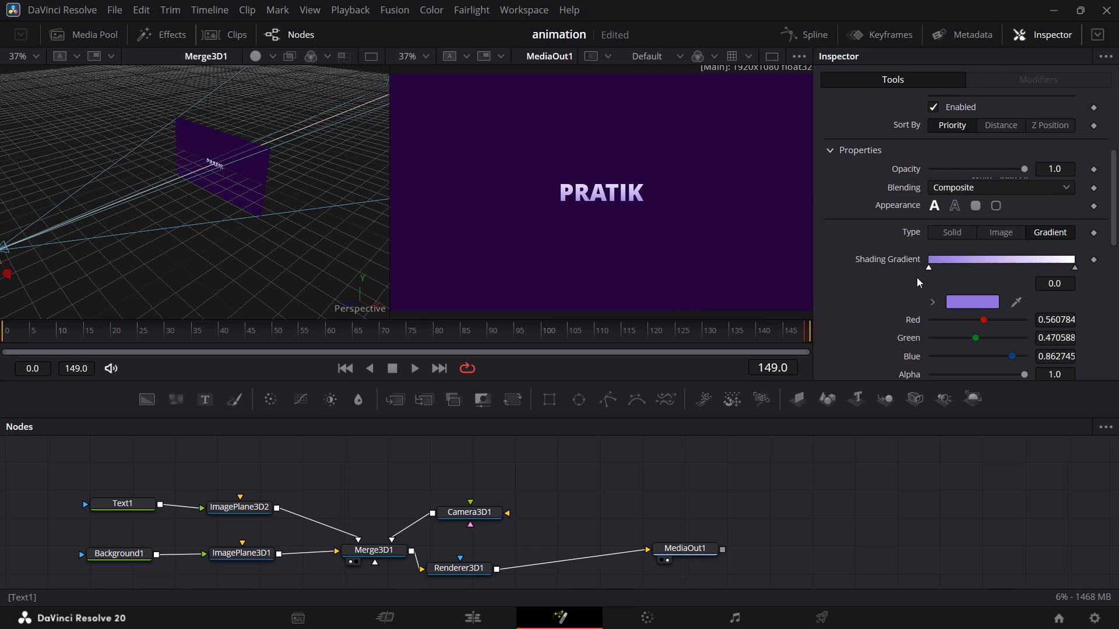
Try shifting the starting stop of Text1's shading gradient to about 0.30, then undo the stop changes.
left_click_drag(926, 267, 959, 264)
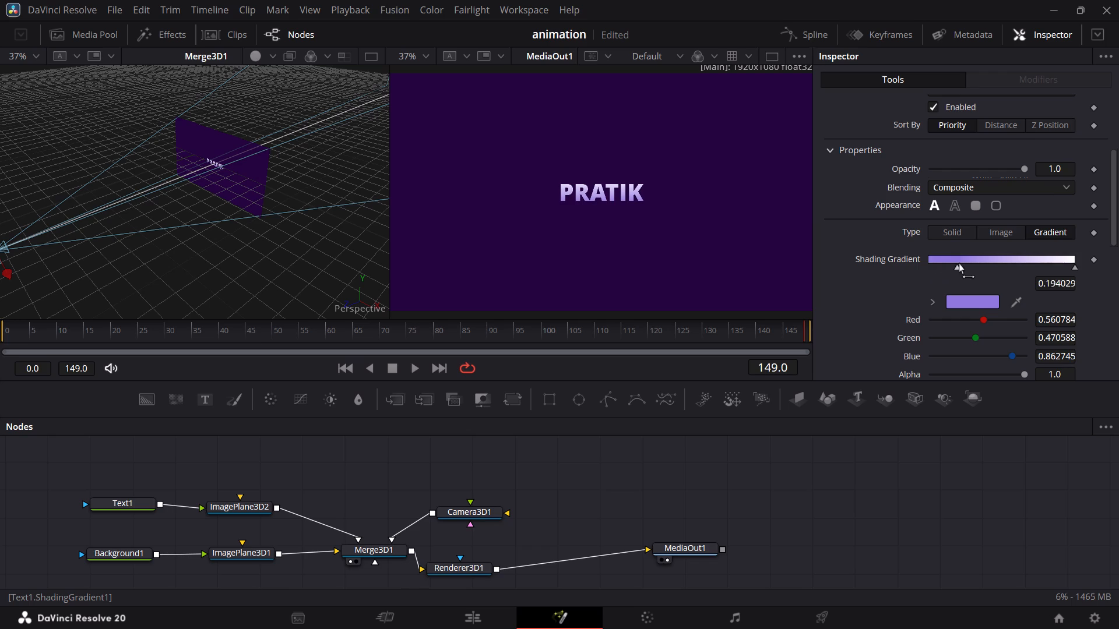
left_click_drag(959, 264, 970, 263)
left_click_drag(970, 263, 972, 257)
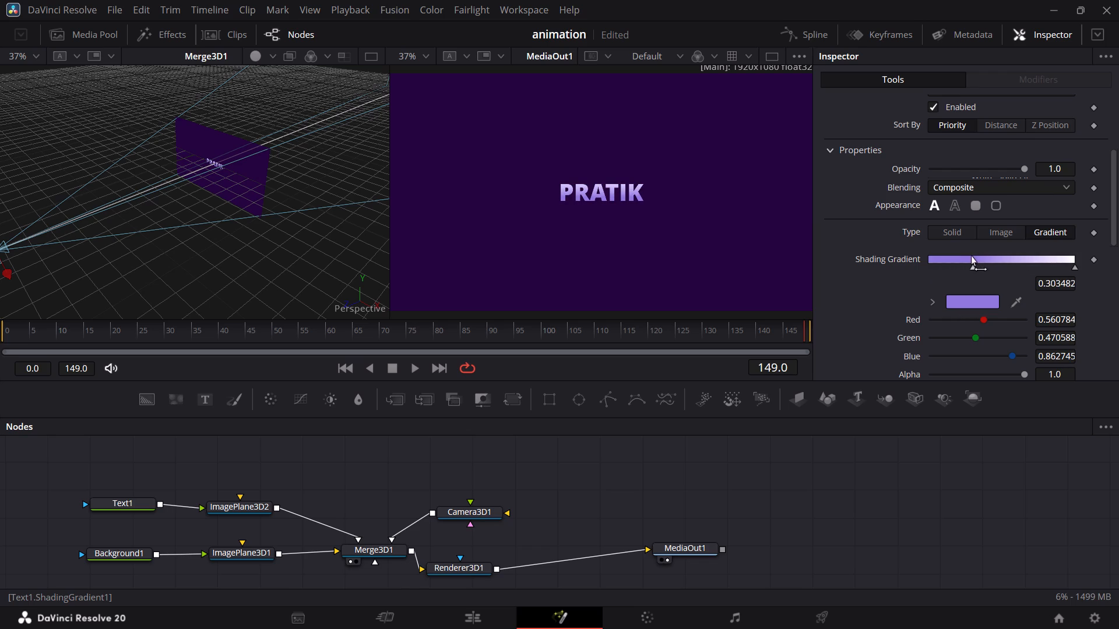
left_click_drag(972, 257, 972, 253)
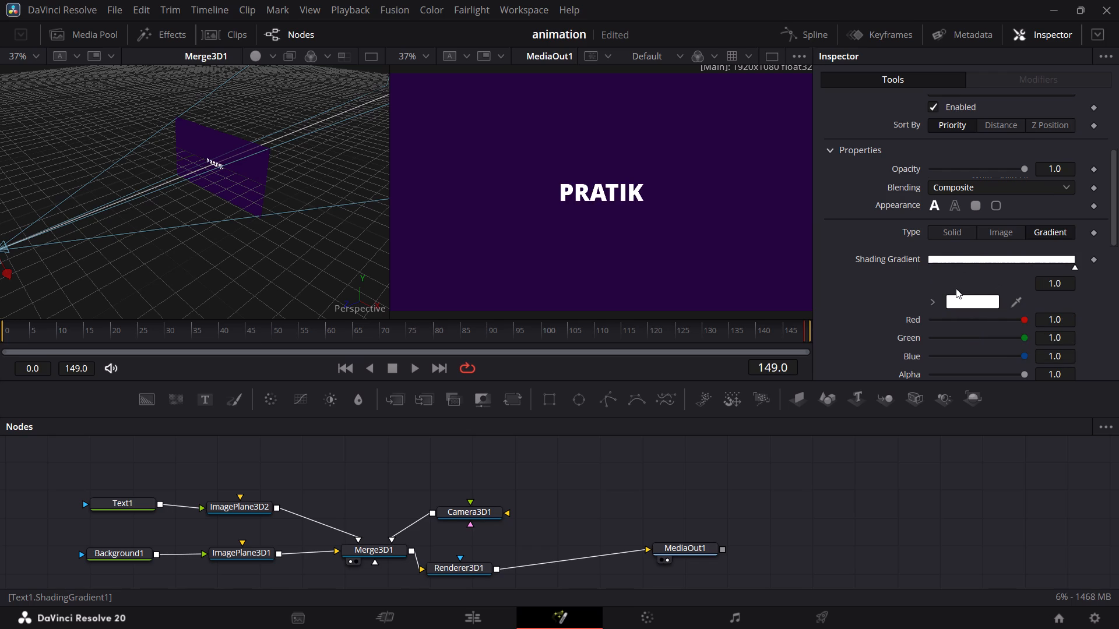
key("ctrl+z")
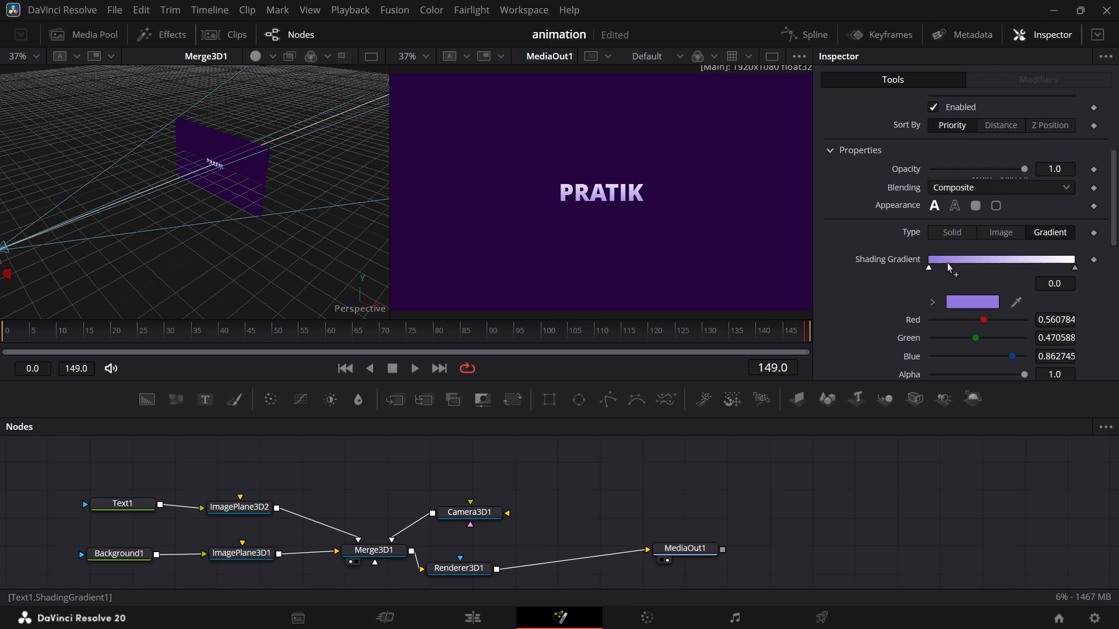
Move the starting stop of Text1's shading gradient to about 0.07 and set its colour to #916EDC.
left_click_drag(929, 267, 939, 264)
left_click_drag(939, 264, 938, 264)
left_click(972, 300)
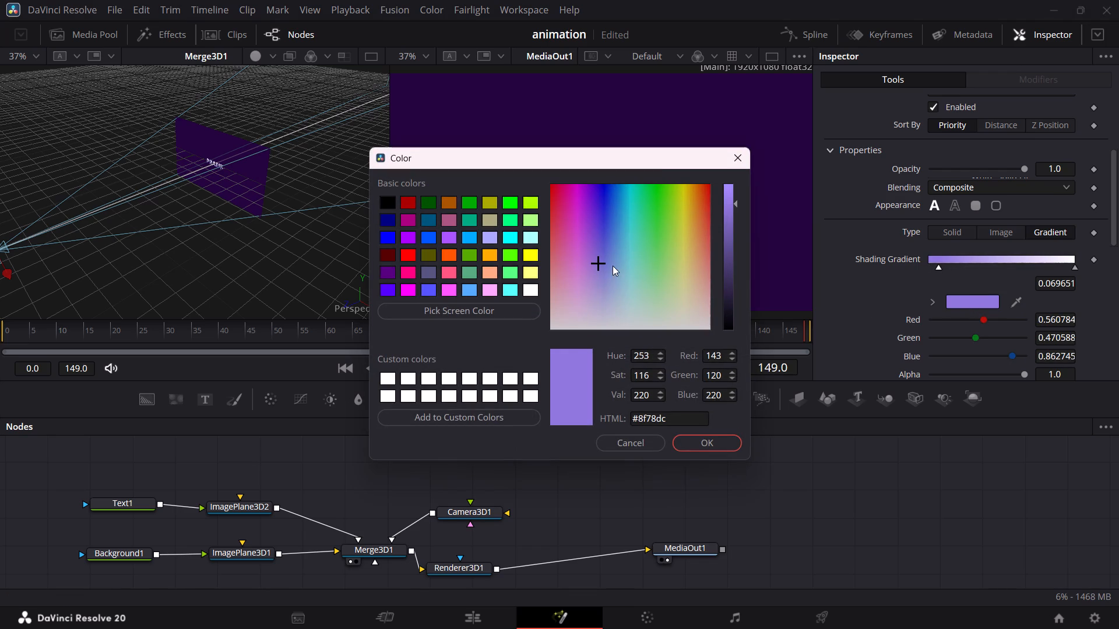
left_click(596, 260)
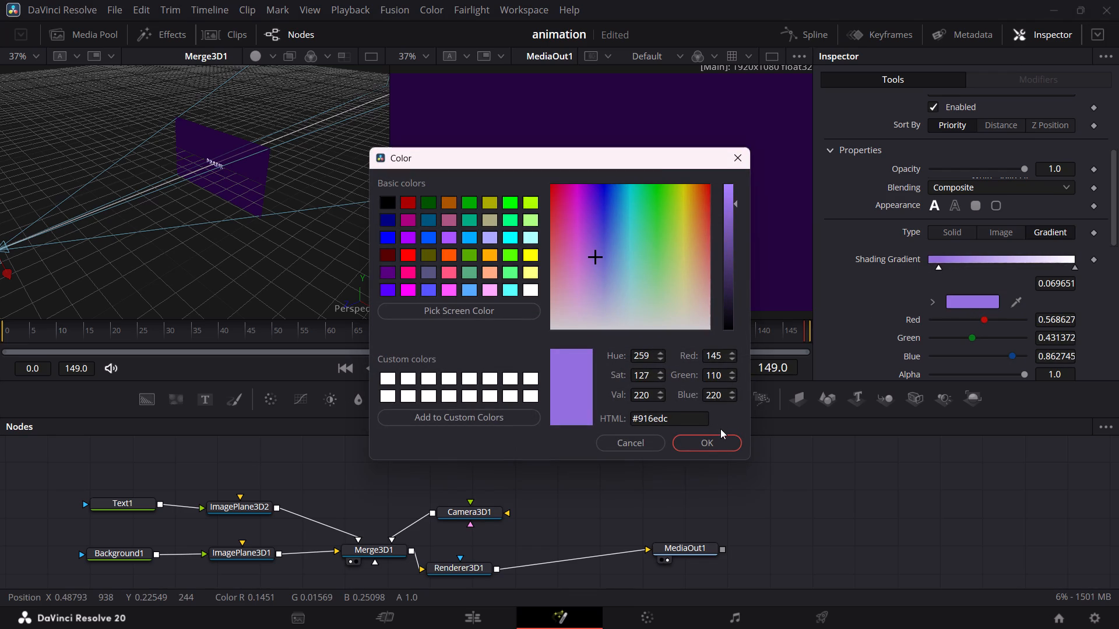
left_click(721, 442)
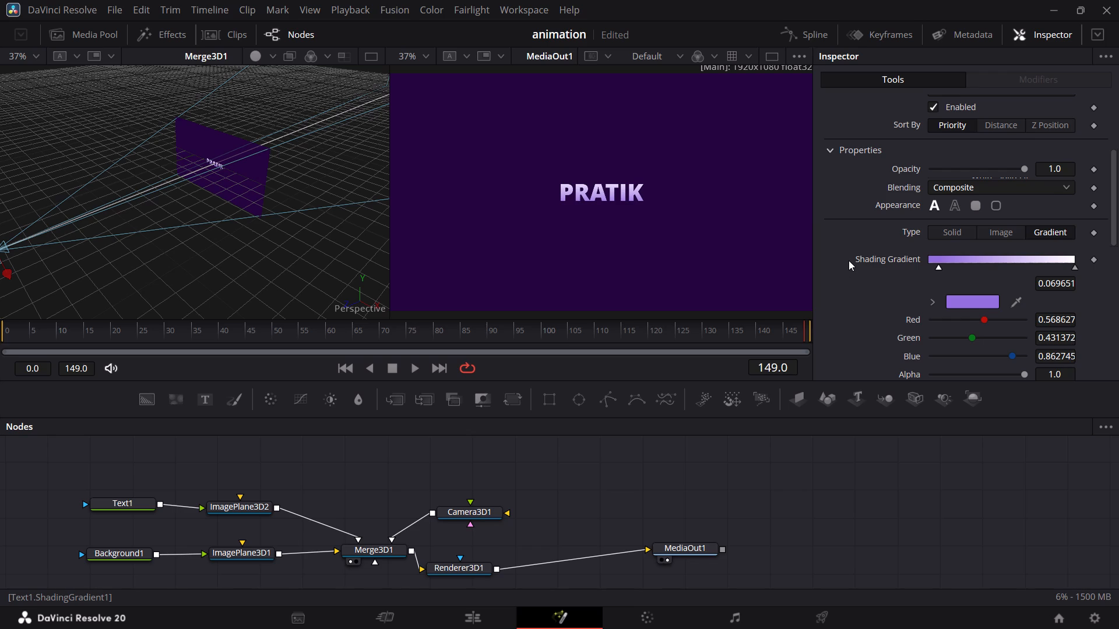
Open the layout settings of Text1 and check its center position.
scroll(858, 249, "up", 7)
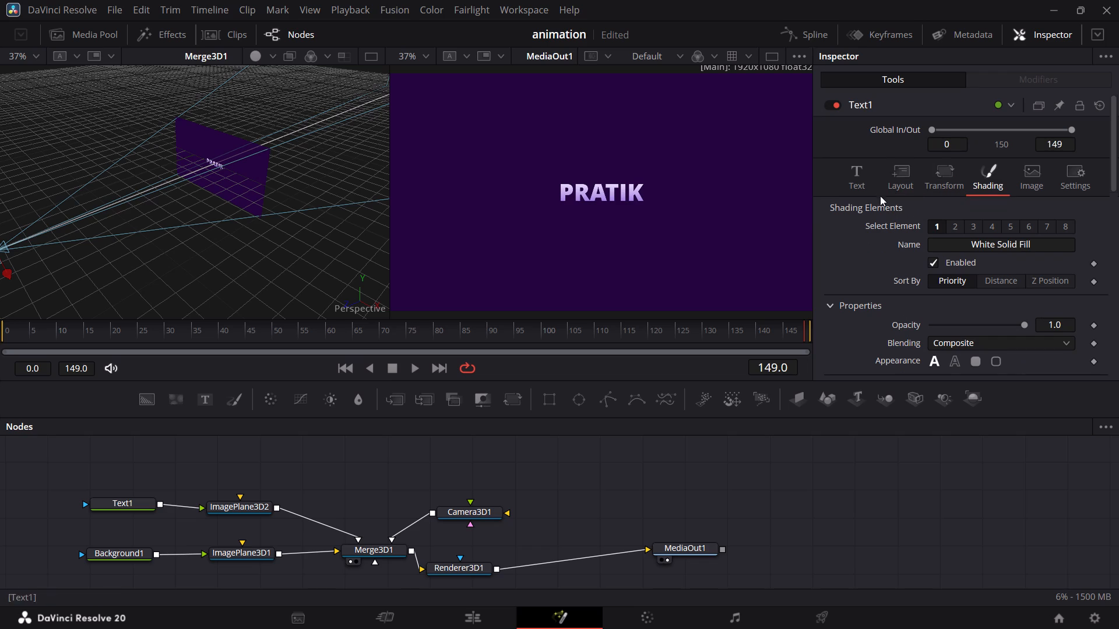
left_click(917, 171)
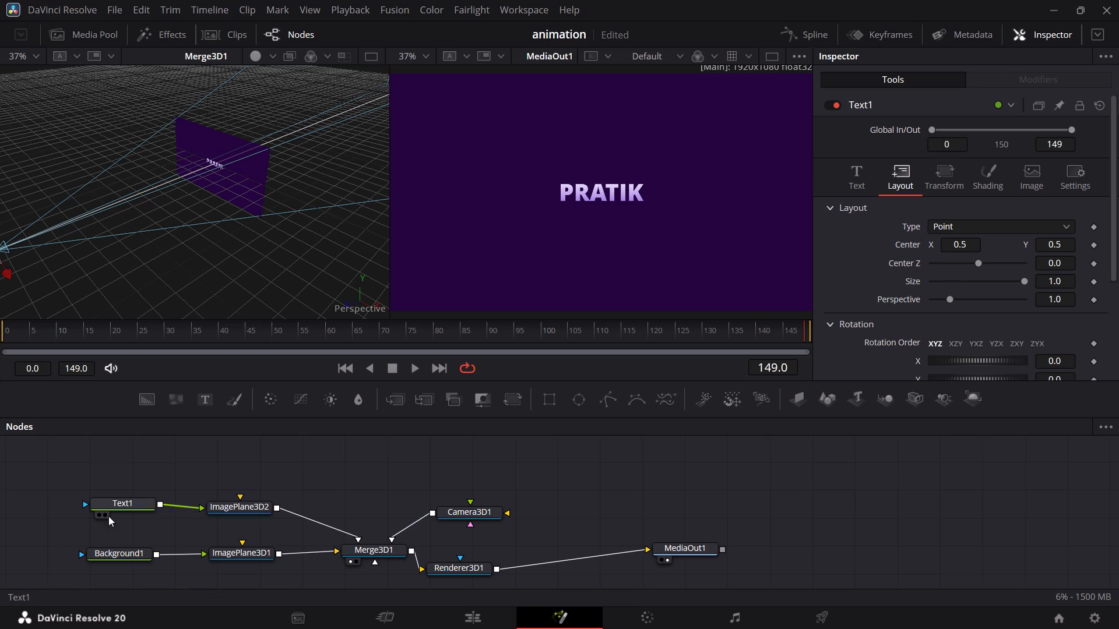
left_click(125, 506)
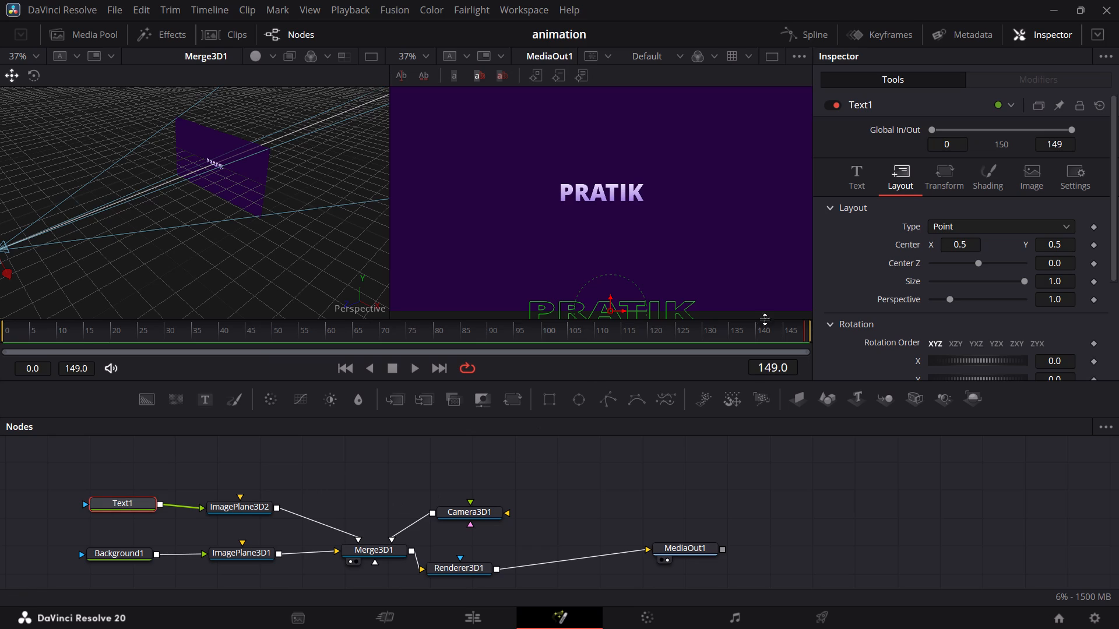
double_click(912, 248)
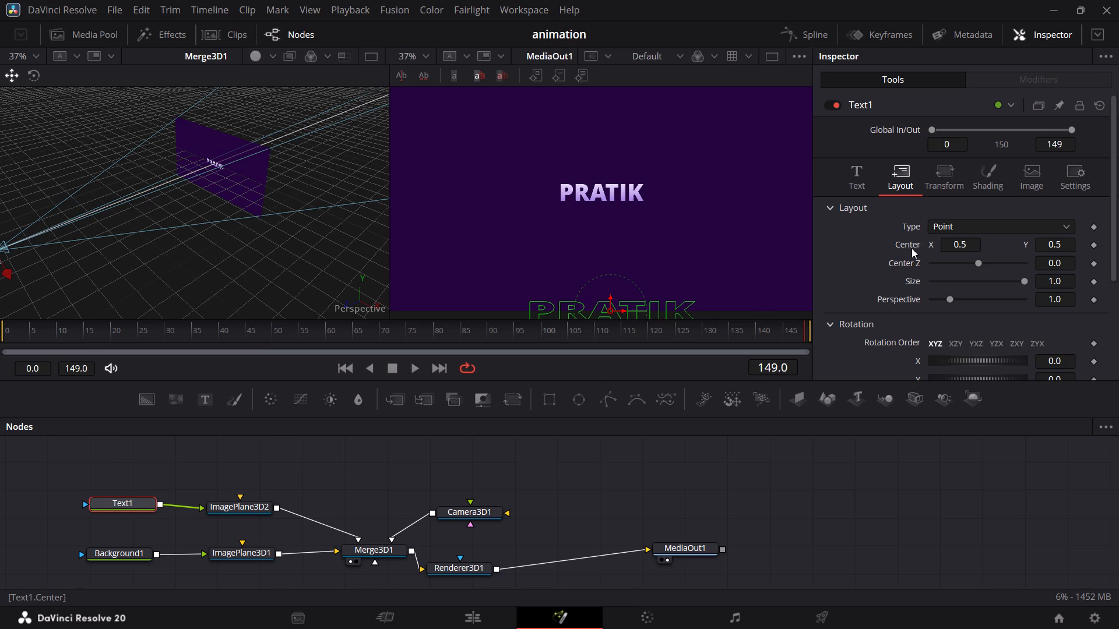
double_click(912, 245)
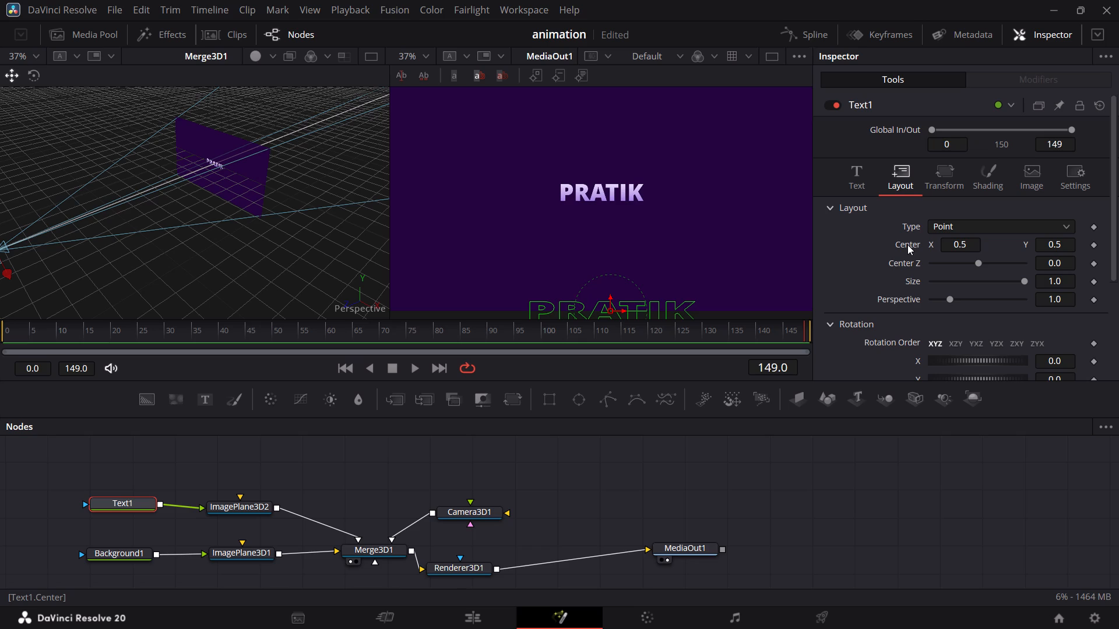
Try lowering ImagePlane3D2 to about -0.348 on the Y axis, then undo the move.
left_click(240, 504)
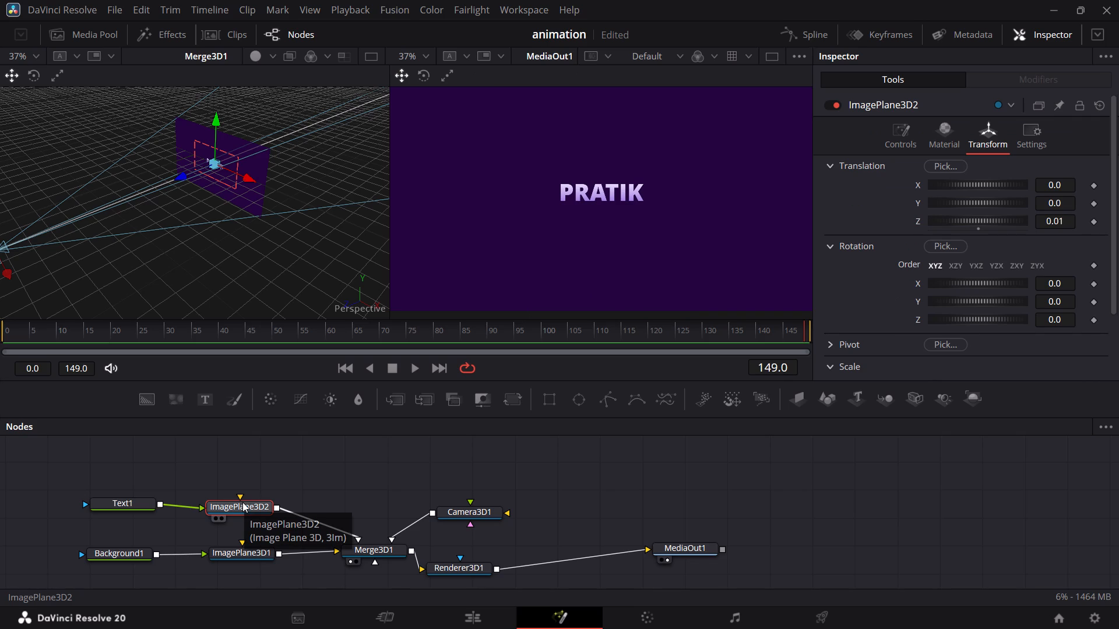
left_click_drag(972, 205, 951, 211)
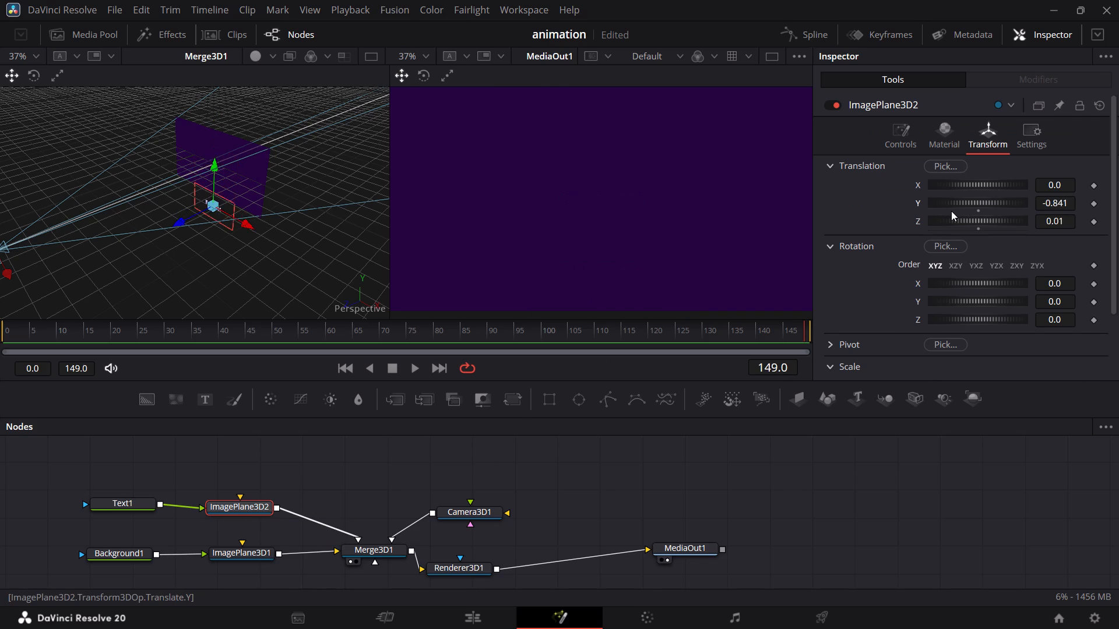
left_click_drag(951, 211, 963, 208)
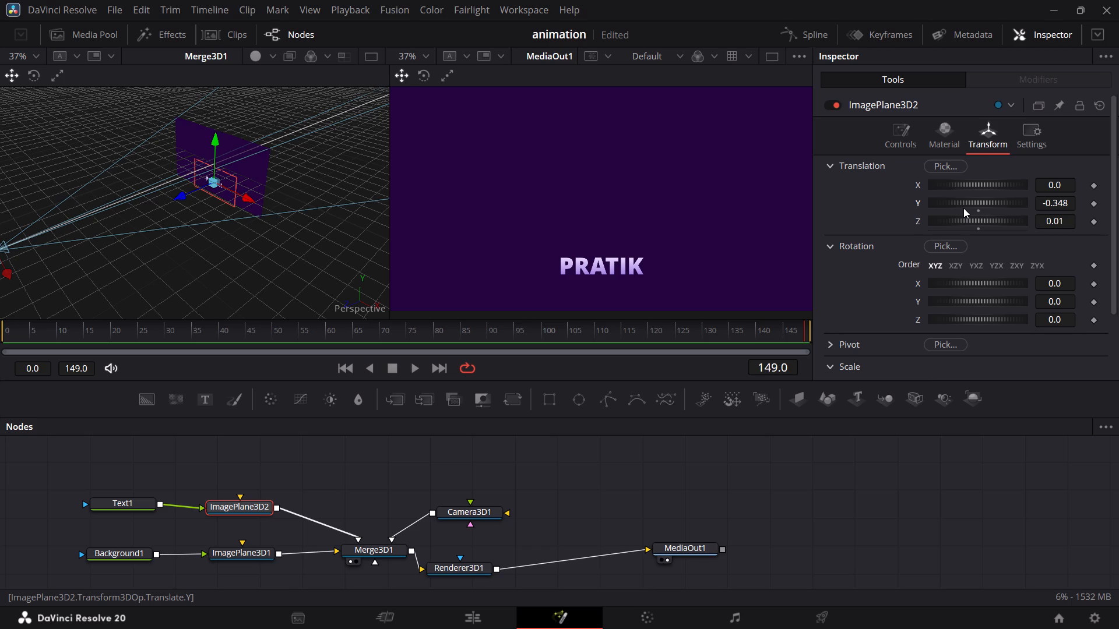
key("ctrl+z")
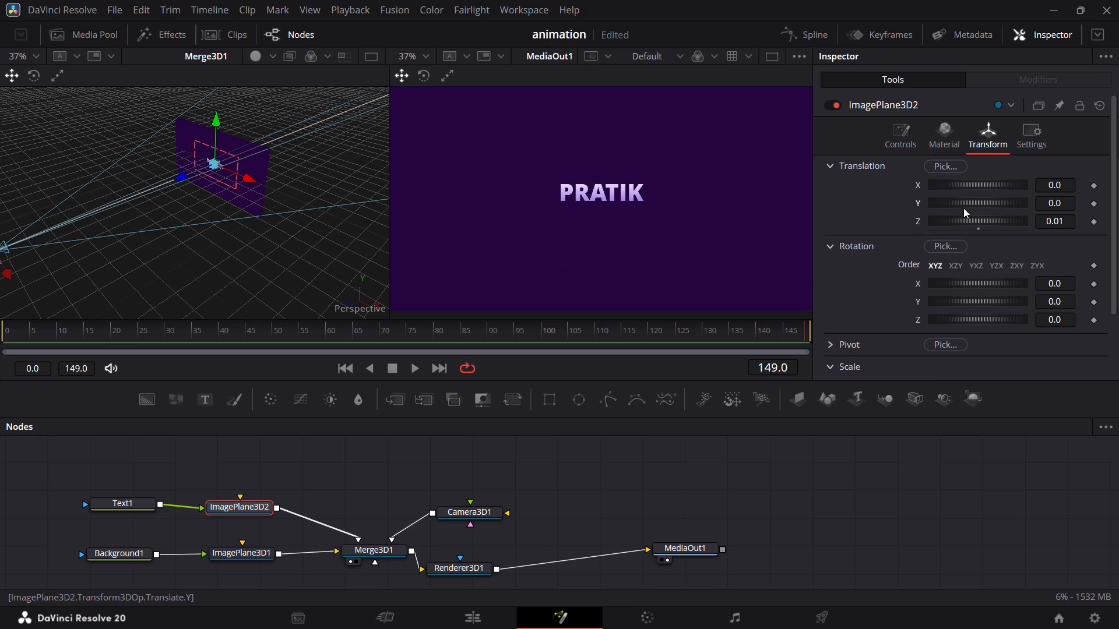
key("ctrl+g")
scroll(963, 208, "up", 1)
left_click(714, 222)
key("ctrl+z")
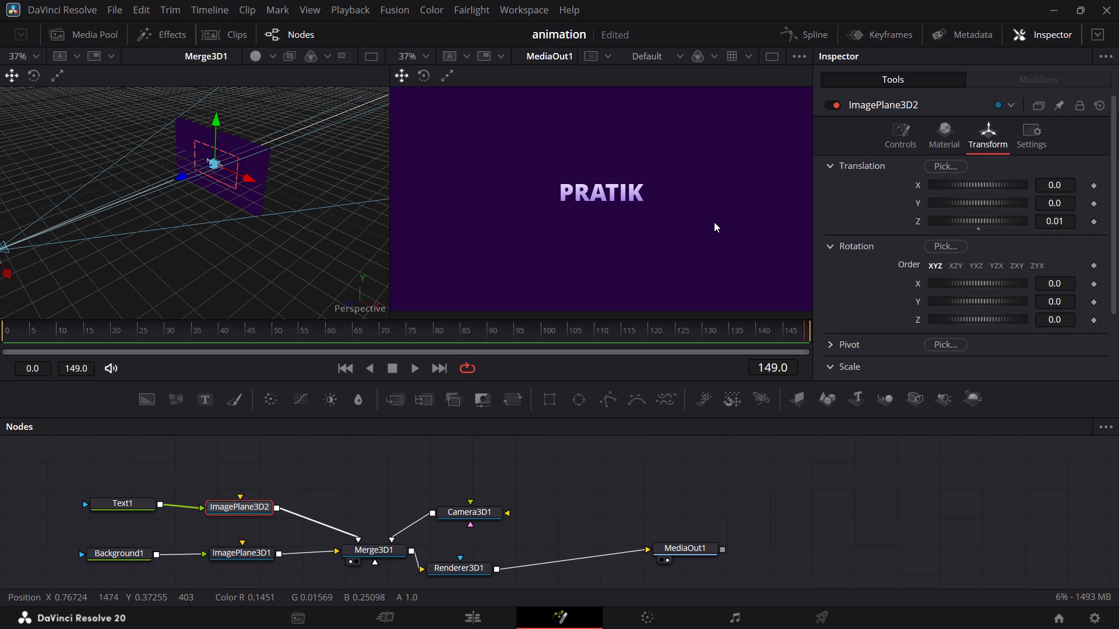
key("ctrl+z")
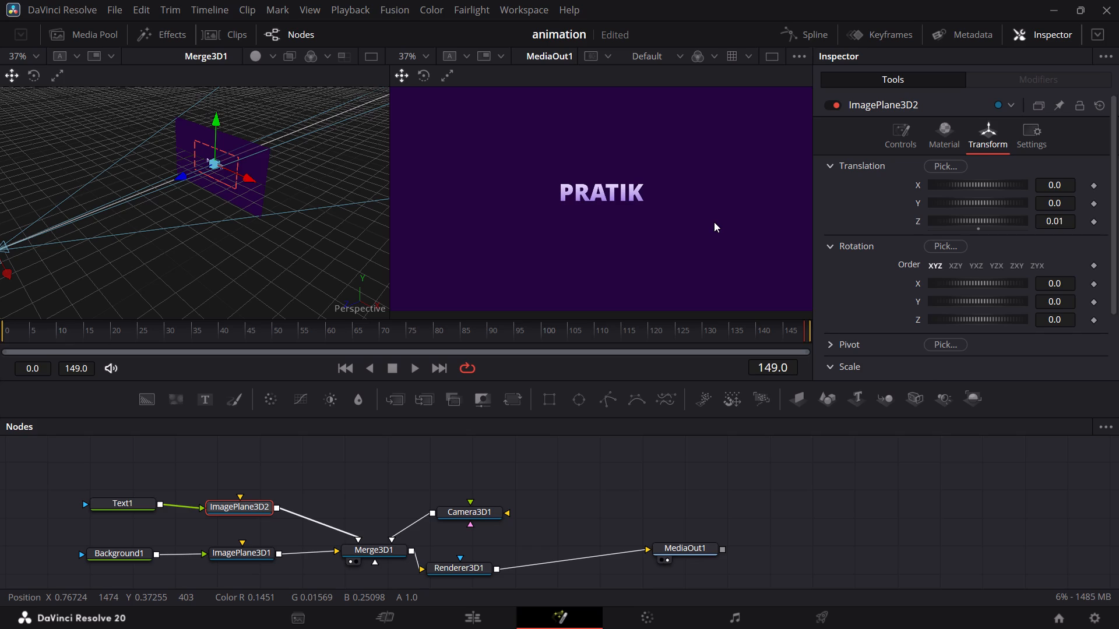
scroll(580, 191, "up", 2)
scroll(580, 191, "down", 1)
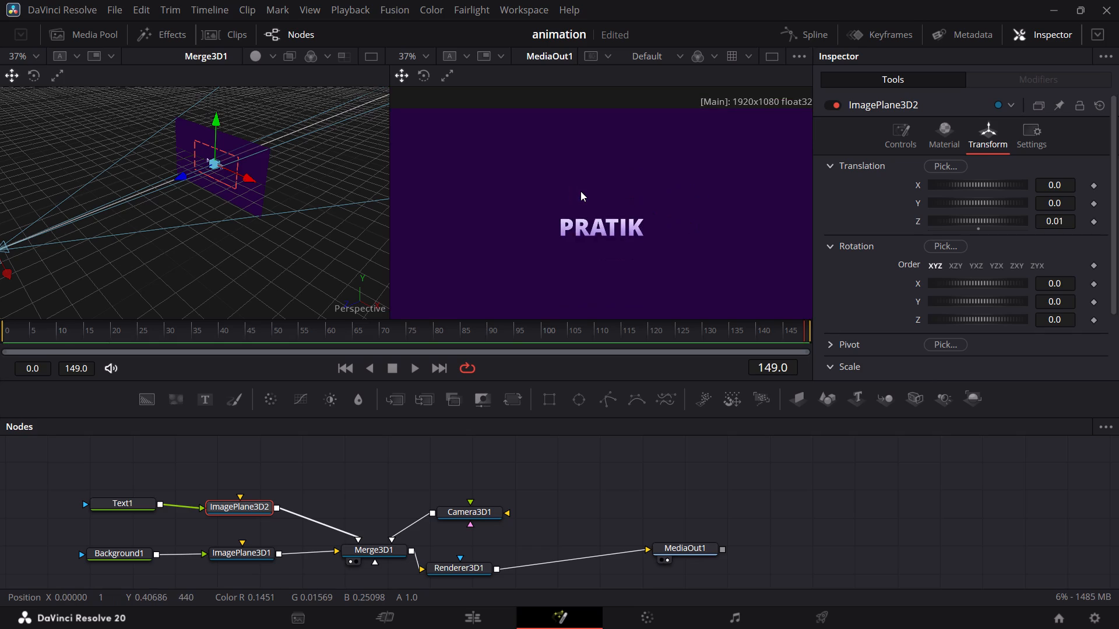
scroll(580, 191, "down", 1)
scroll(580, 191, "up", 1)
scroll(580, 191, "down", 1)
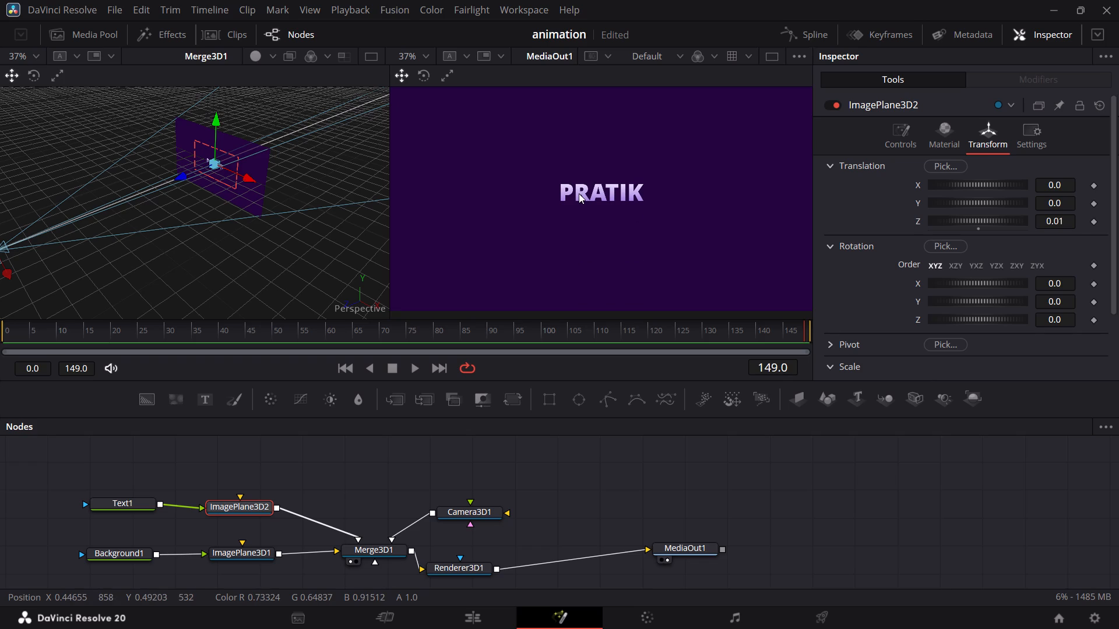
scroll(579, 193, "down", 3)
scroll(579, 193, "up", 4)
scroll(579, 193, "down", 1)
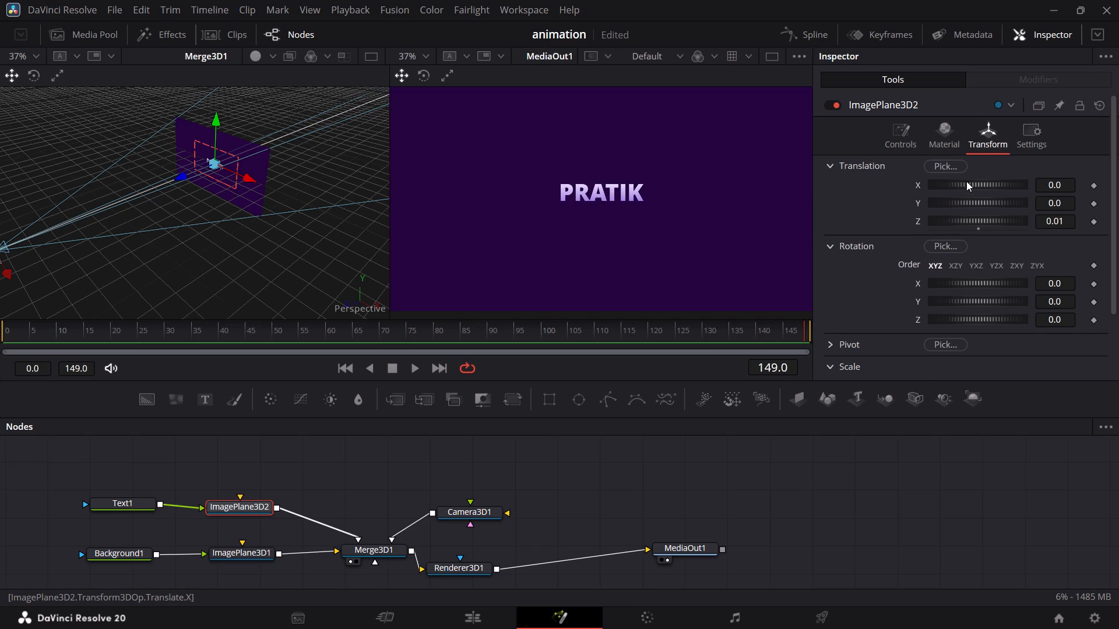
Move ImagePlane3D2 down to about -0.406 in Y translation and forward to about 0.3 in Z translation.
left_click(969, 219)
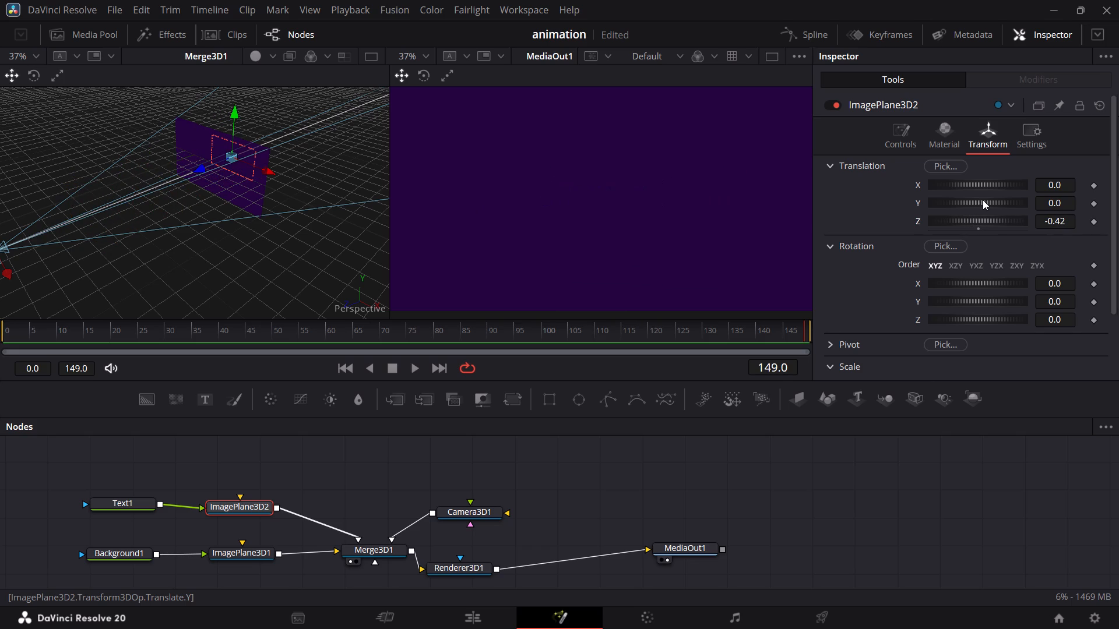
left_click_drag(983, 199, 973, 200)
left_click(982, 216)
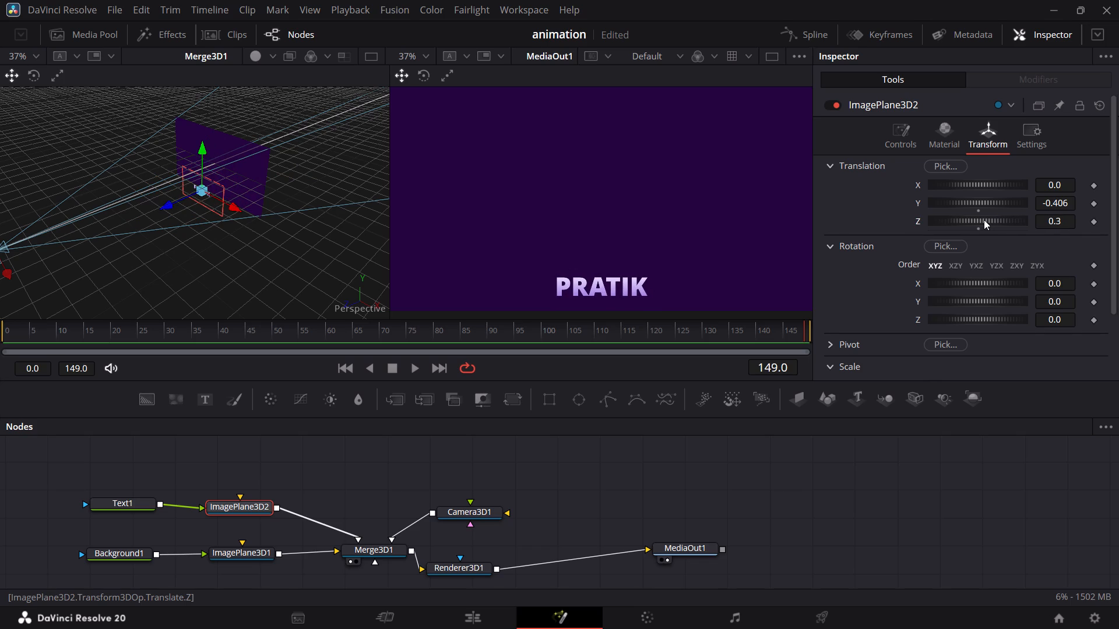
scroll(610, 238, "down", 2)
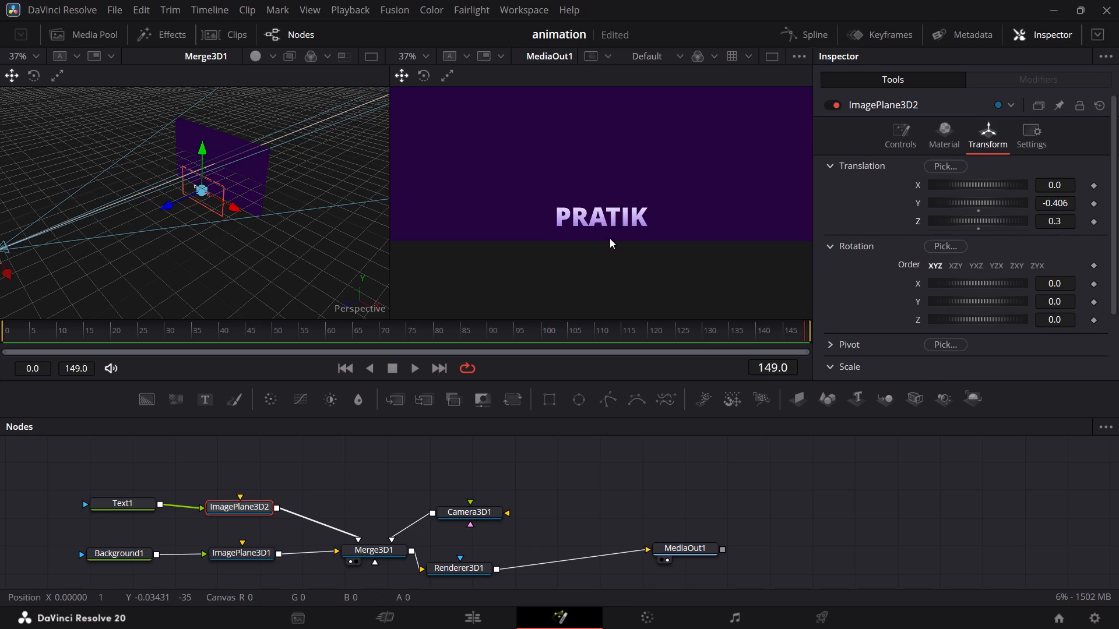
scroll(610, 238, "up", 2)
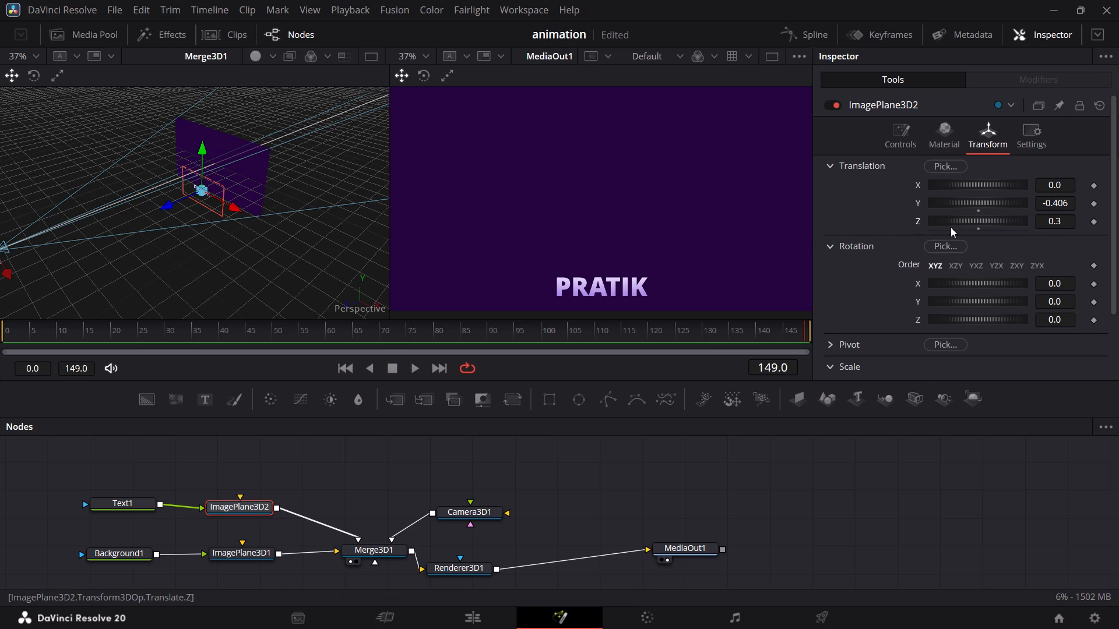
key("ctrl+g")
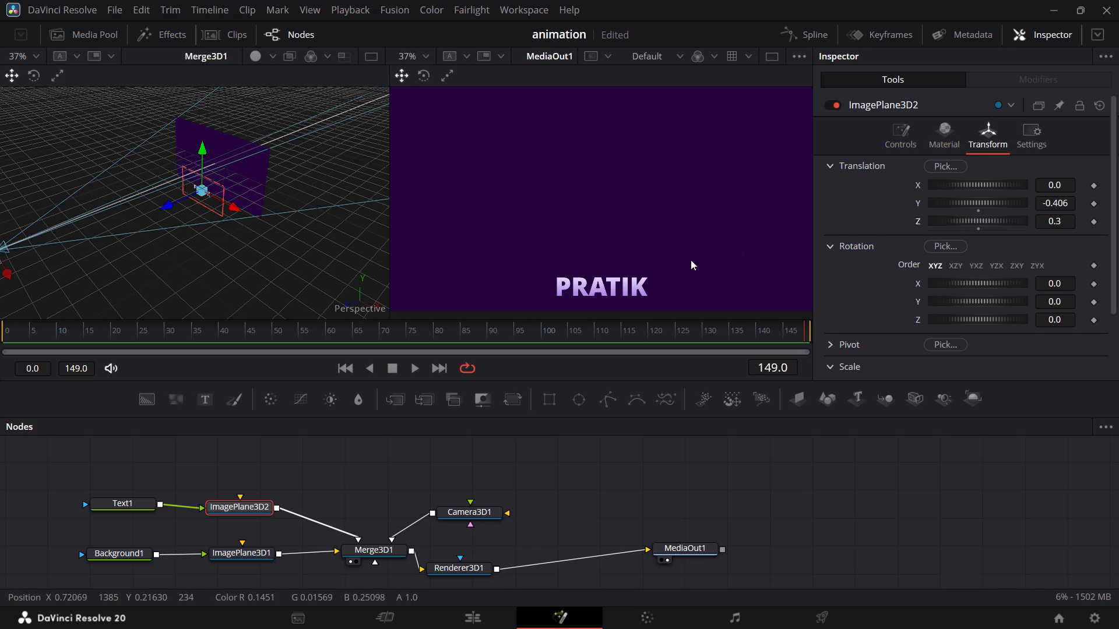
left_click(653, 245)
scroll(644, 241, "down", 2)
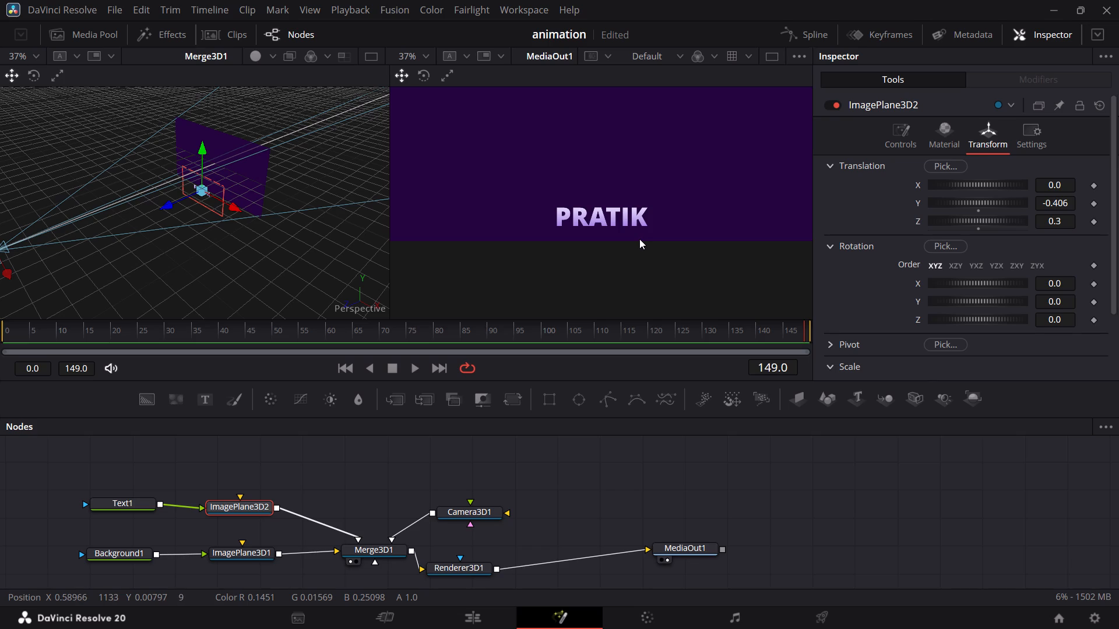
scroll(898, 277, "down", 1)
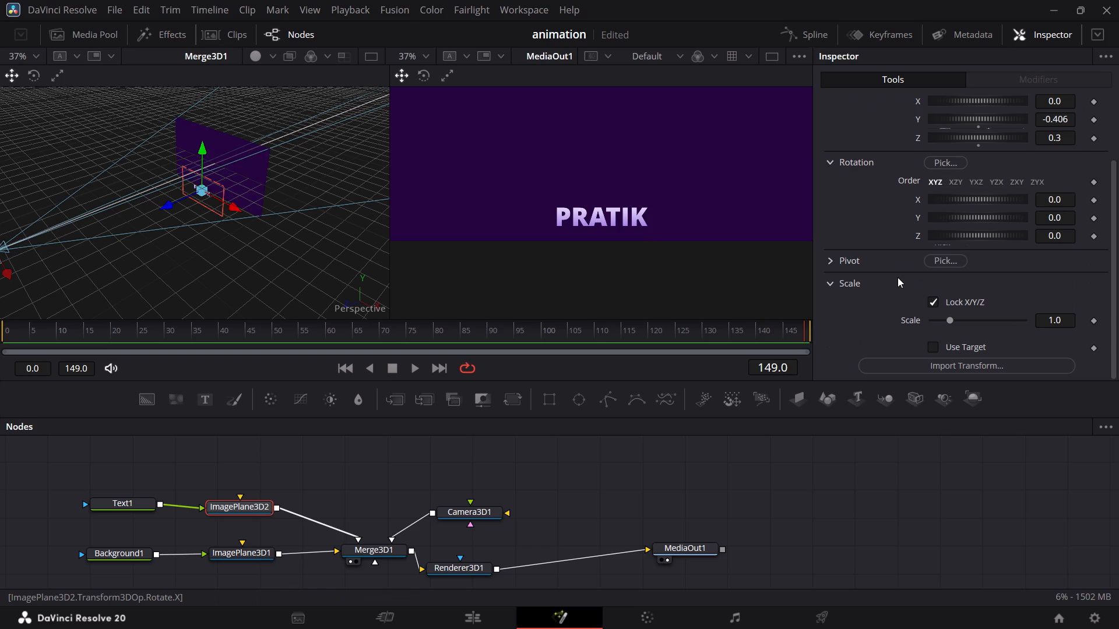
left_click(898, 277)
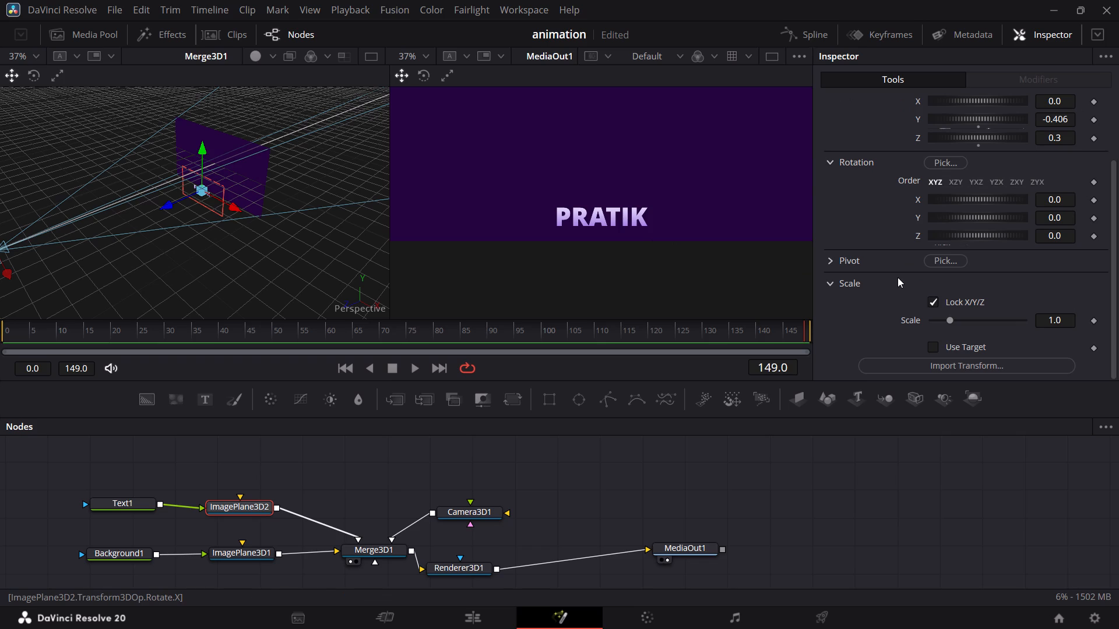
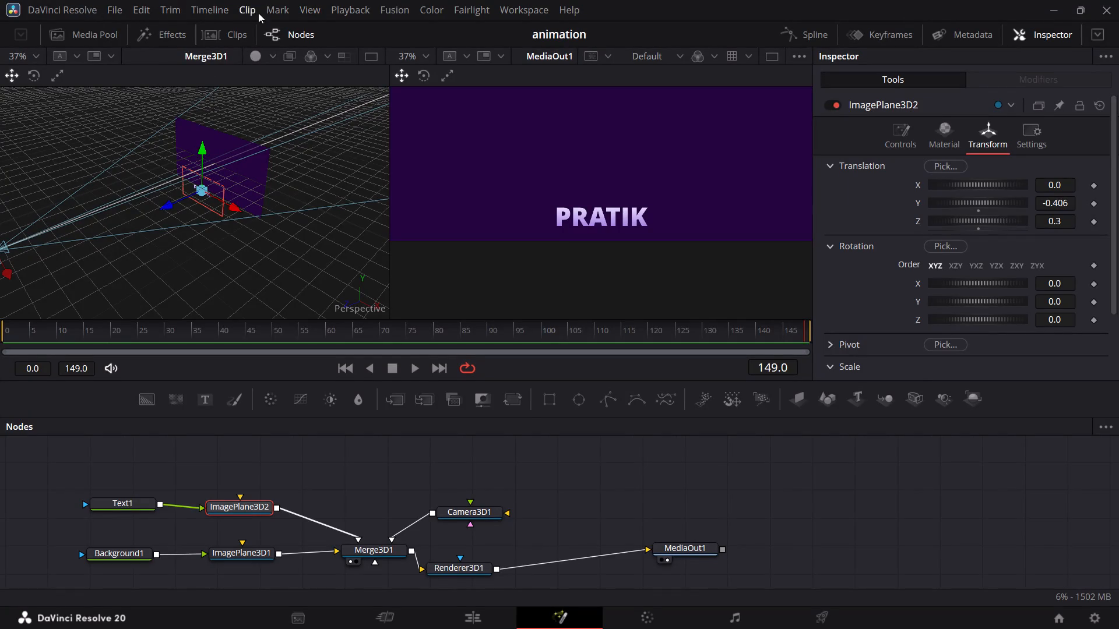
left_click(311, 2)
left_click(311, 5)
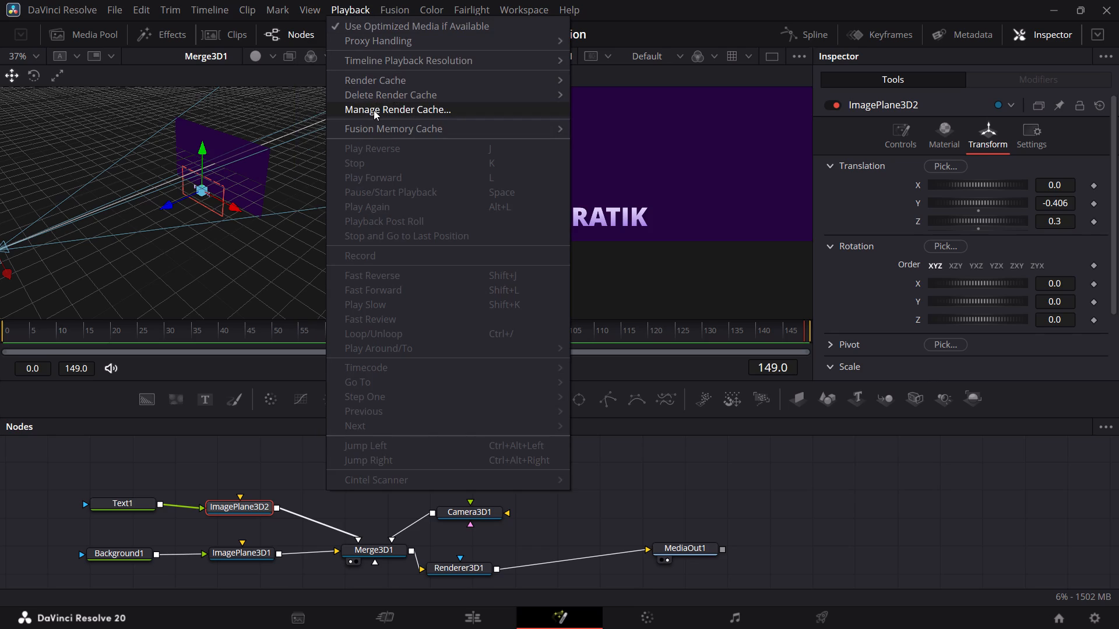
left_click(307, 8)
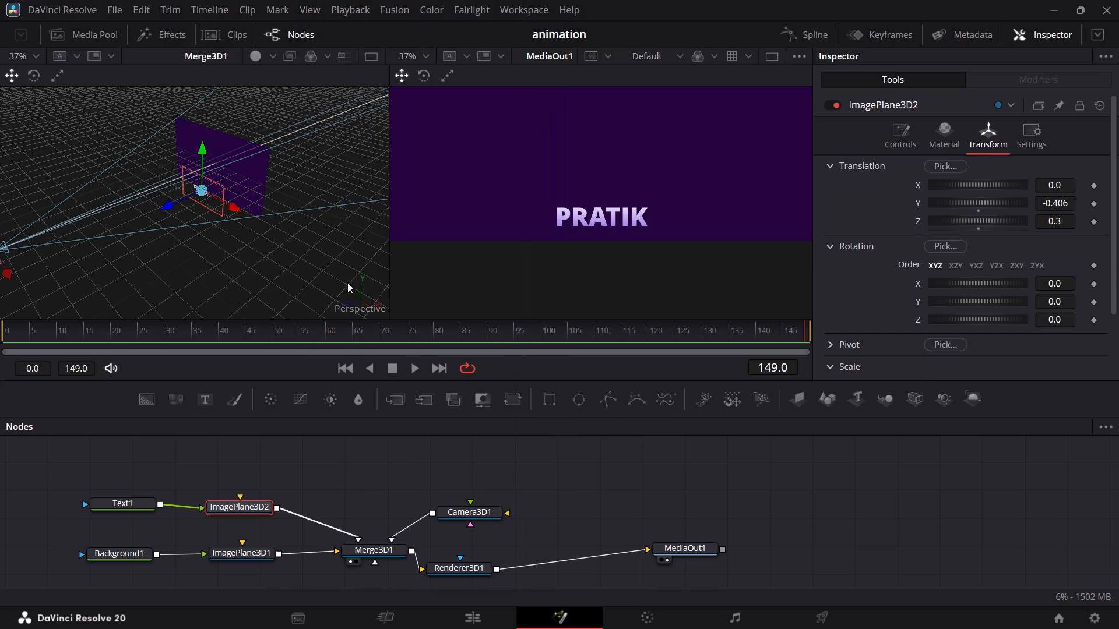
Set the MediaOut1 viewer's zoom to Fit so the whole frame is shown.
scroll(501, 229, "up", 2)
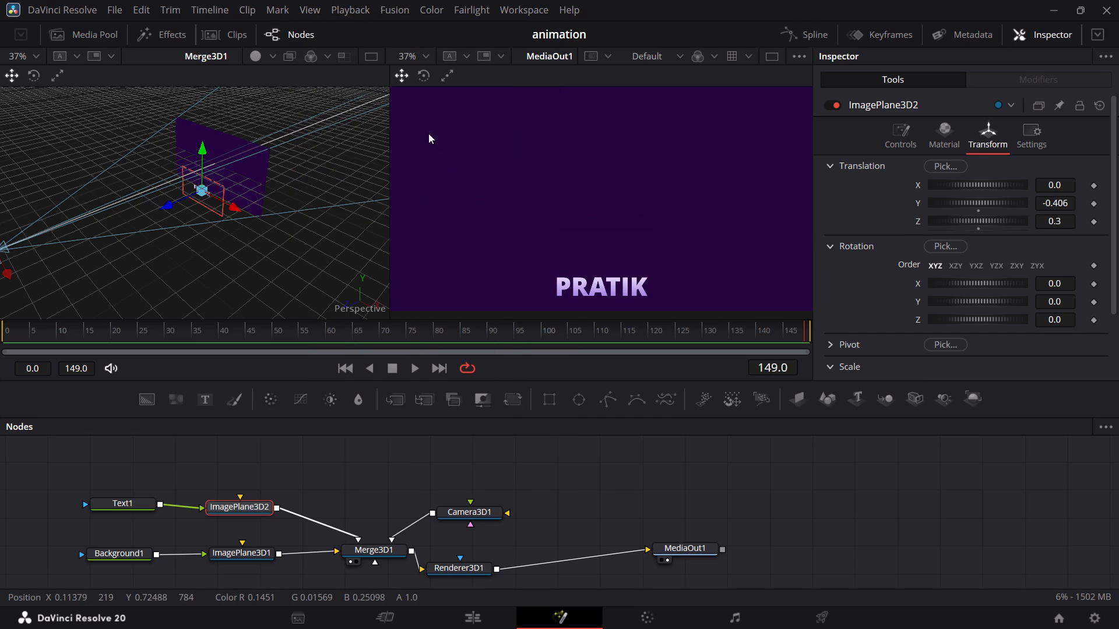
left_click(424, 58)
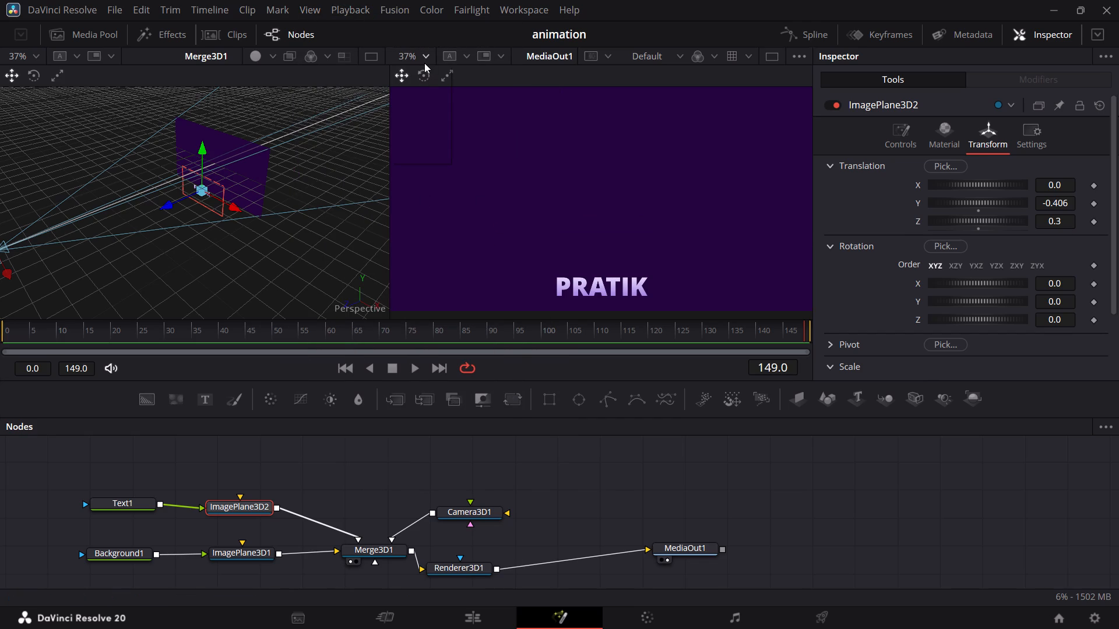
left_click(423, 75)
scroll(574, 236, "down", 1)
scroll(574, 234, "up", 1)
Set ImagePlane3D2's translation to -0.285 in Y and 0.01 in Z.
left_click(1067, 204)
key("BackSpace")
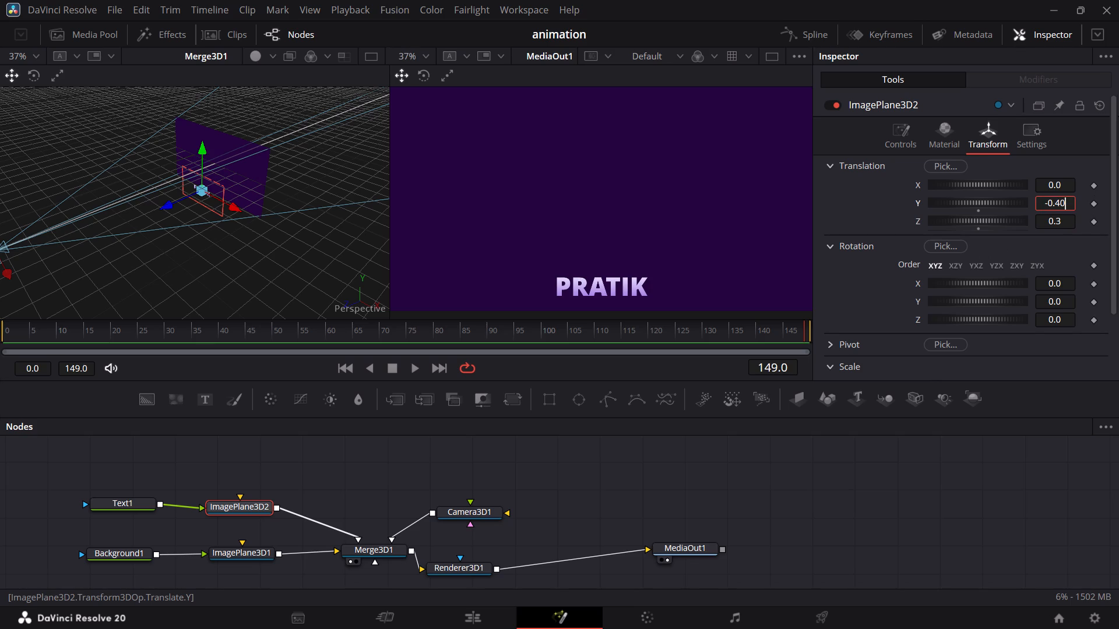
key("BackSpace")
key("BackSpace")
key("2")
key("8")
key("5")
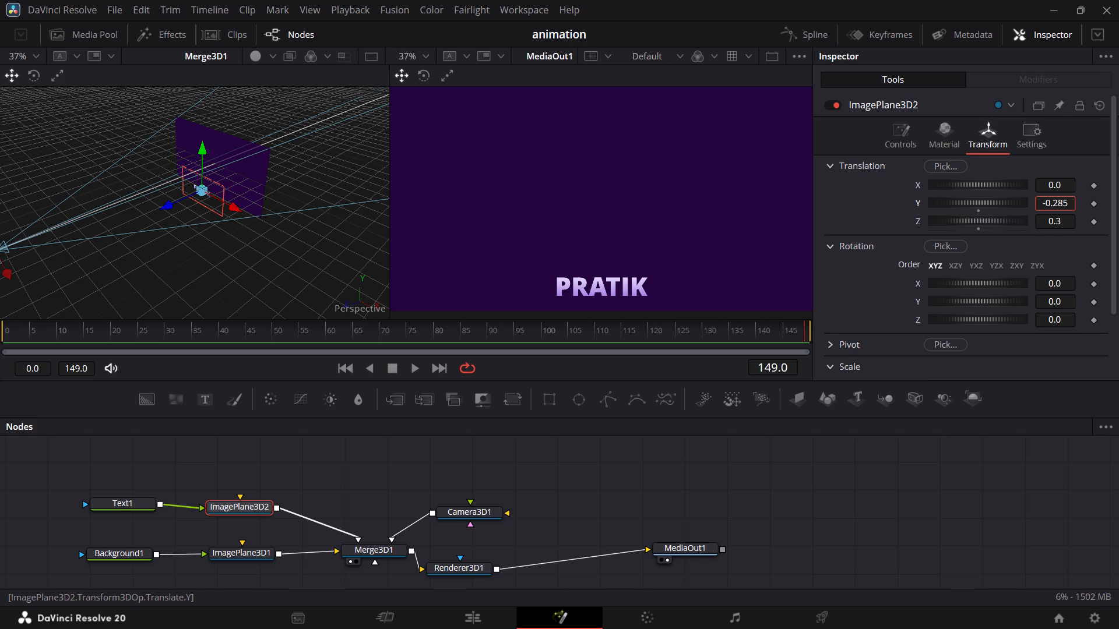
left_click(1060, 220)
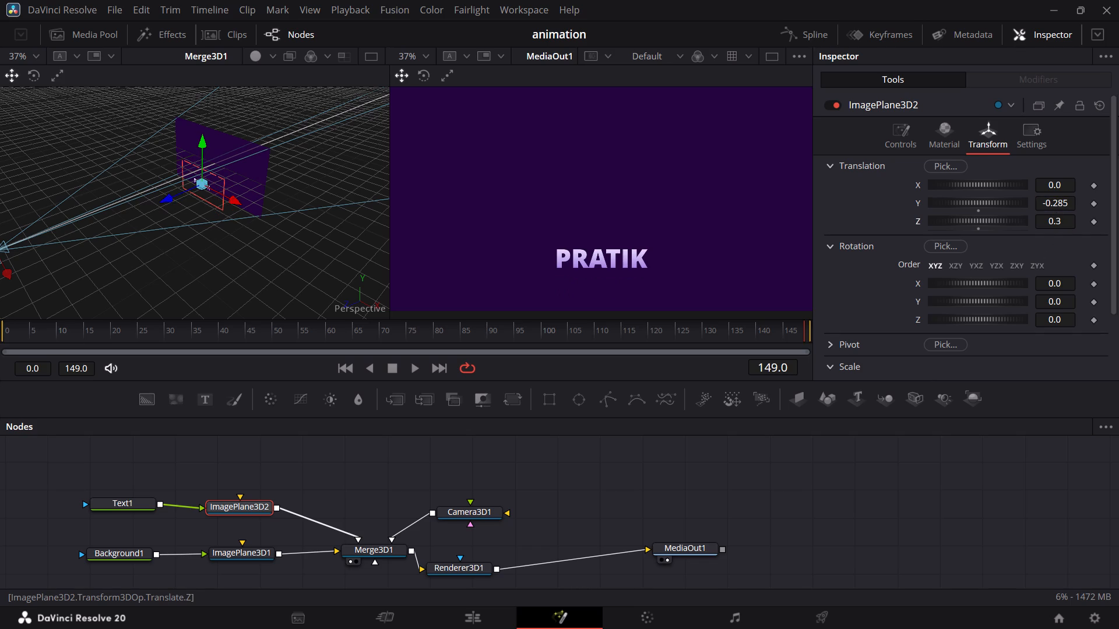
key("BackSpace")
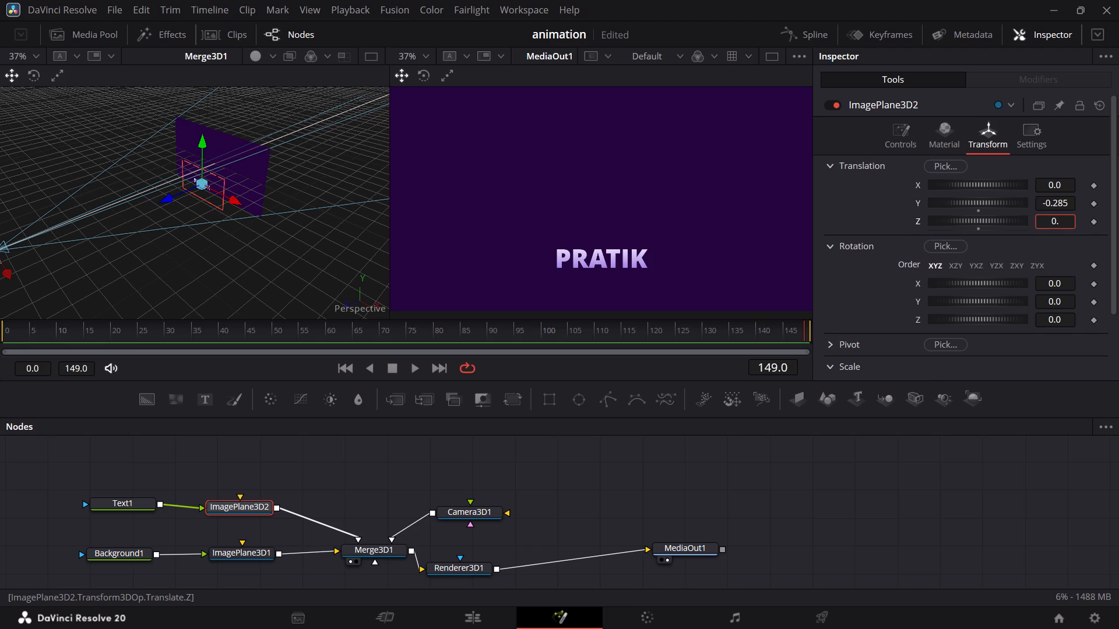
type("01")
Scale ImagePlane3D2 up uniformly to about 1.064.
scroll(1059, 221, "up", 2)
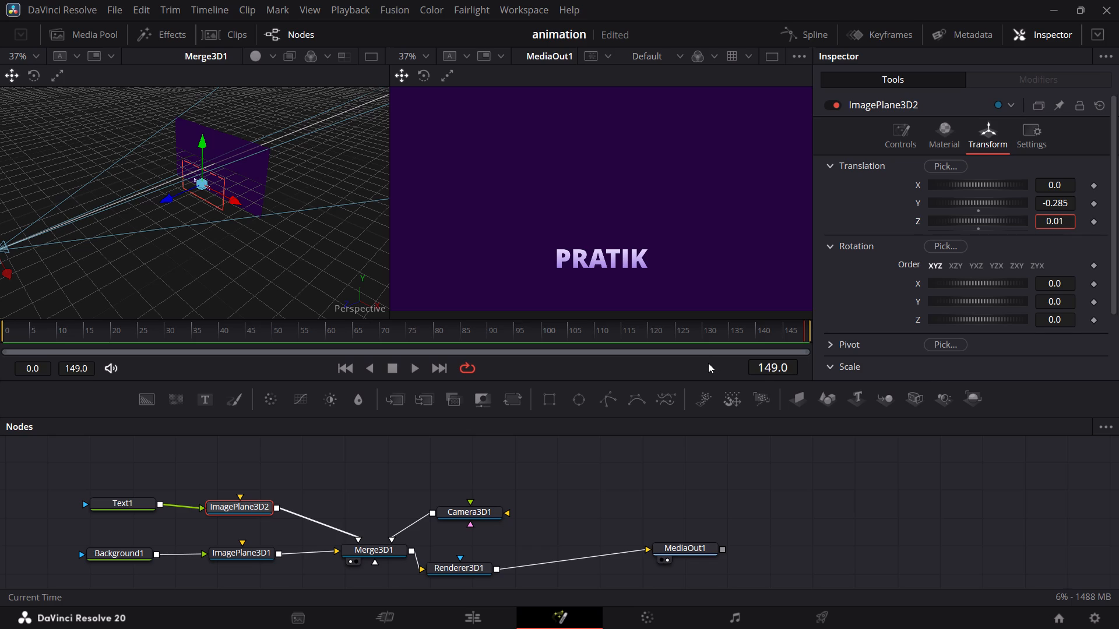
scroll(930, 235, "down", 2)
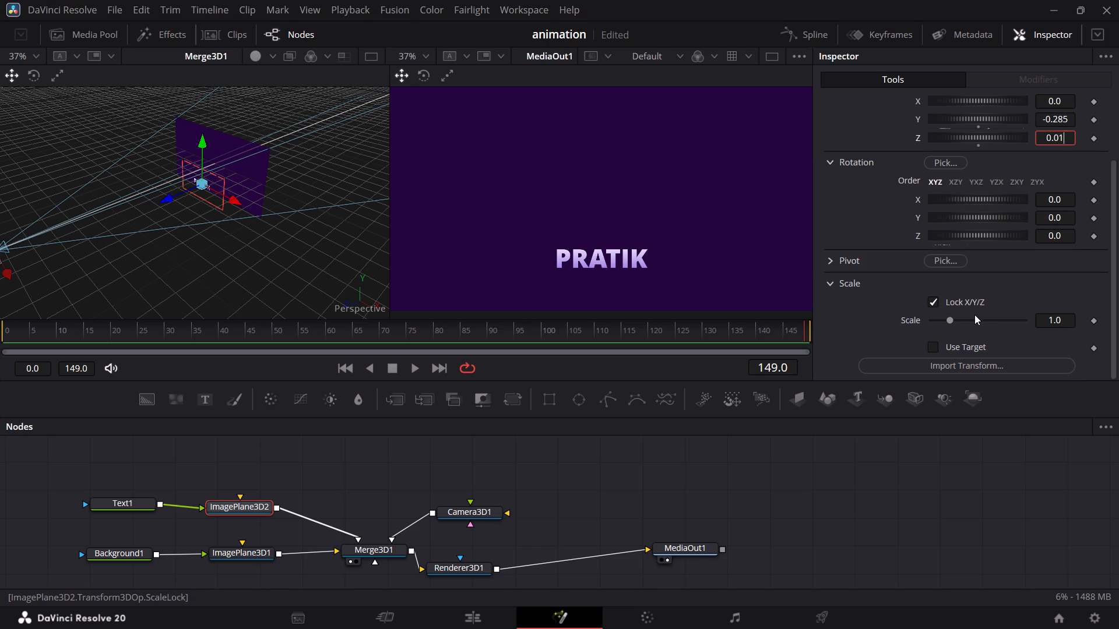
left_click(951, 318)
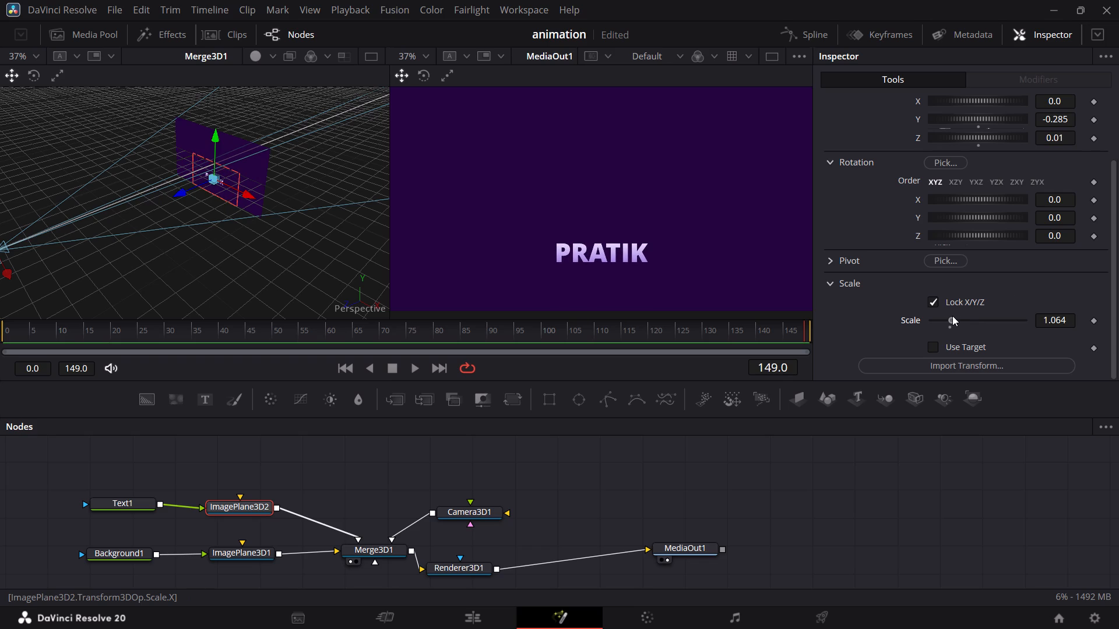
scroll(650, 227, "up", 1)
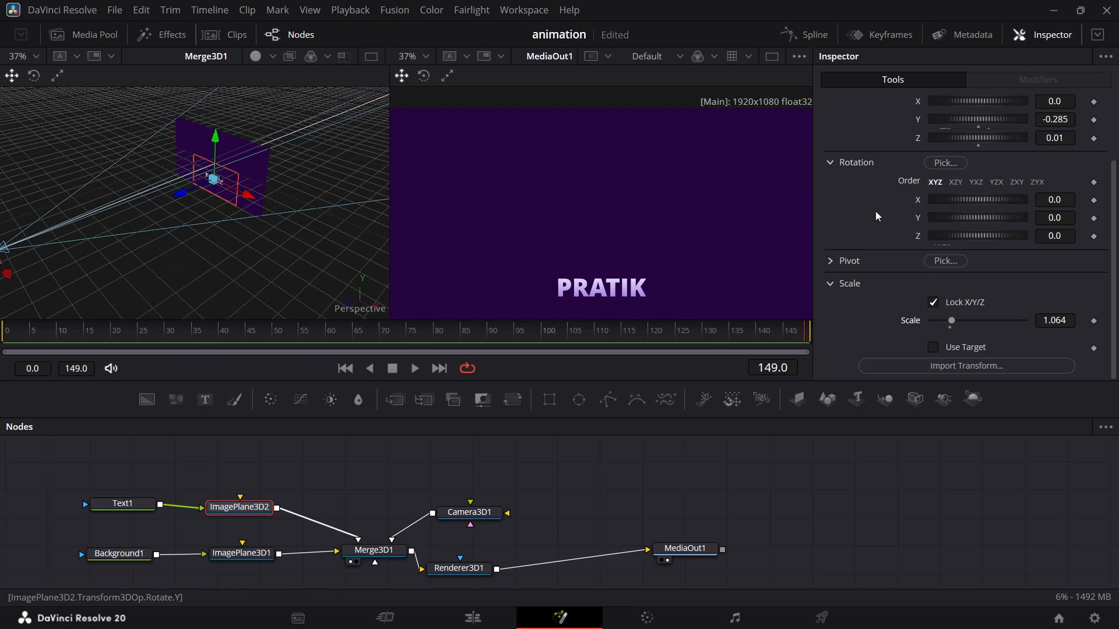
scroll(875, 211, "down", 2)
scroll(537, 294, "down", 2)
scroll(537, 290, "up", 1)
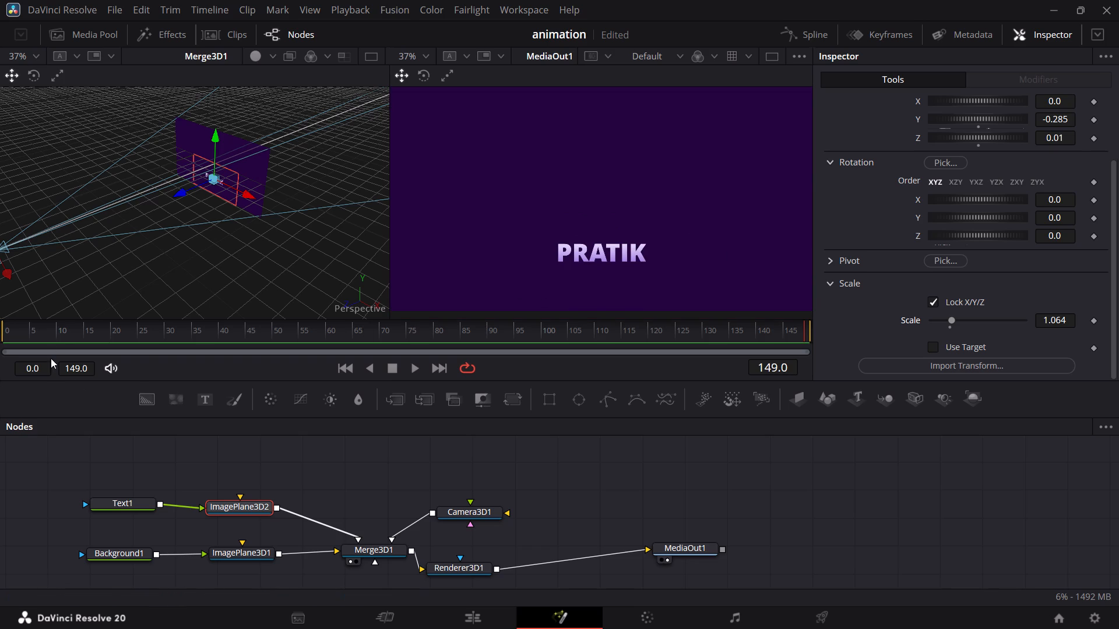
Go to frame 10 and apply a Follower modifier to the PRATIK text of Text1.
left_click(61, 333)
left_click(128, 499)
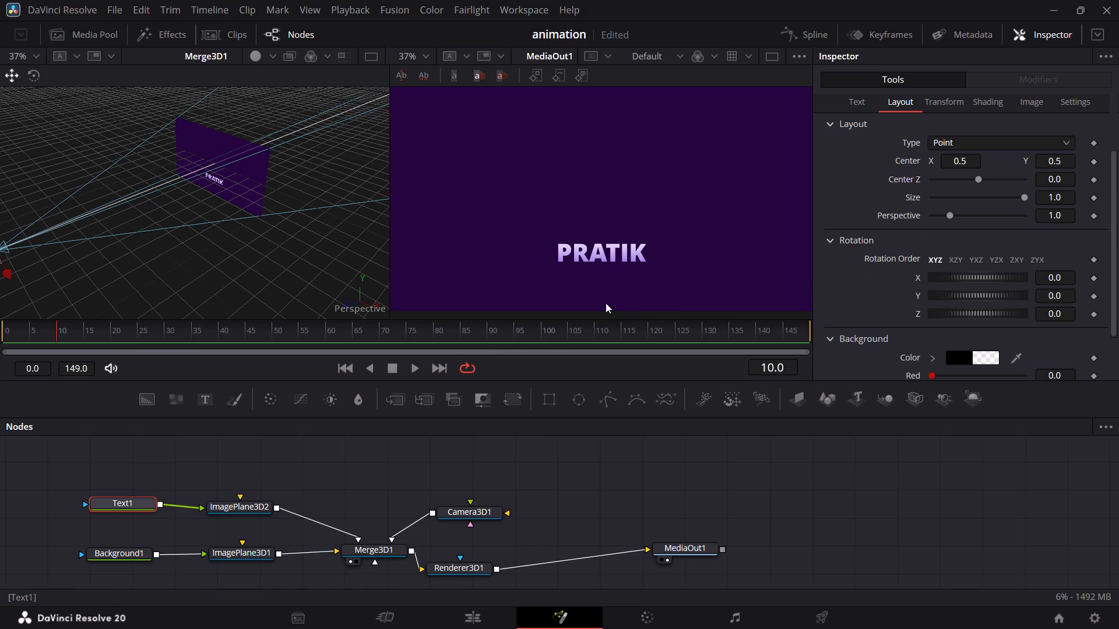
left_click(136, 497)
left_click(867, 105)
right_click(977, 182)
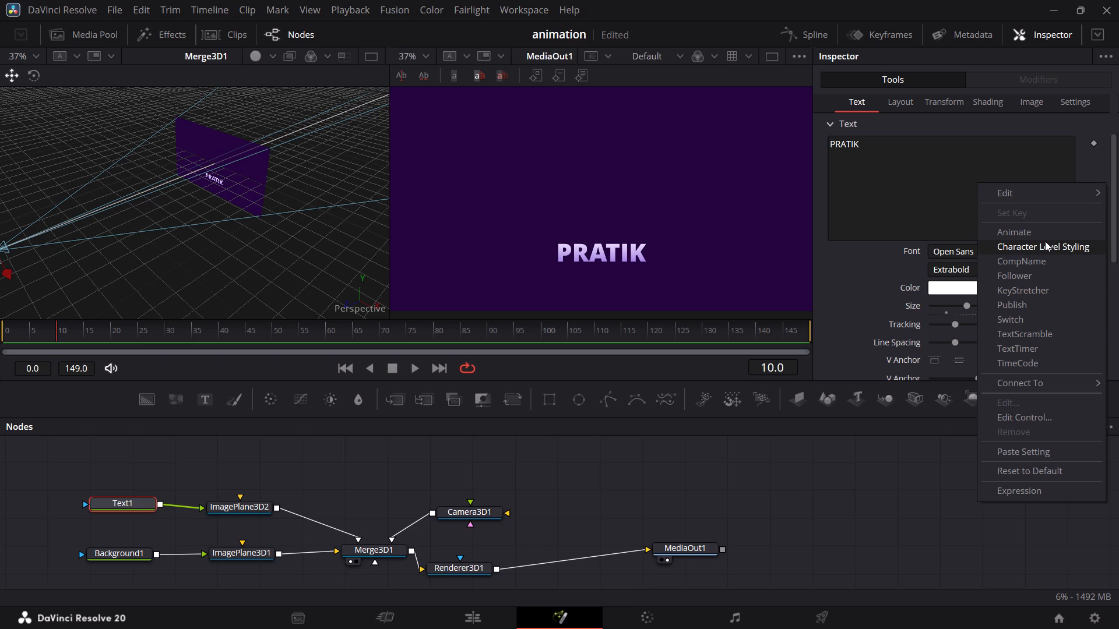
left_click(1052, 281)
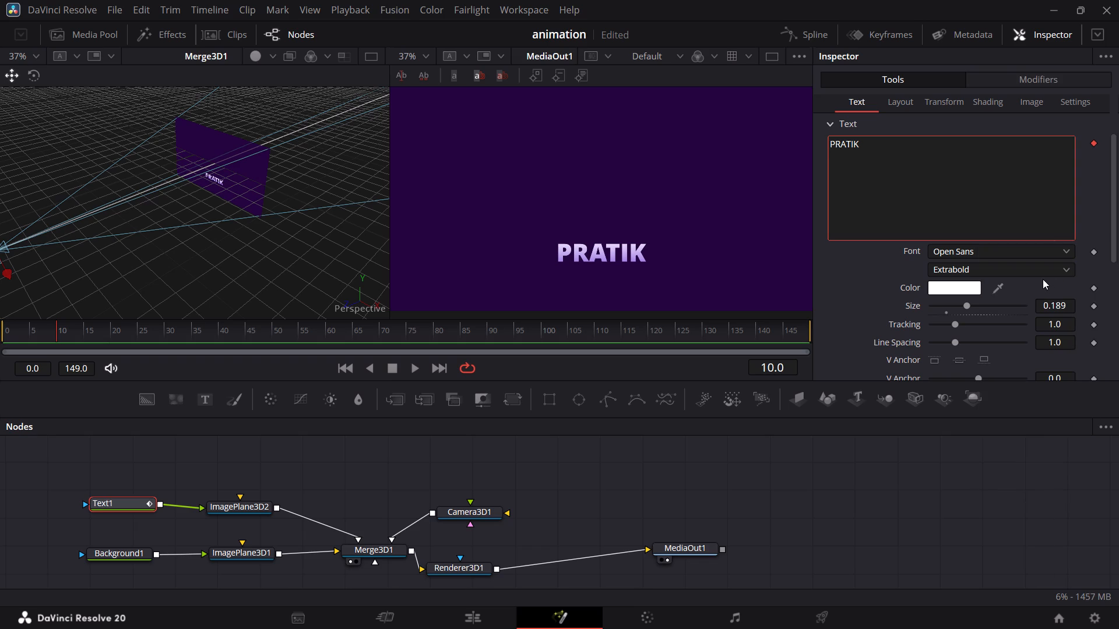
Set the Follower modifier's delay between each character to 2.0.
left_click(1050, 80)
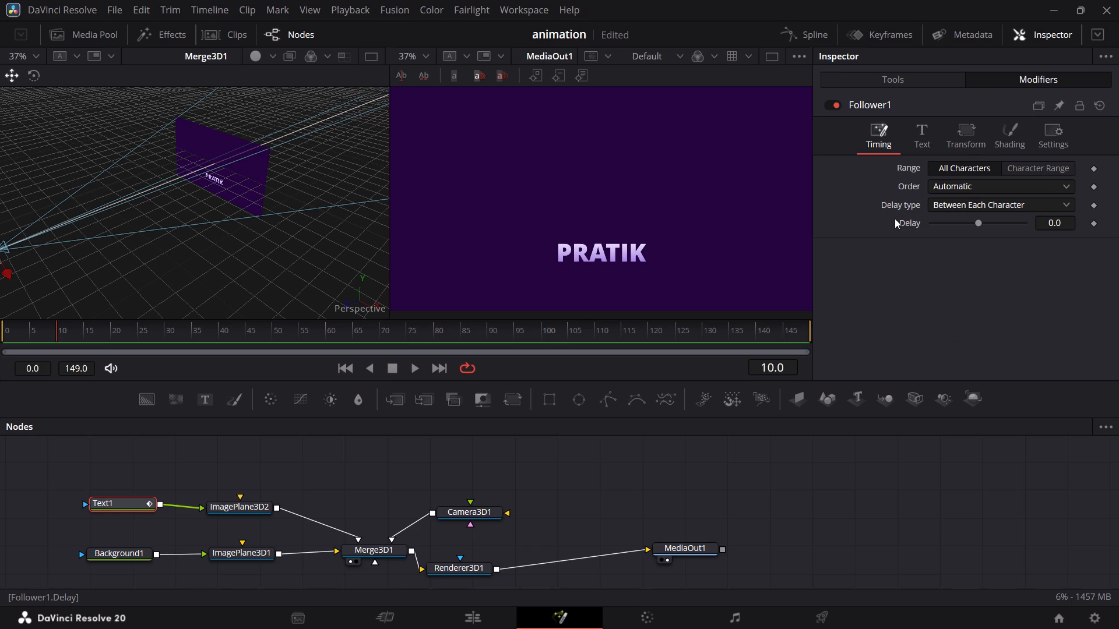
left_click(1062, 222)
key("BackSpace")
key("BackSpace")
key("BackSpace")
type("2.0")
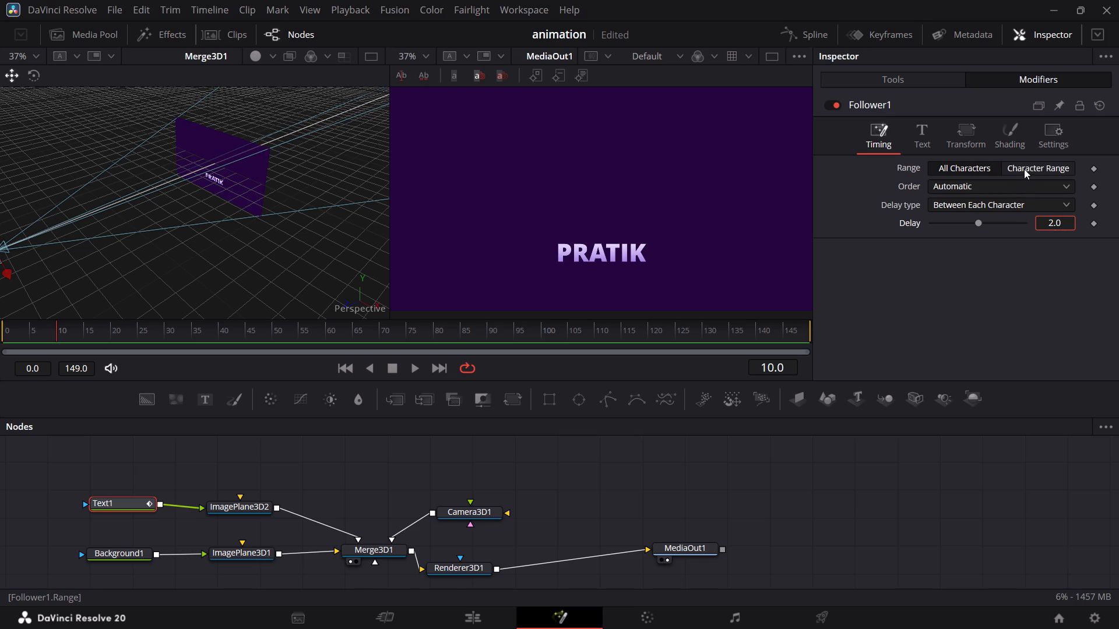
Add an opacity keyframe at frame 10 for the Follower's White Solid Fill shading element.
left_click(1015, 133)
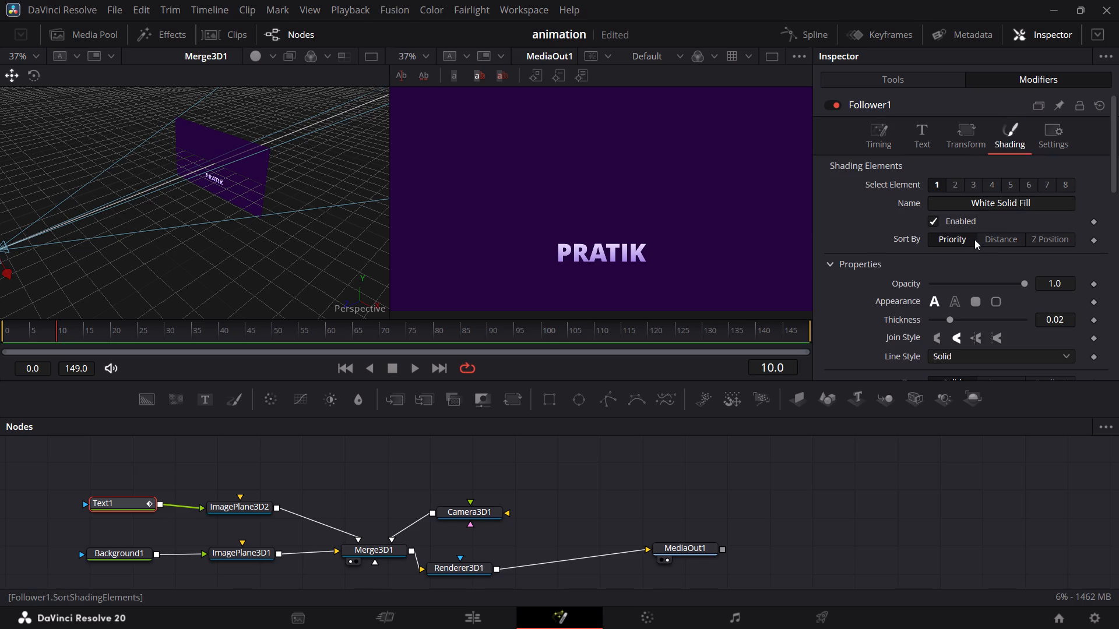
left_click(1092, 282)
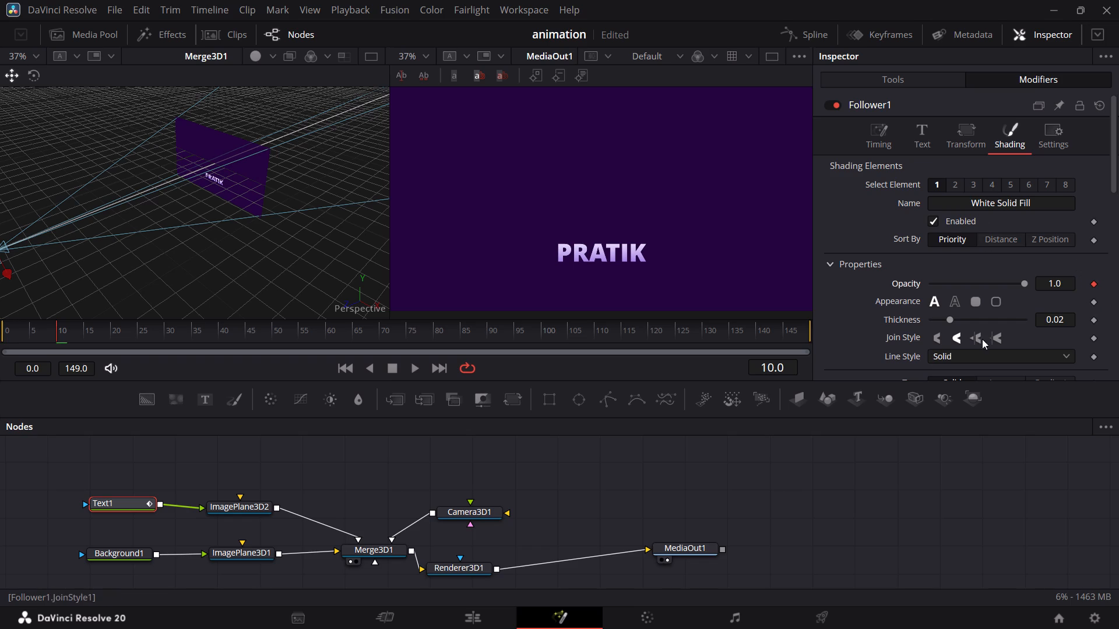
Go to frame 50 and keyframe the Follower's White Solid Fill opacity at 0.0.
left_click(770, 366)
left_click(768, 367)
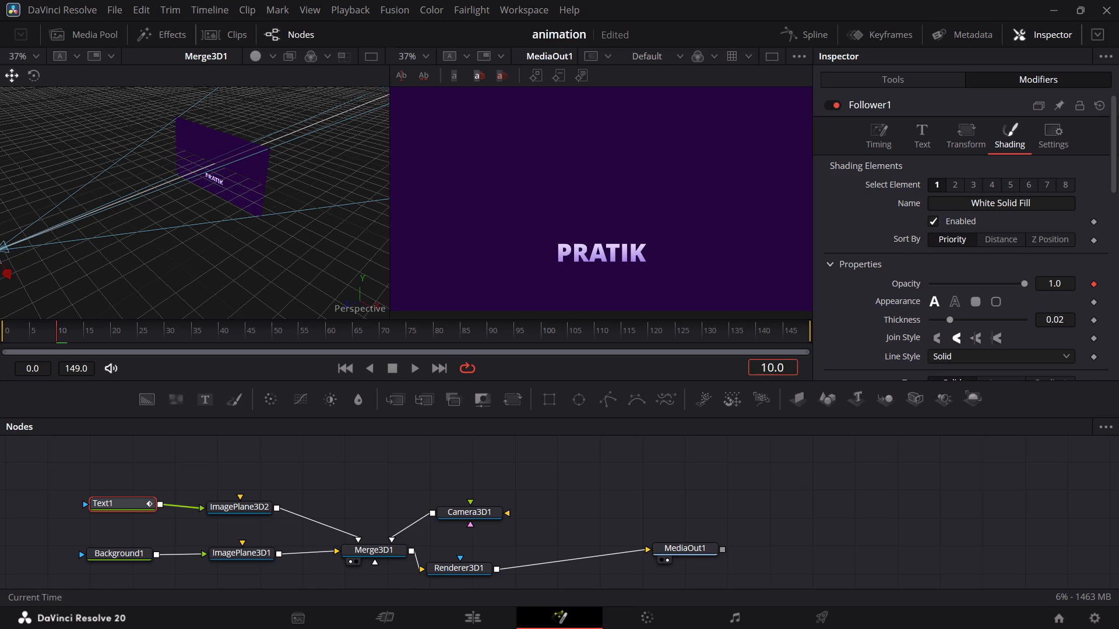
key("BackSpace")
key("5")
left_click(845, 338)
left_click(1096, 284)
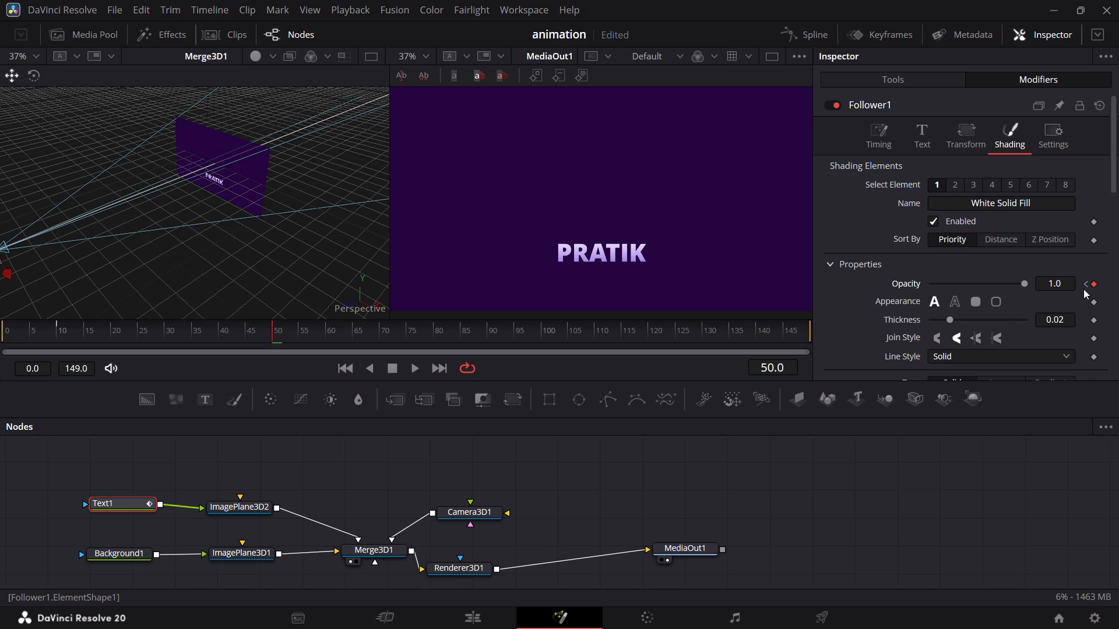
left_click_drag(1025, 285, 913, 309)
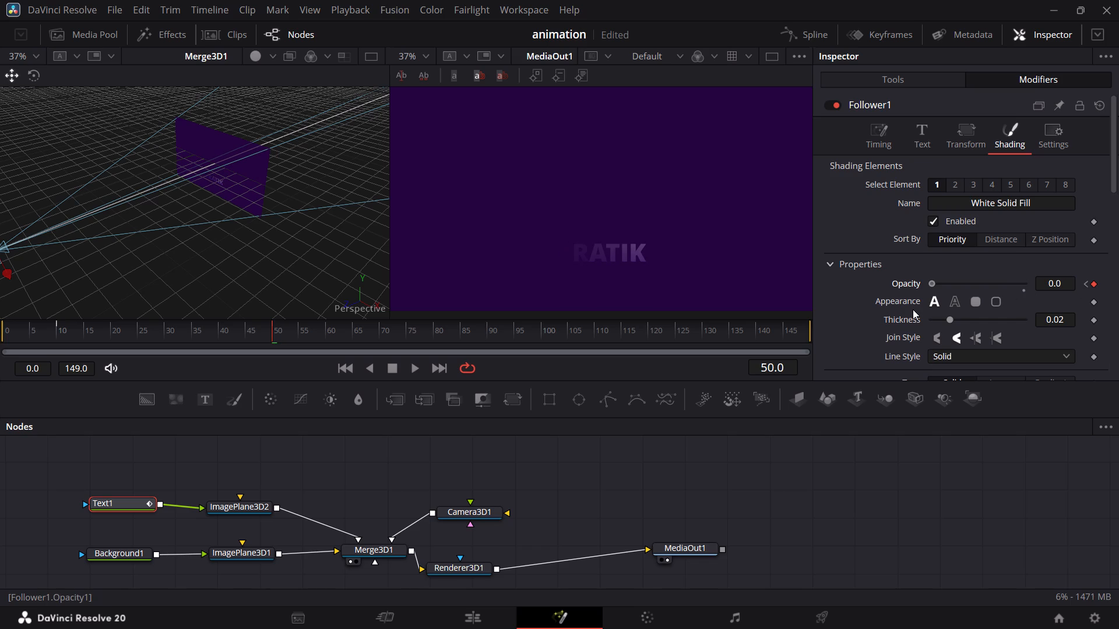
left_click_drag(913, 309, 891, 310)
Play the composition in reverse to preview the per-character text fade, and stop playback.
left_click(369, 369)
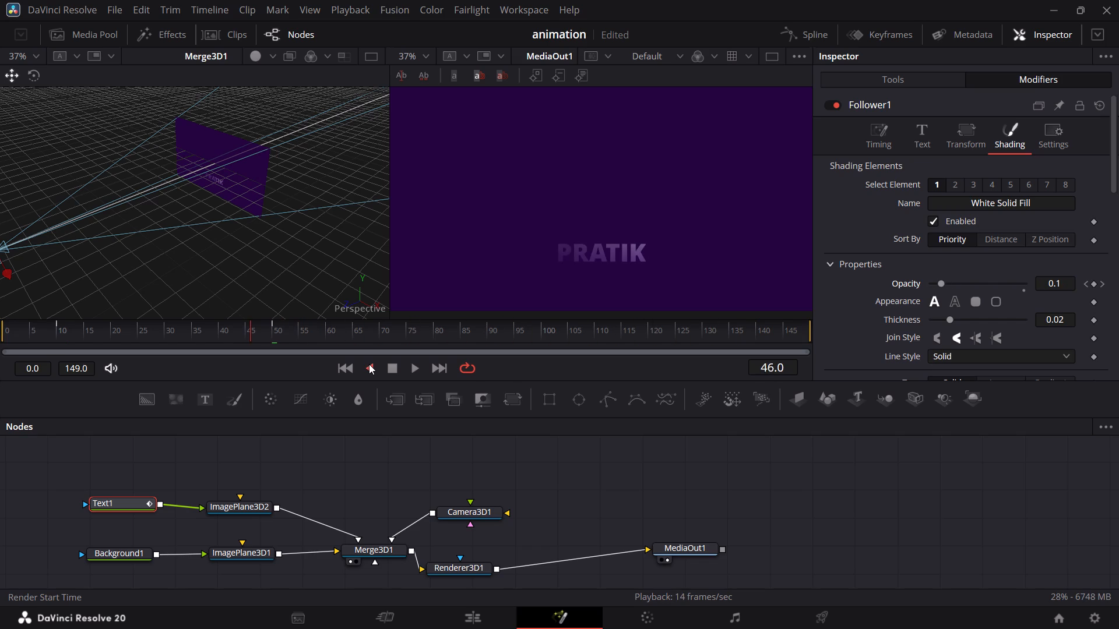
left_click(395, 374)
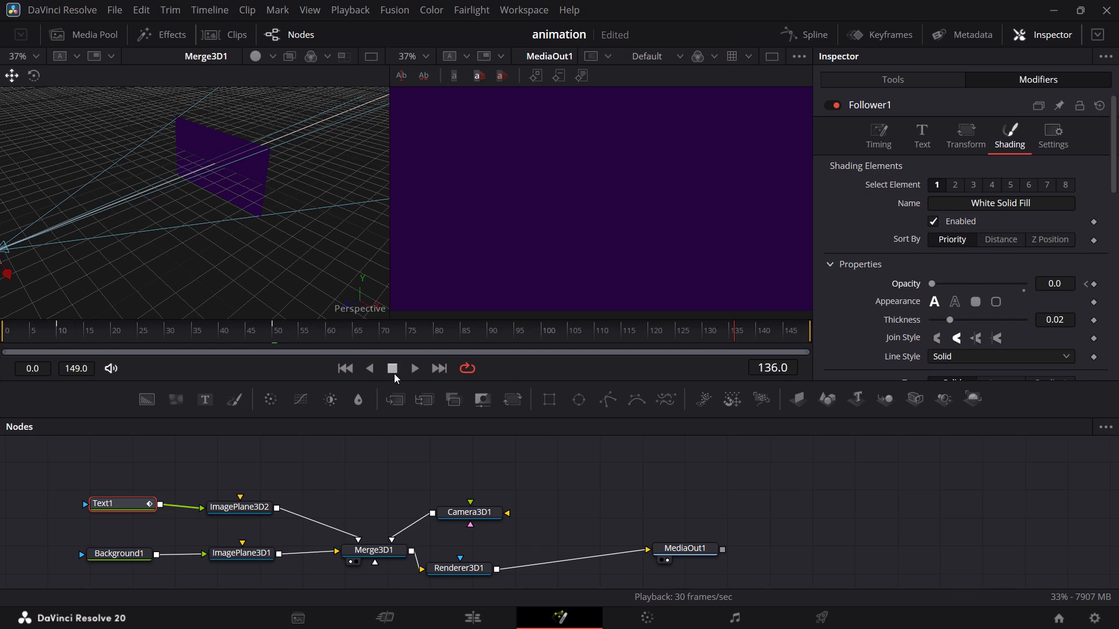
Play the composition forward to preview the per-character text fade, and stop playback.
left_click(418, 366)
left_click(392, 370)
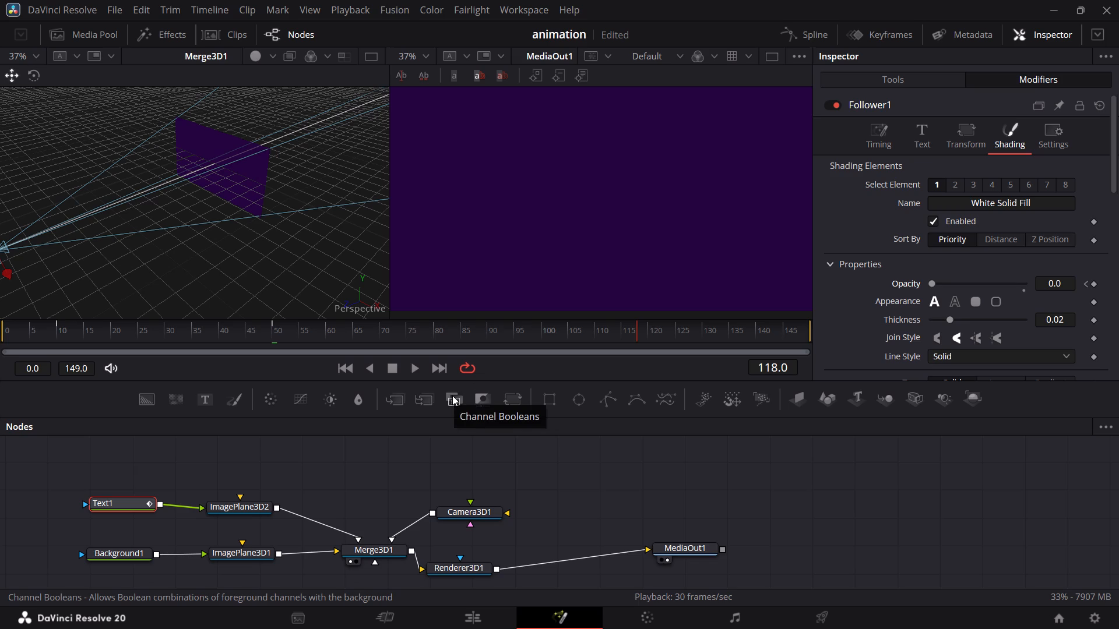
Show Text1's Follower opacity curve in the Spline editor and raise a new point near frame 165 to about 0.19.
left_click(794, 36)
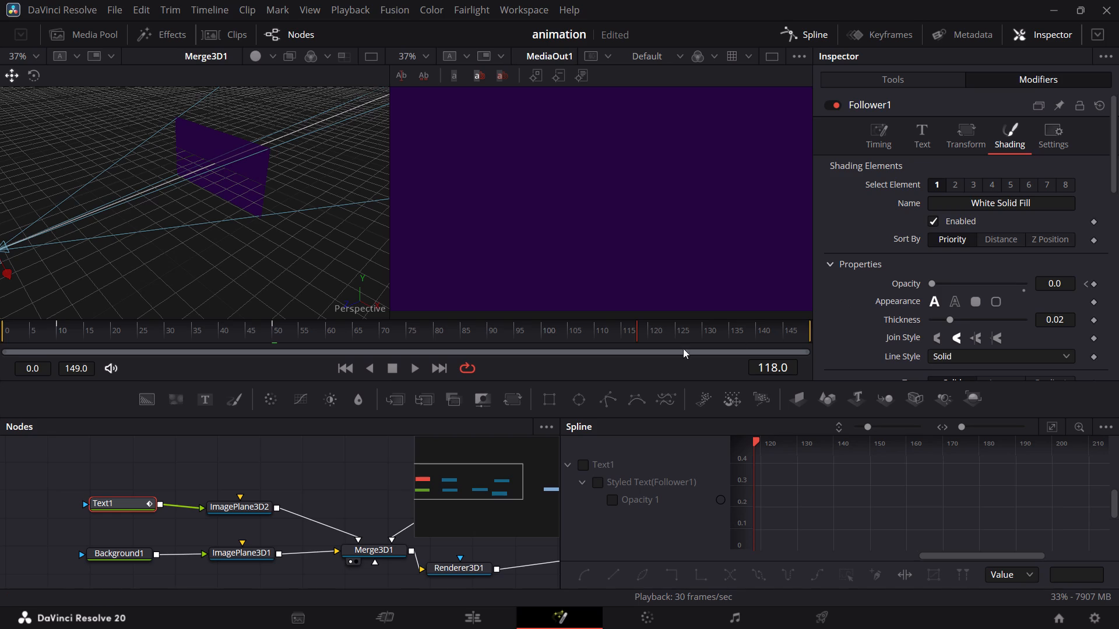
left_click(112, 500)
left_click(579, 465)
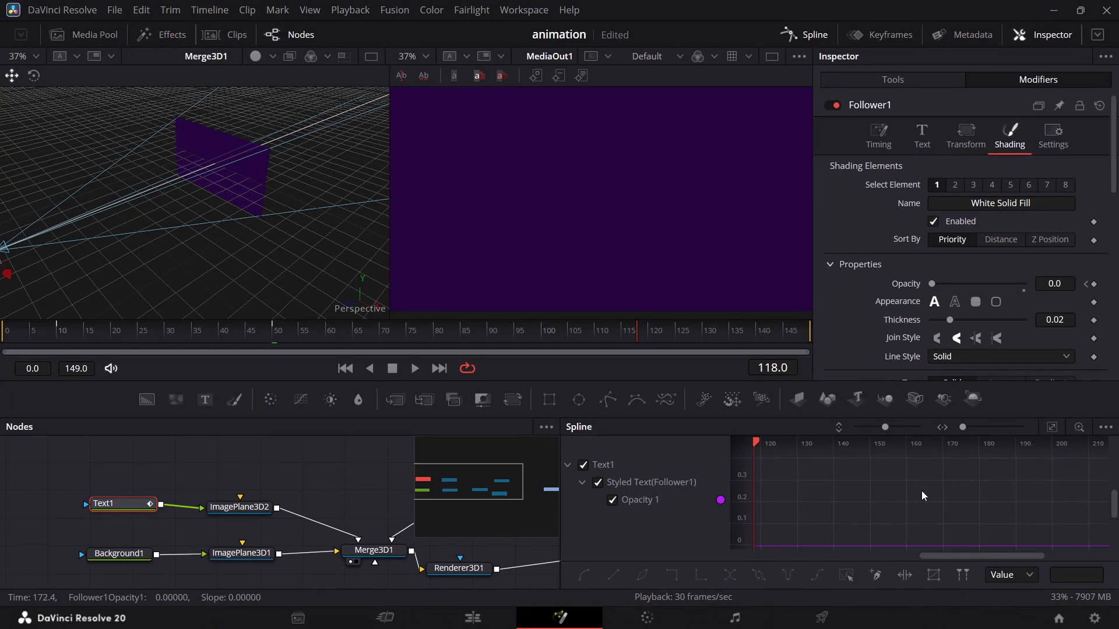
left_click_drag(929, 545, 928, 504)
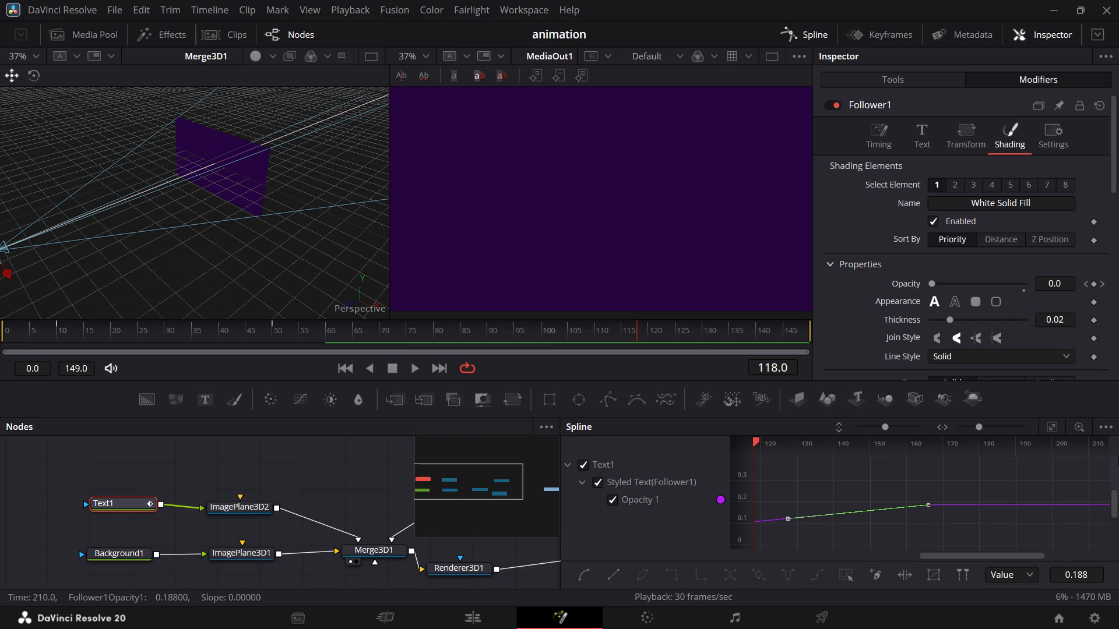
Fit the complete Text1 Follower opacity curve in the Spline editor.
left_click(1080, 430)
left_click(1079, 430)
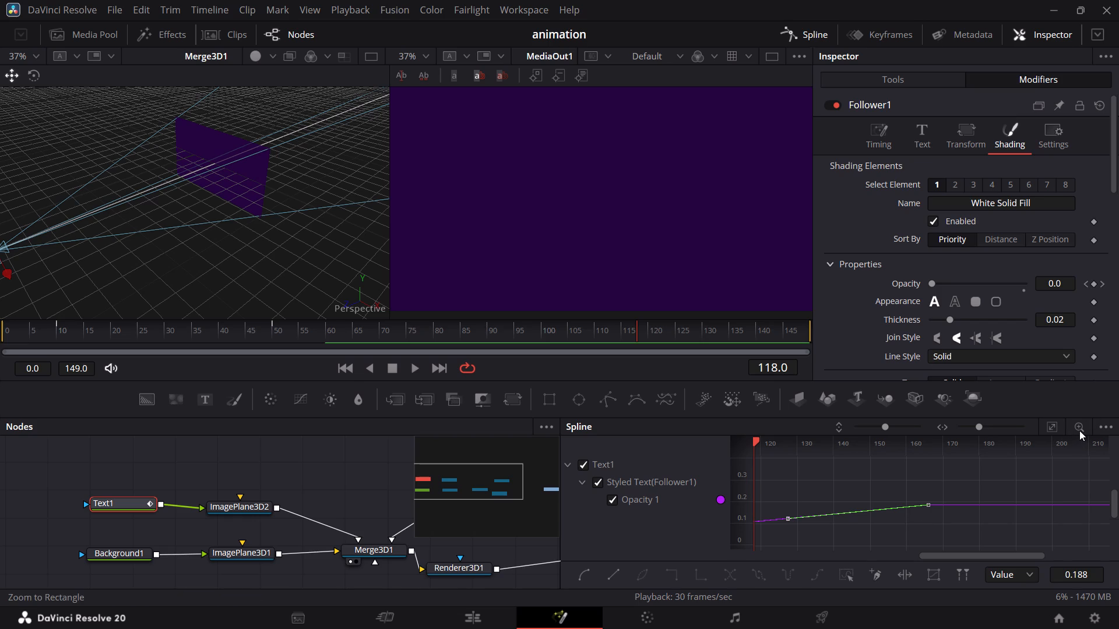
left_click(1079, 430)
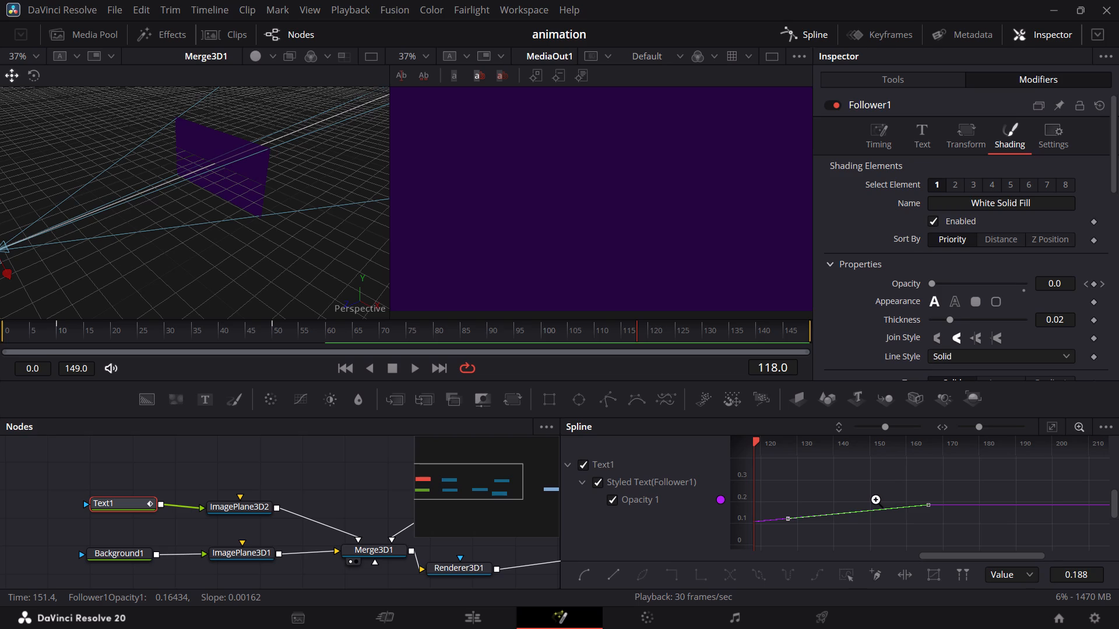
left_click(587, 463)
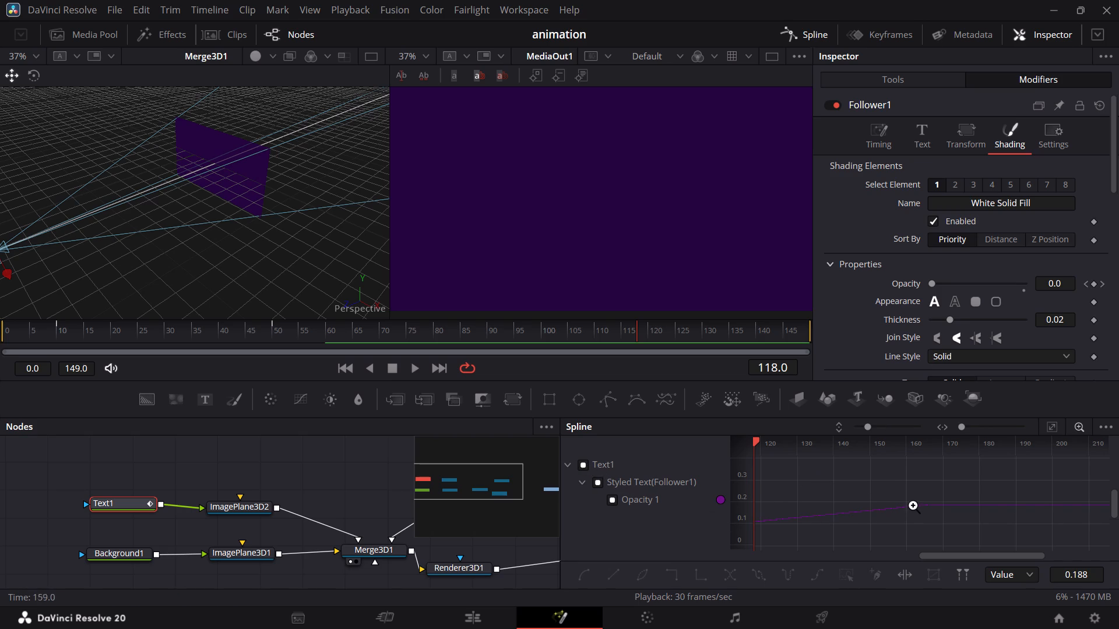
left_click_drag(916, 506, 918, 514)
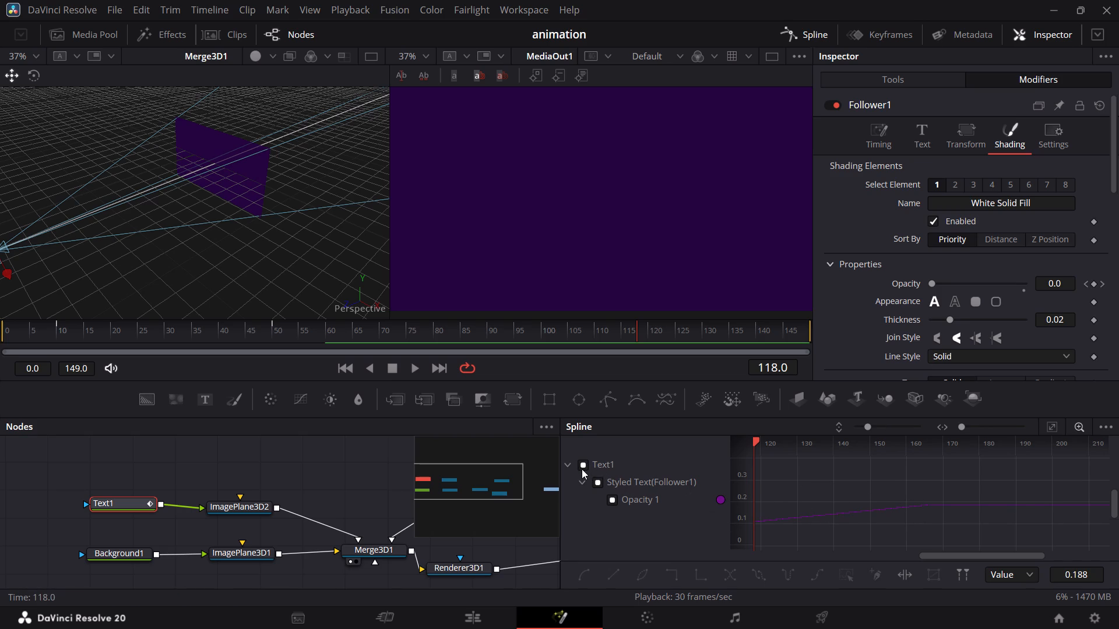
left_click(580, 465)
left_click(582, 465)
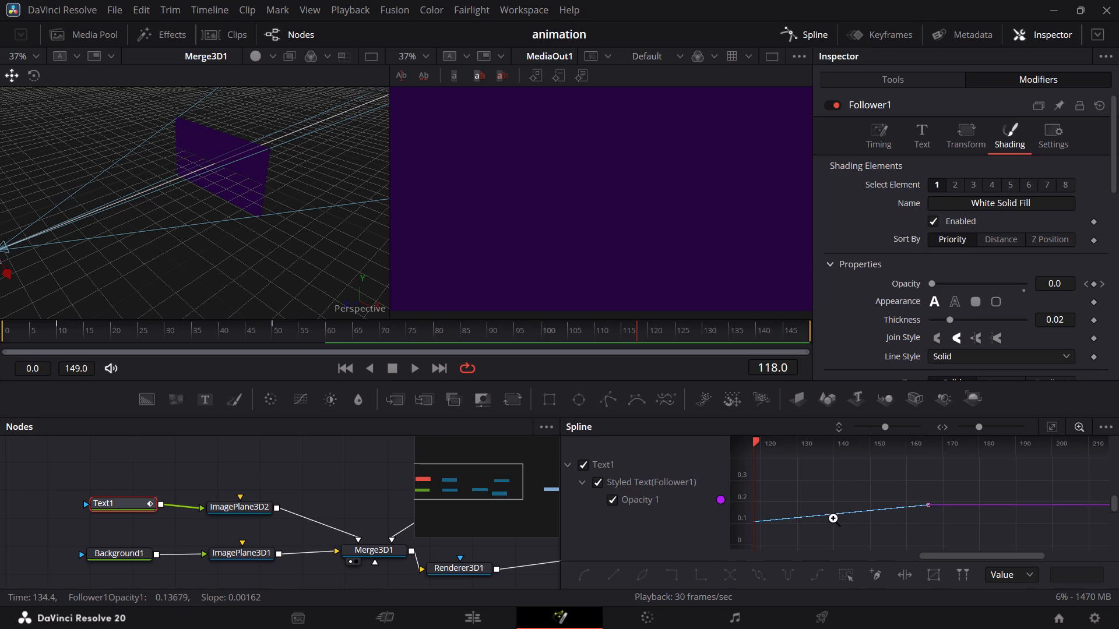
left_click_drag(814, 519, 819, 543)
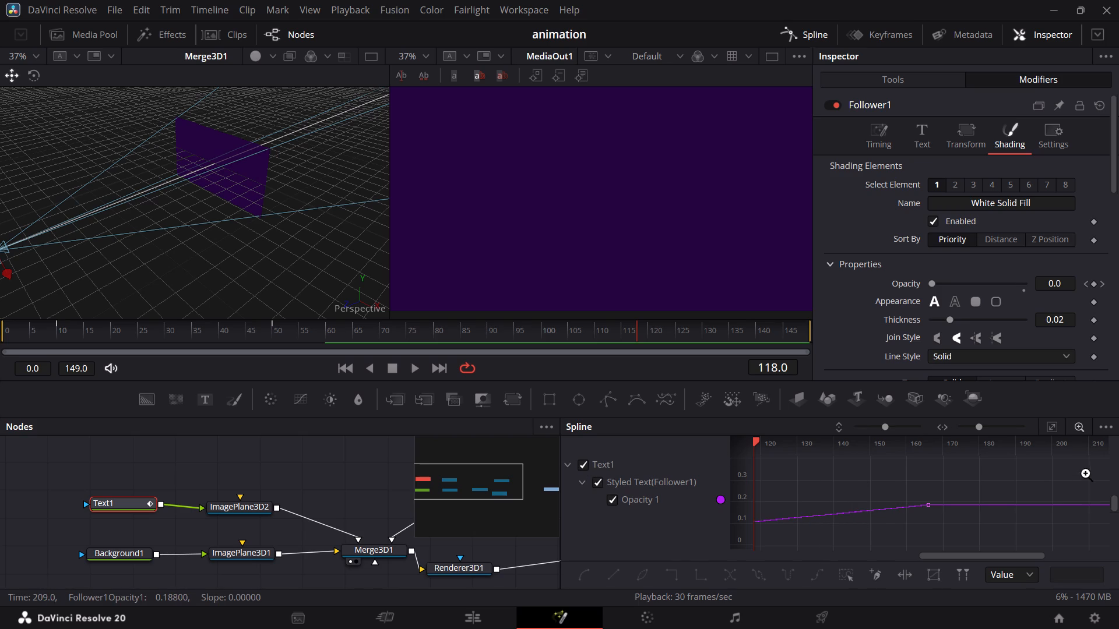
left_click(1076, 429)
left_click(1076, 429)
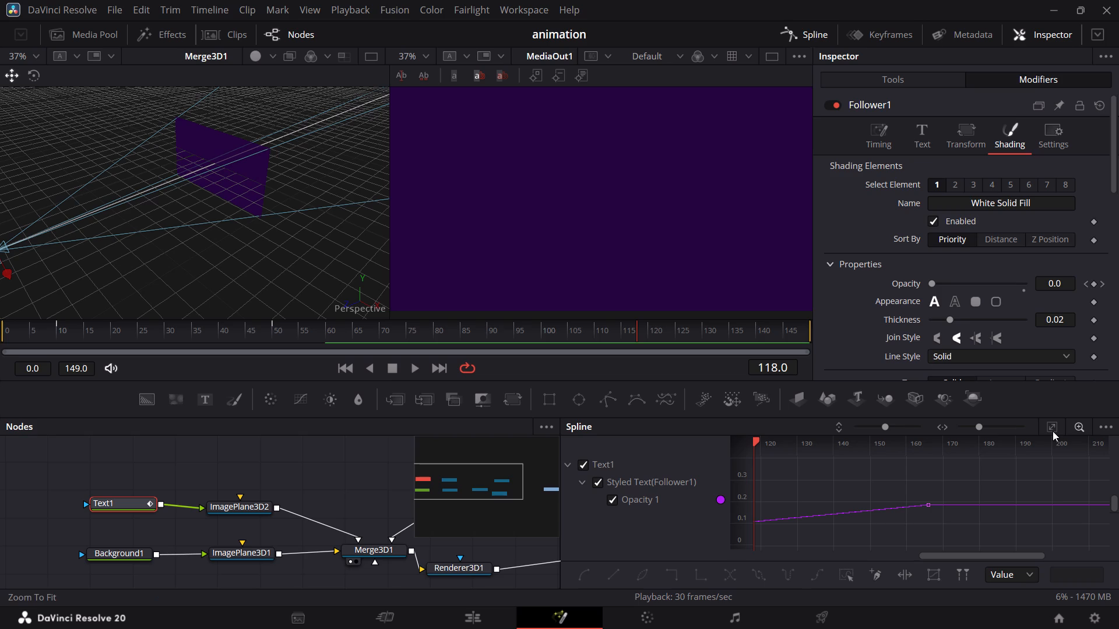
left_click(1053, 430)
left_click(1053, 430)
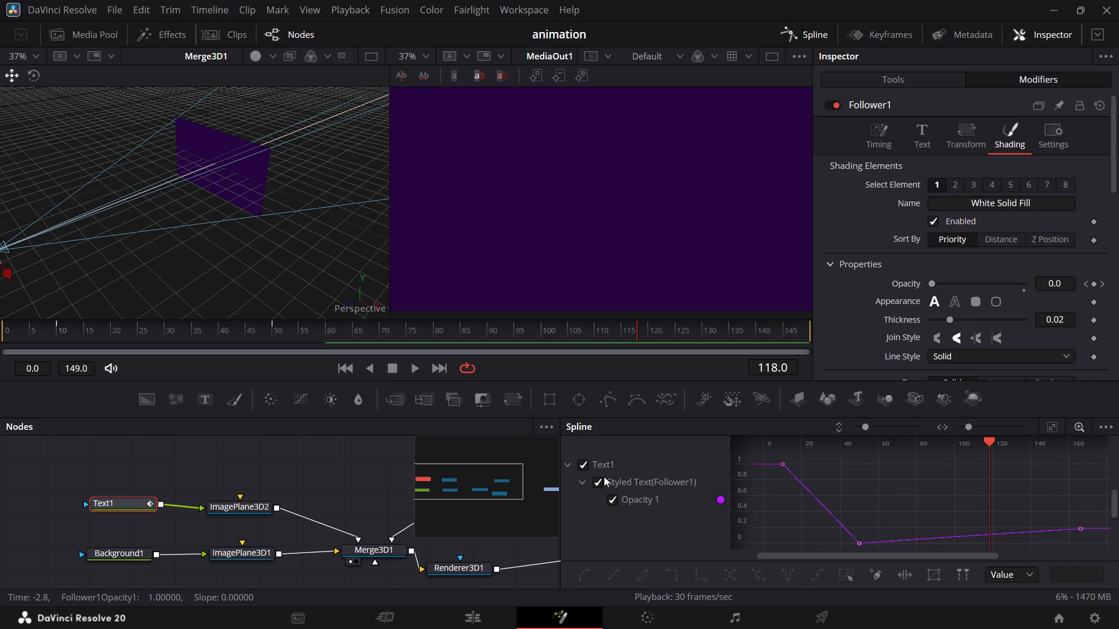
Reload Text1's opacity curve in the Spline editor and examine its keyframes and slope.
left_click(583, 466)
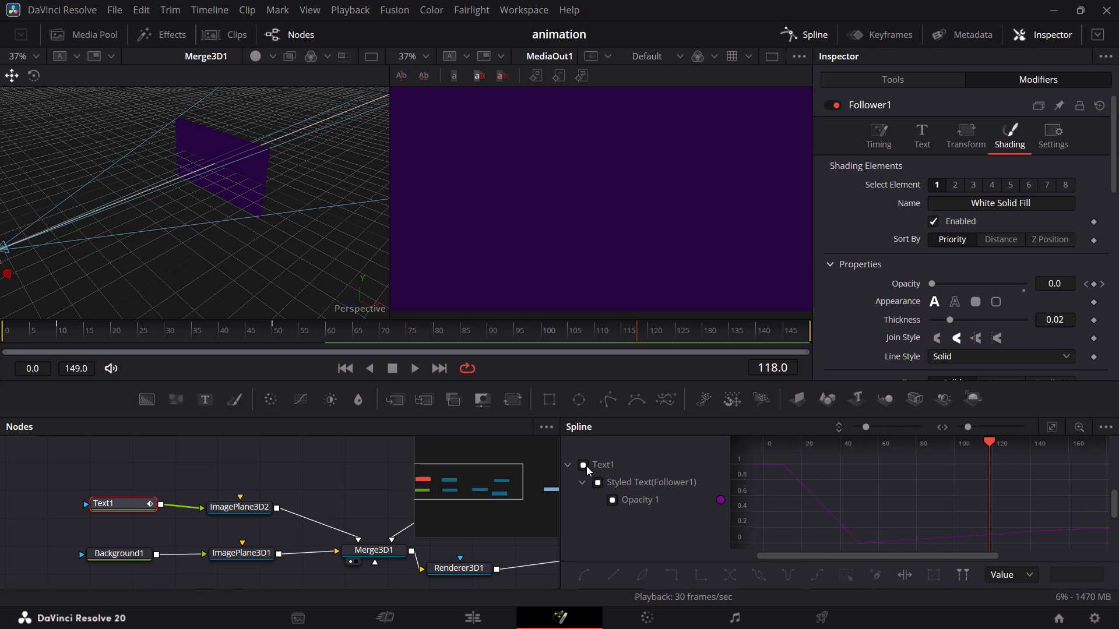
left_click(582, 464)
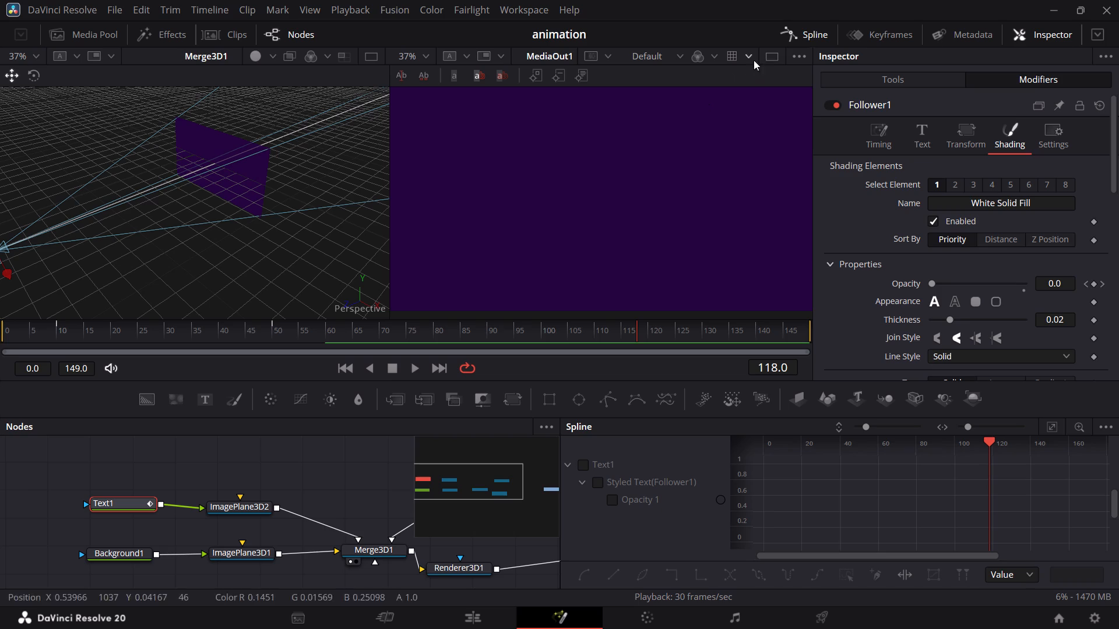
left_click(798, 33)
left_click(811, 38)
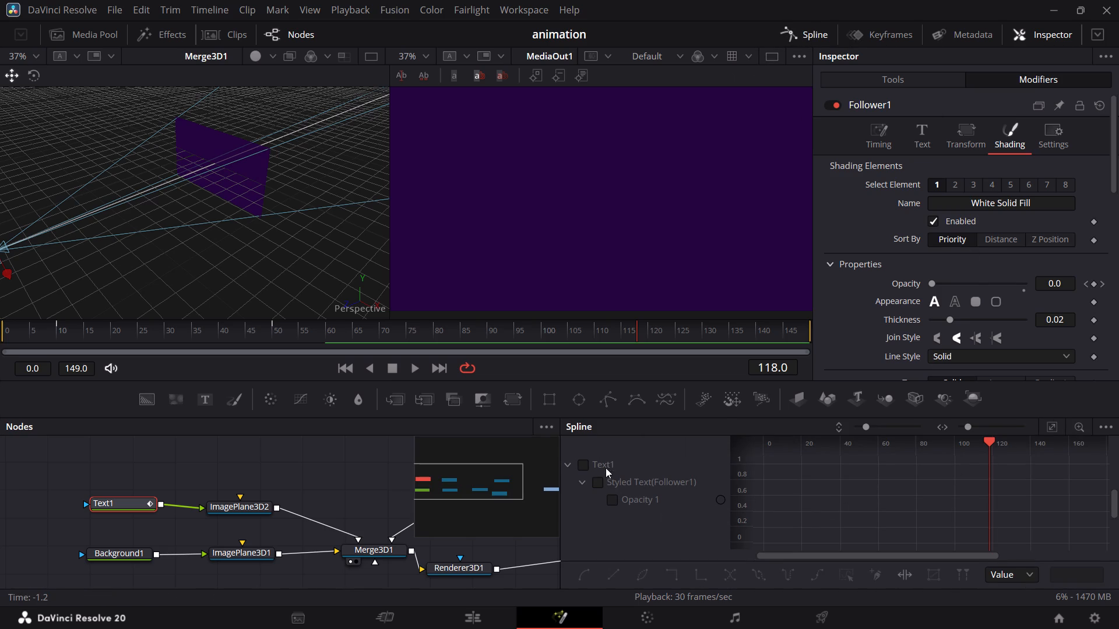
left_click(582, 467)
scroll(836, 498, "up", 2)
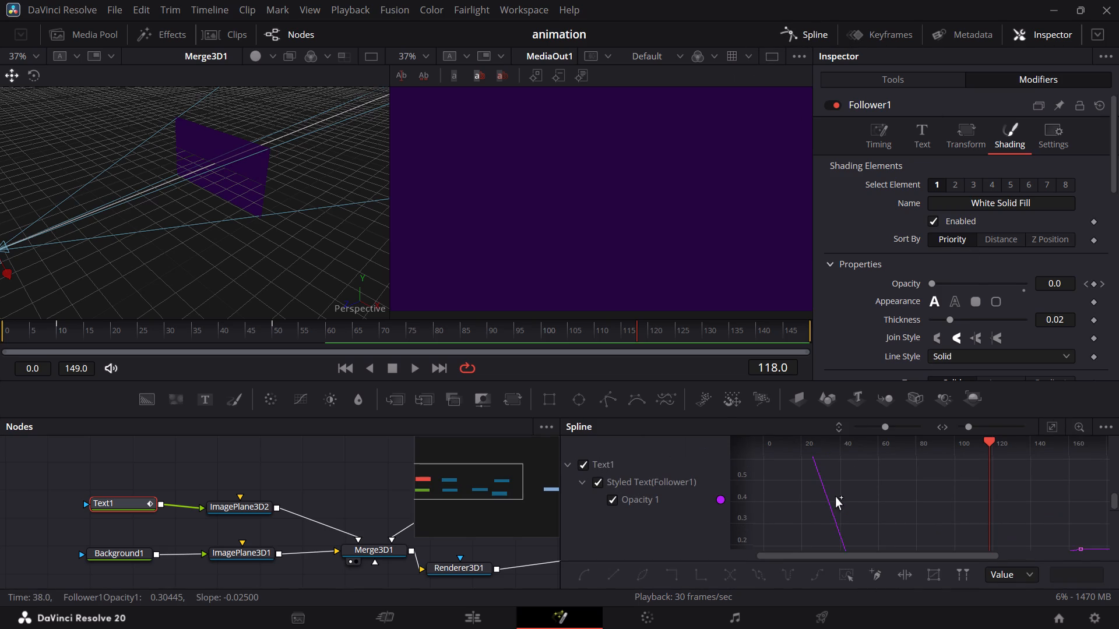
scroll(836, 497, "down", 3)
scroll(831, 491, "up", 3)
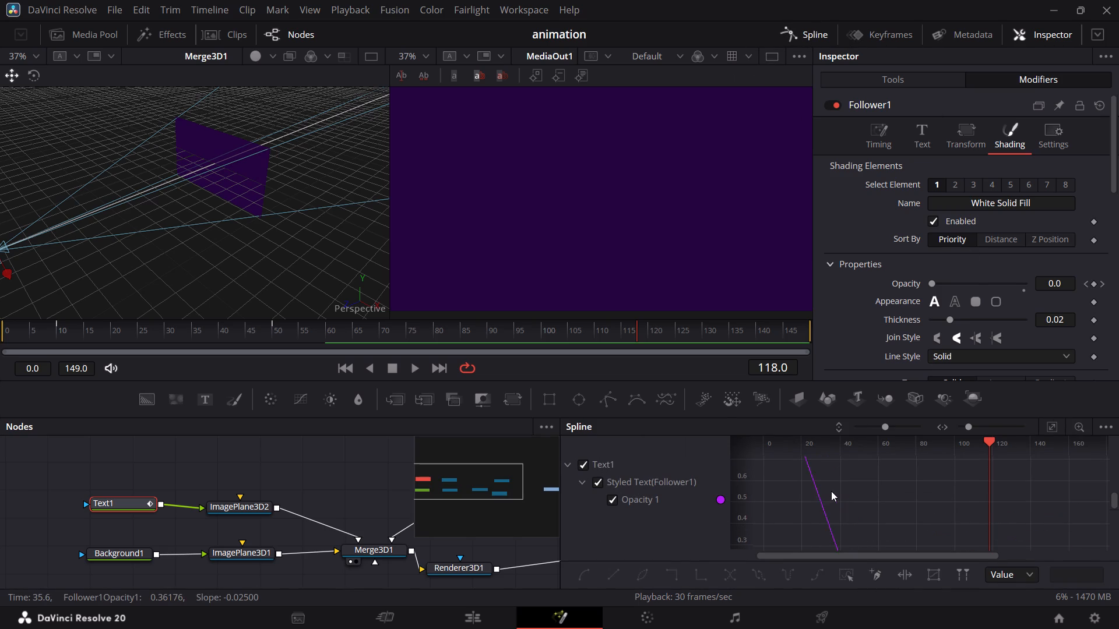
scroll(831, 491, "up", 2)
scroll(831, 491, "down", 4)
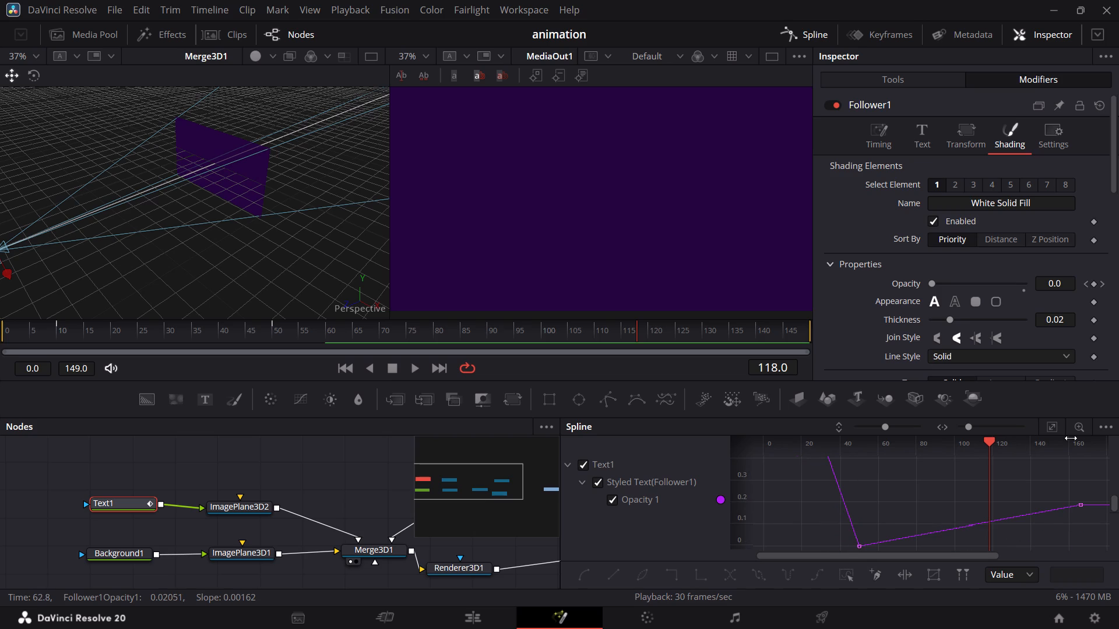
left_click(1077, 427)
left_click(121, 496)
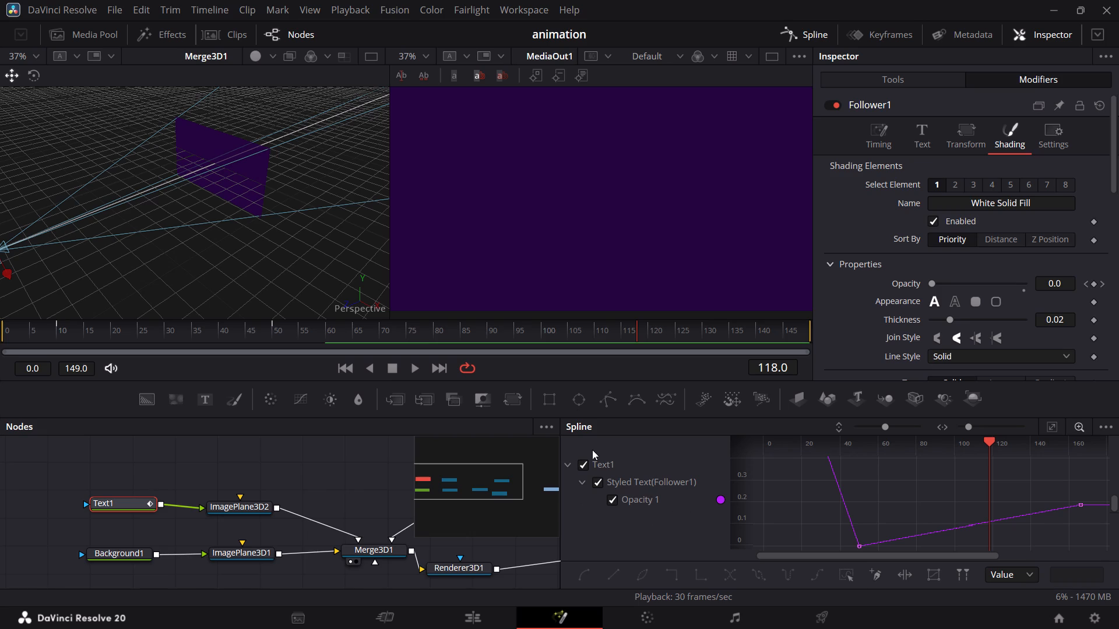
scroll(636, 275, "up", 2)
scroll(637, 272, "down", 2)
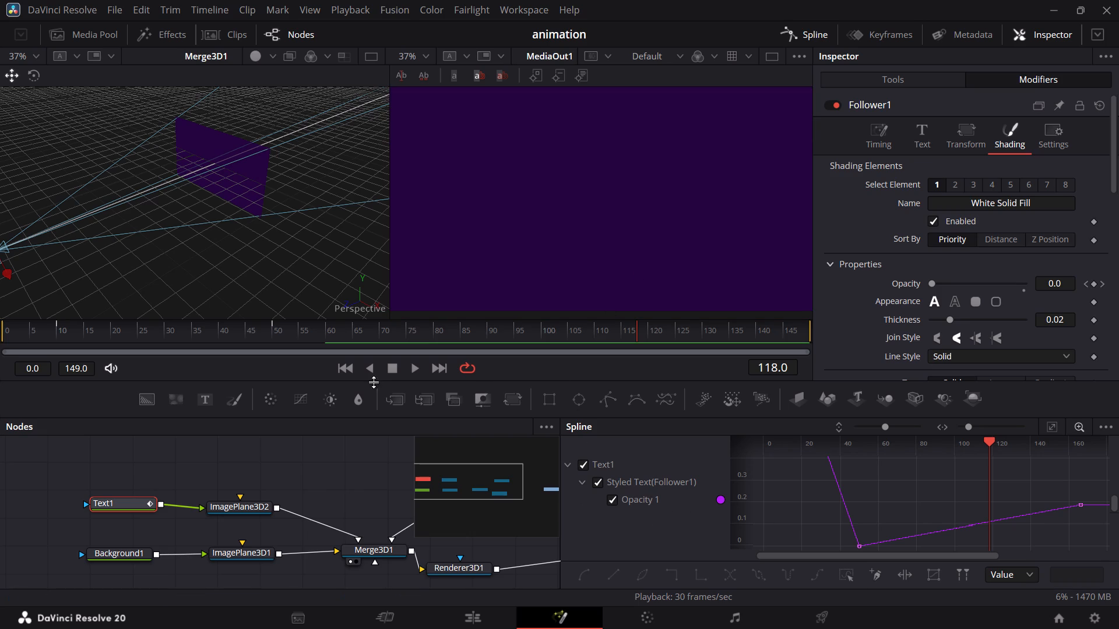
Play the composition in reverse to preview the text fade, and stop playback near frame 11.
left_click(375, 372)
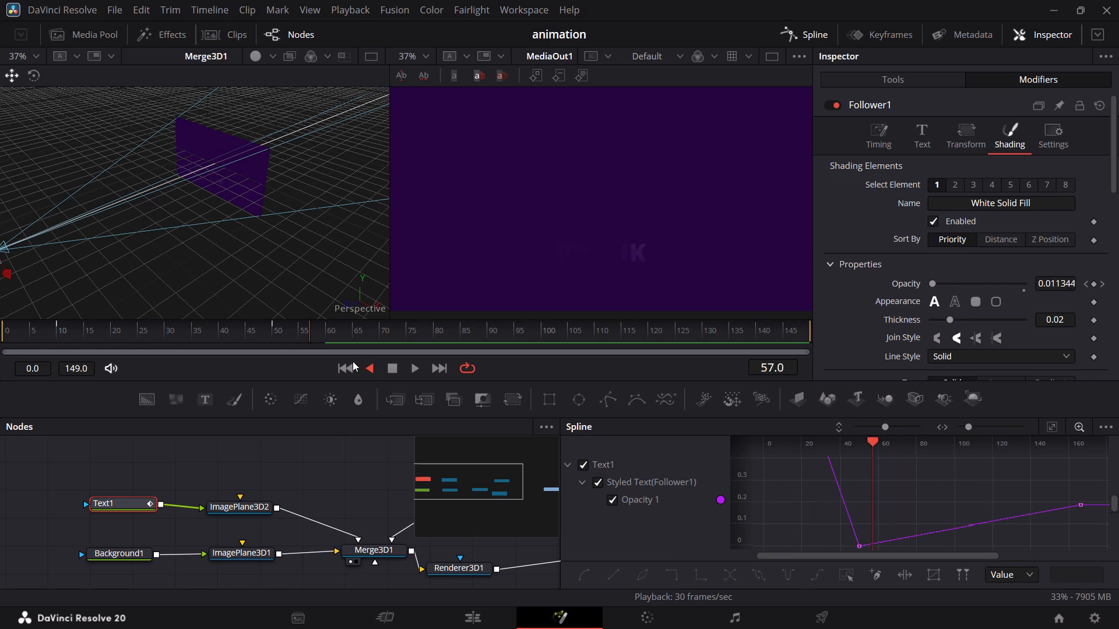
left_click(389, 372)
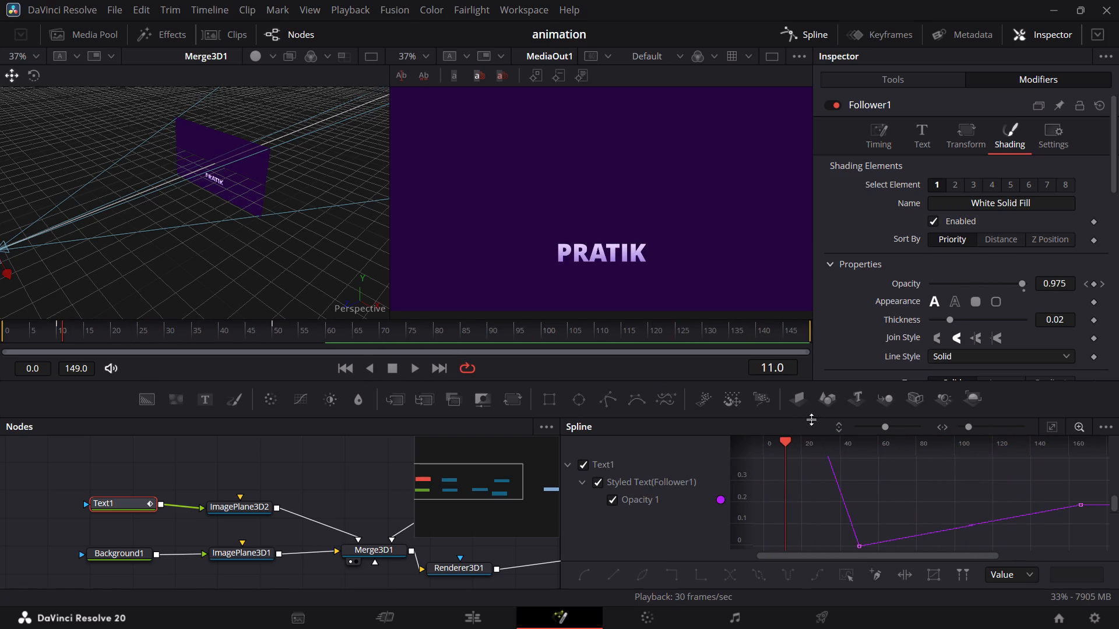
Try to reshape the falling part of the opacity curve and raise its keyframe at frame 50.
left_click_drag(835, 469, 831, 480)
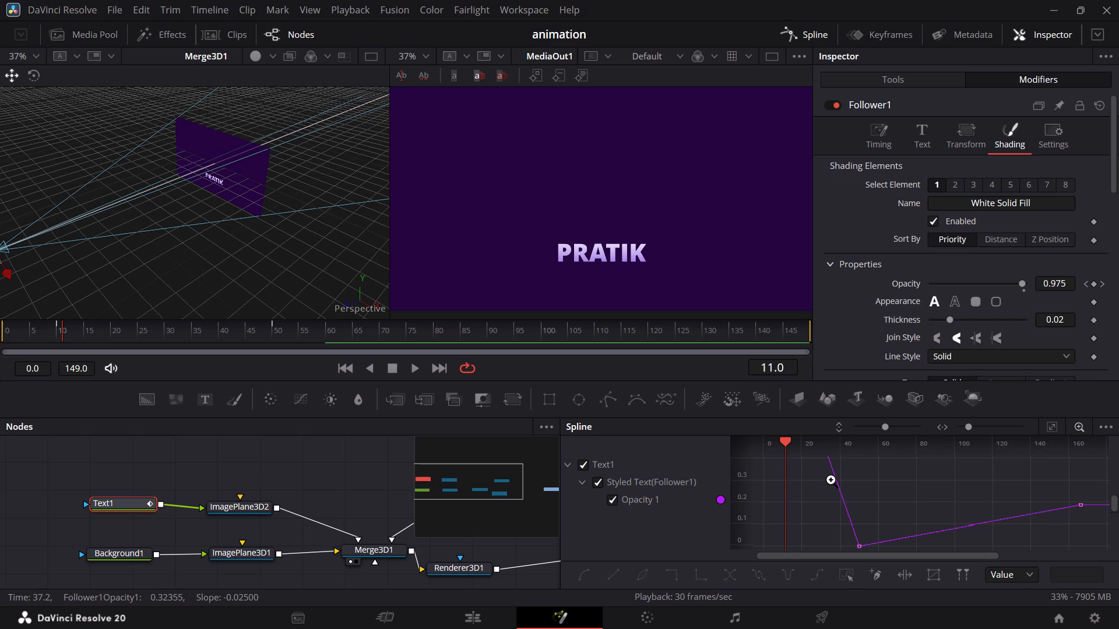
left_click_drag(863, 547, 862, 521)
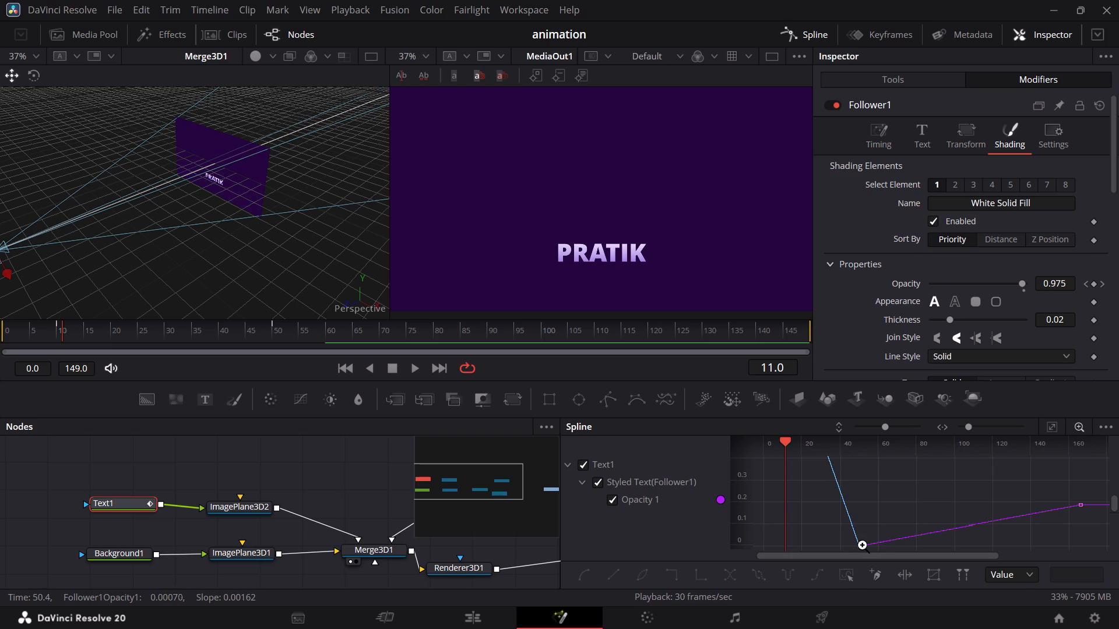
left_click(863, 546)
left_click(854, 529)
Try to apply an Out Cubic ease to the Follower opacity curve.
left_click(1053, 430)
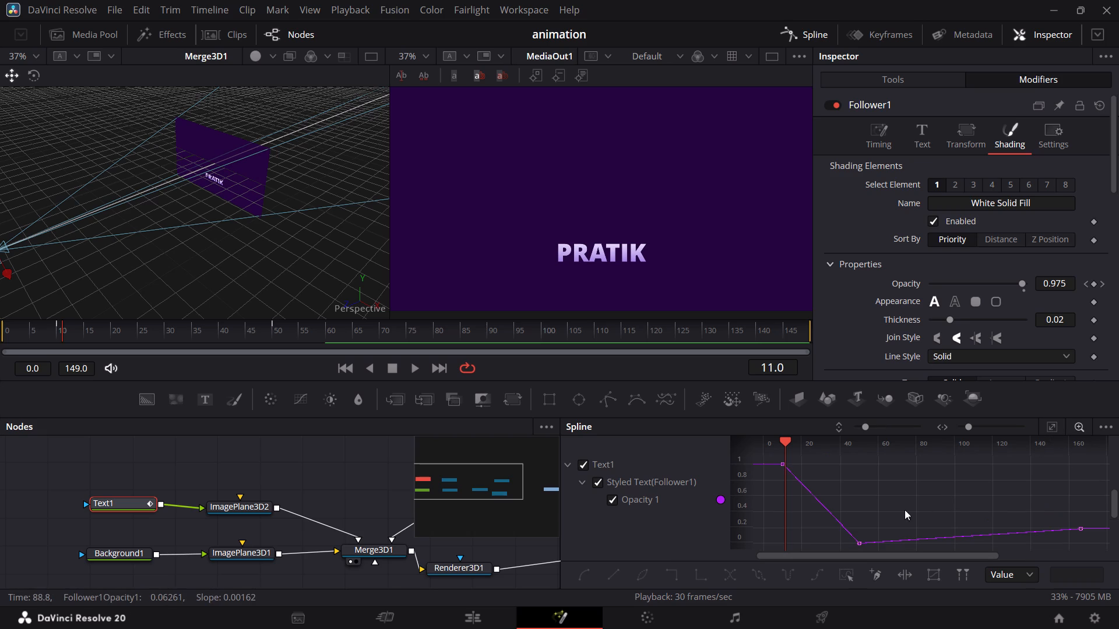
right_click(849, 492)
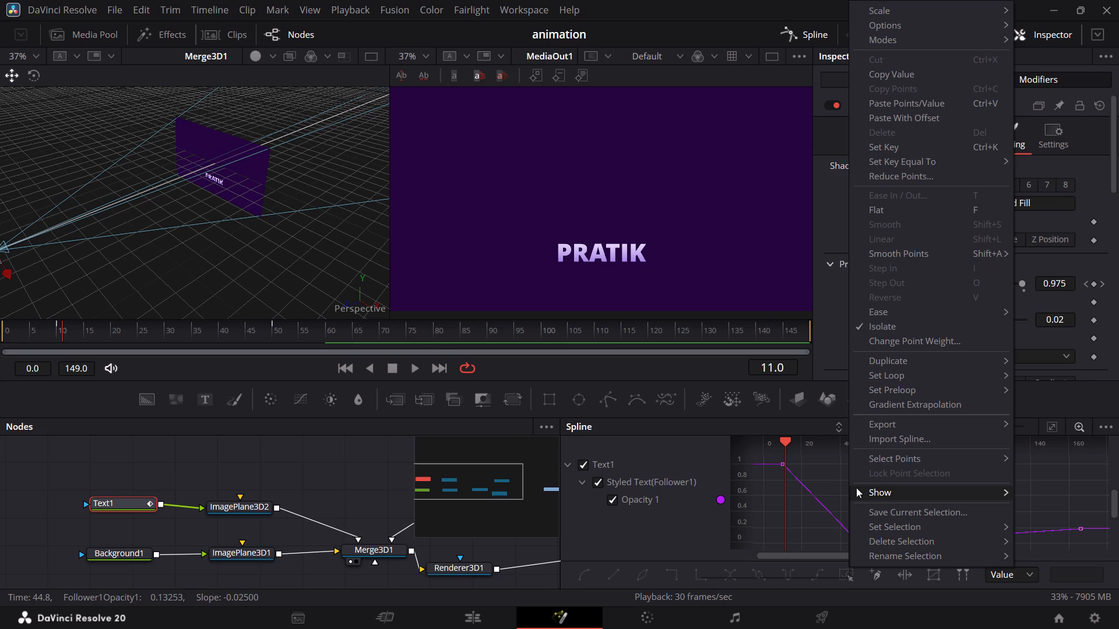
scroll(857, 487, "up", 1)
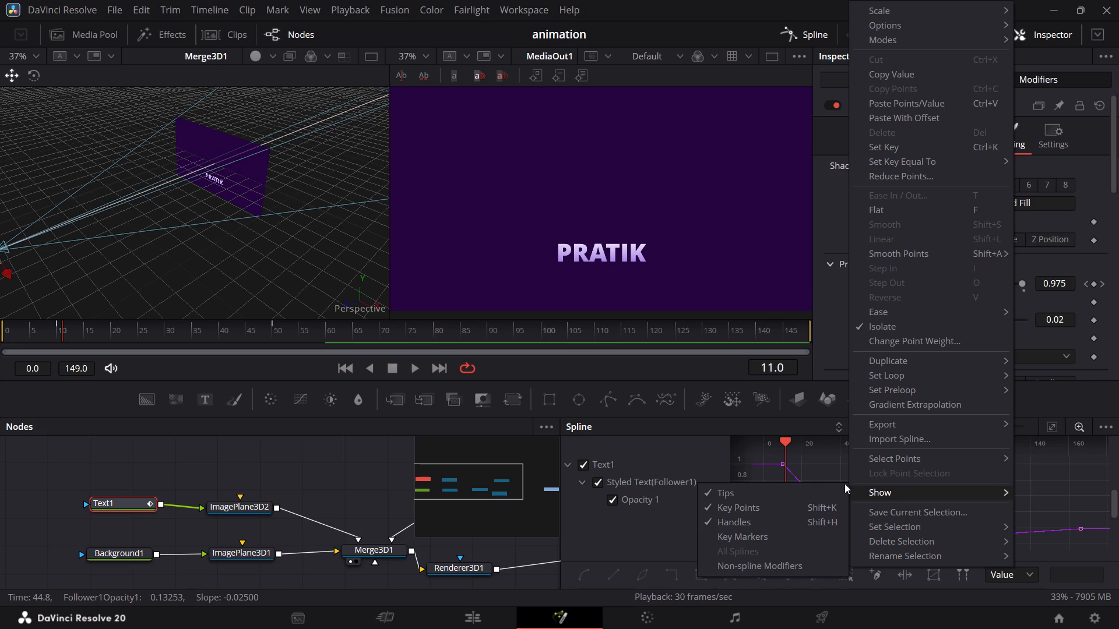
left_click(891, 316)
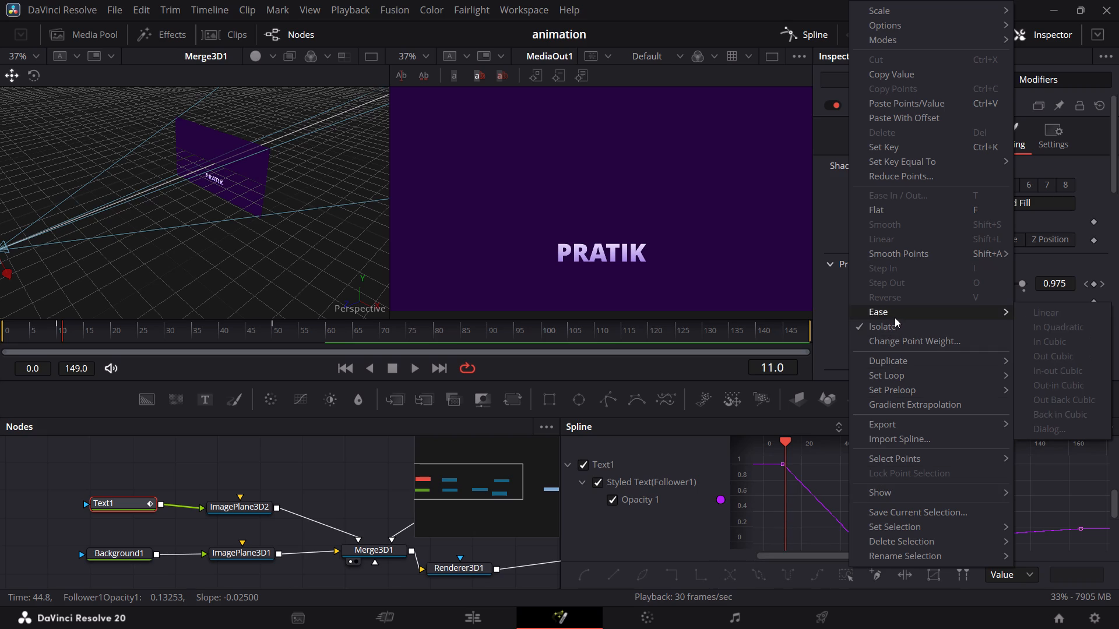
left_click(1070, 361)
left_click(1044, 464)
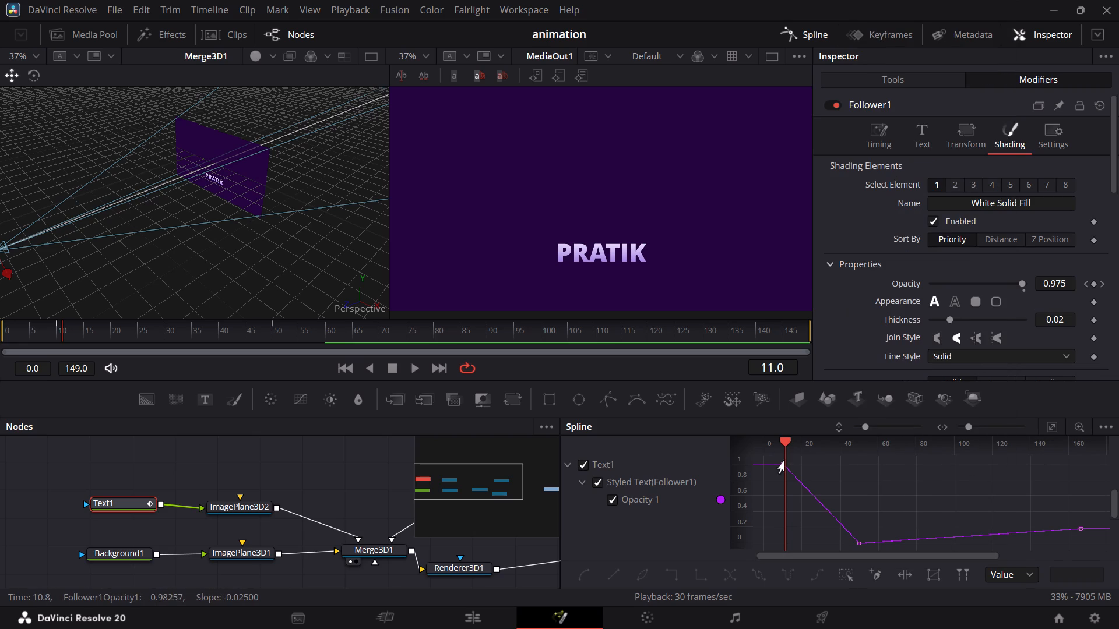
Lower the opacity curve's first keyframe, at frame 10, to about 0.02 in the Spline editor.
left_click_drag(783, 462, 780, 480)
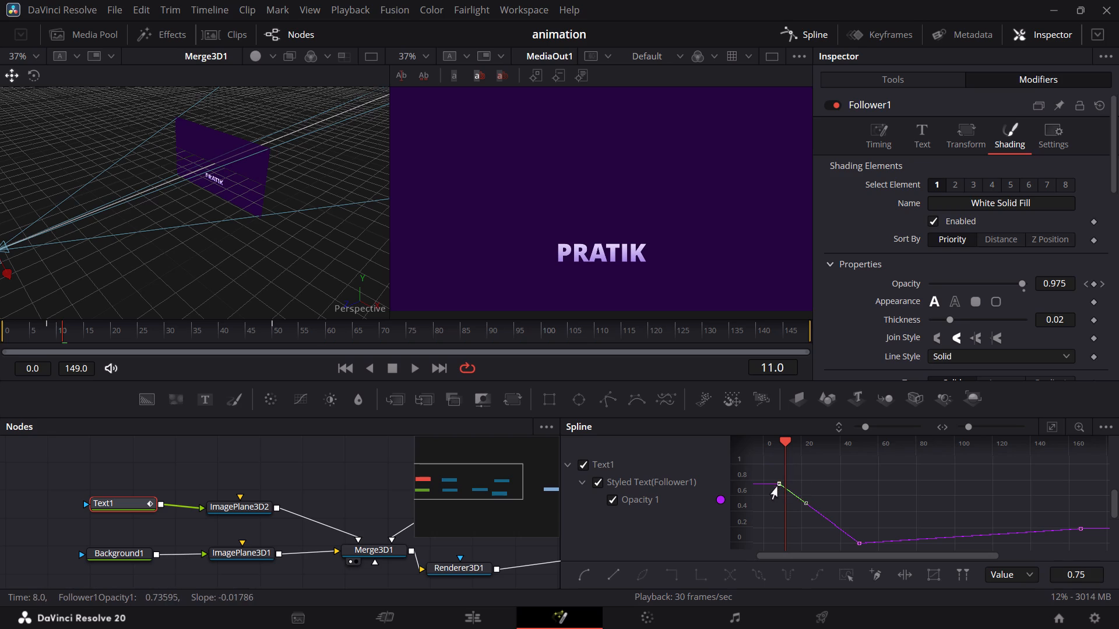
left_click_drag(776, 482, 779, 539)
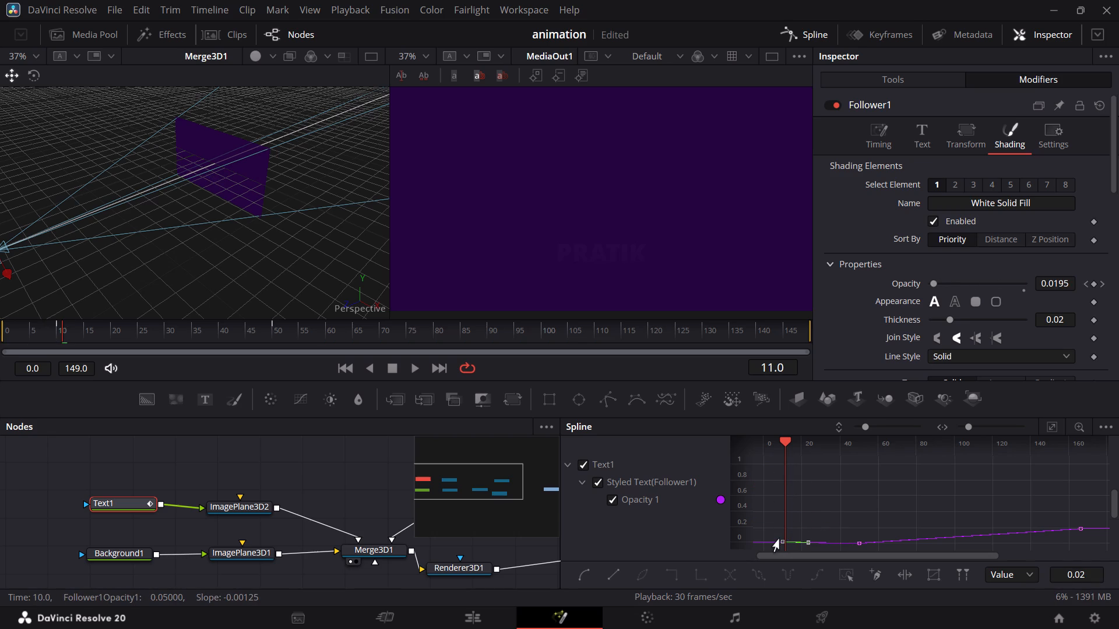
Raise the opacity curve's first keyframe to about 0.1, and move the frame 50 keyframe slightly up to about frame 52.
left_click_drag(779, 539, 777, 533)
left_click_drag(864, 543, 864, 542)
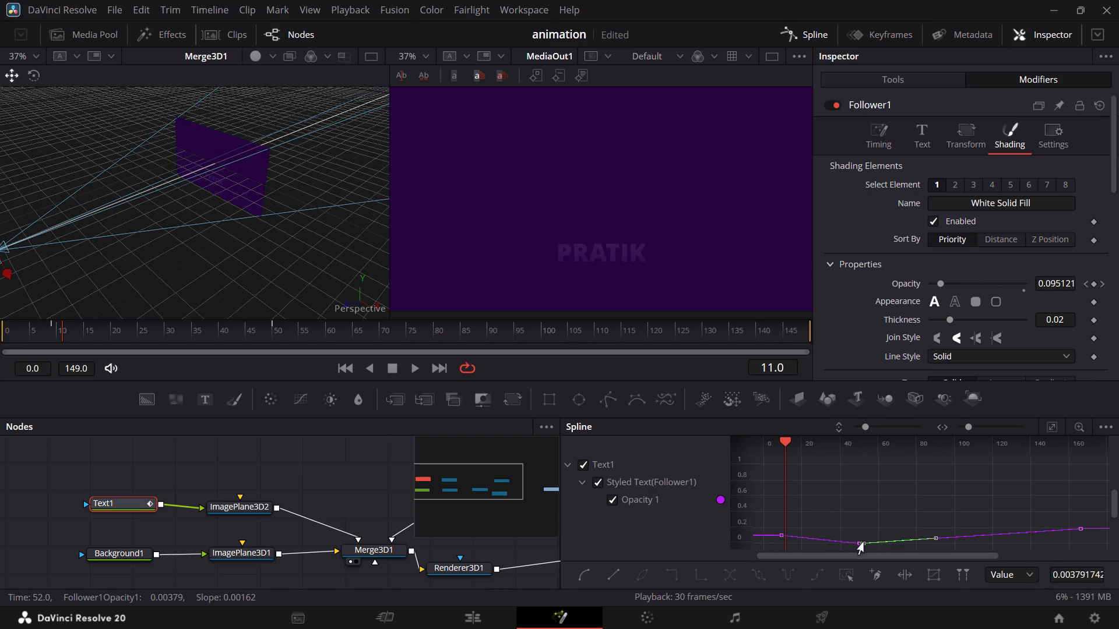
left_click_drag(864, 542, 863, 537)
Add a keyframe to the Follower opacity curve at about frame 53 and raise it to 0.65.
left_click_drag(858, 545, 863, 496)
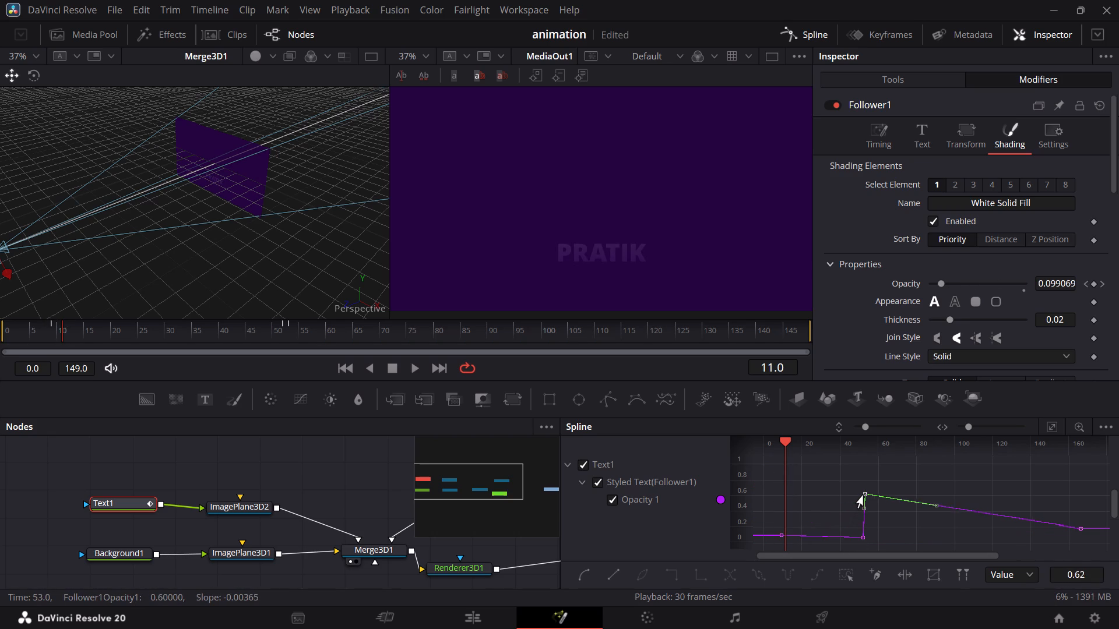
left_click_drag(863, 496, 865, 494)
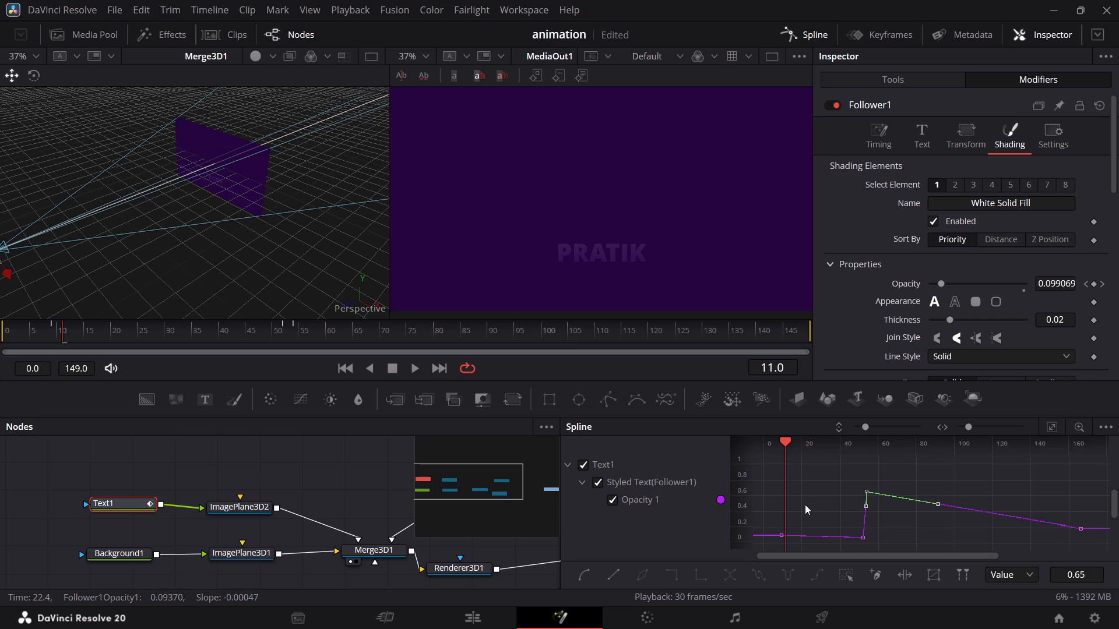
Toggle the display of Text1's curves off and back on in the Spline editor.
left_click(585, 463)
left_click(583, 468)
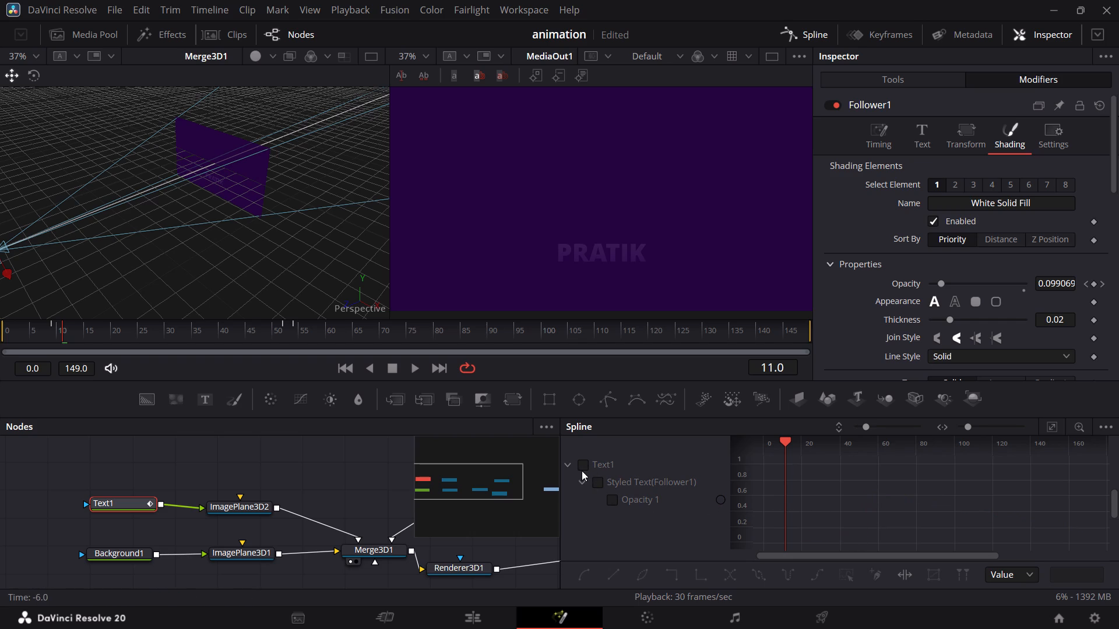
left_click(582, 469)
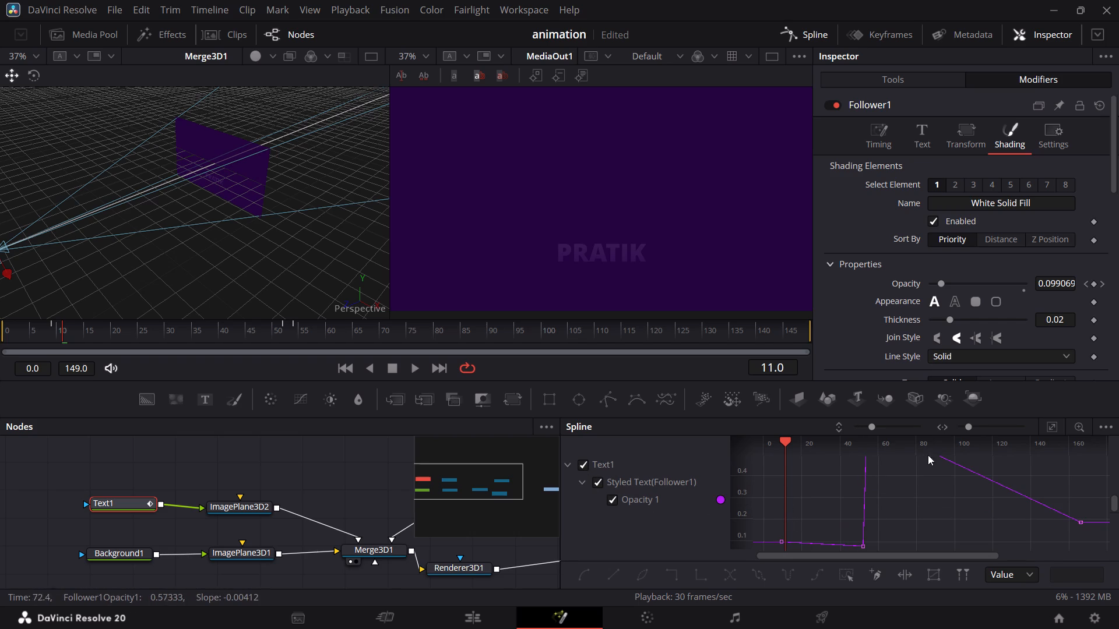
Open the Ease presets for the Follower opacity curve.
scroll(877, 517, "up", 2)
scroll(877, 517, "down", 2)
right_click(889, 484)
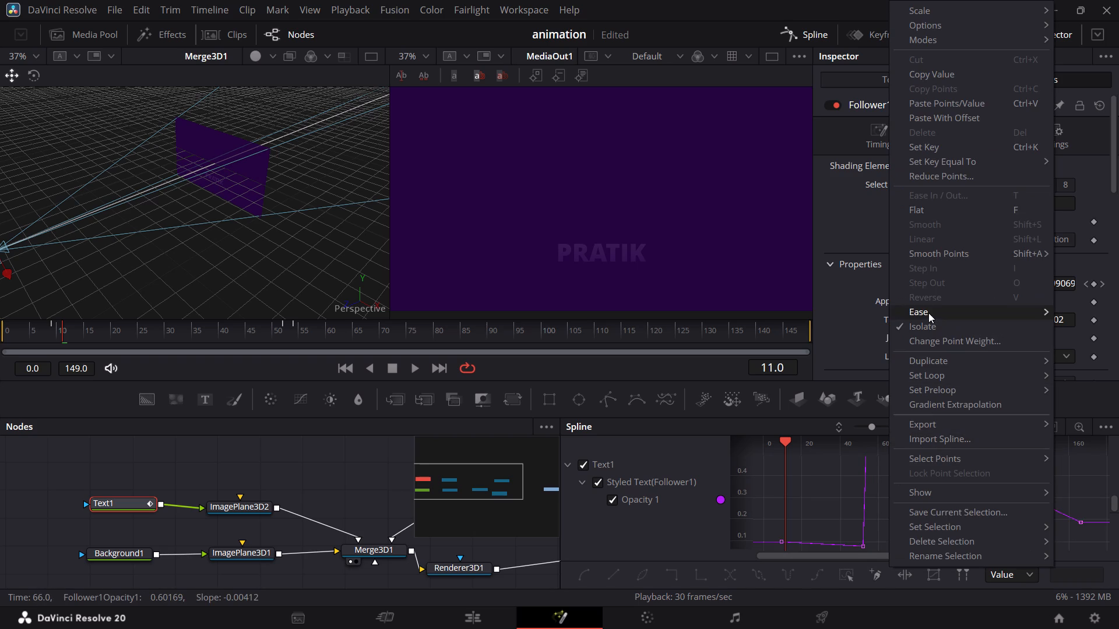
left_click(928, 313)
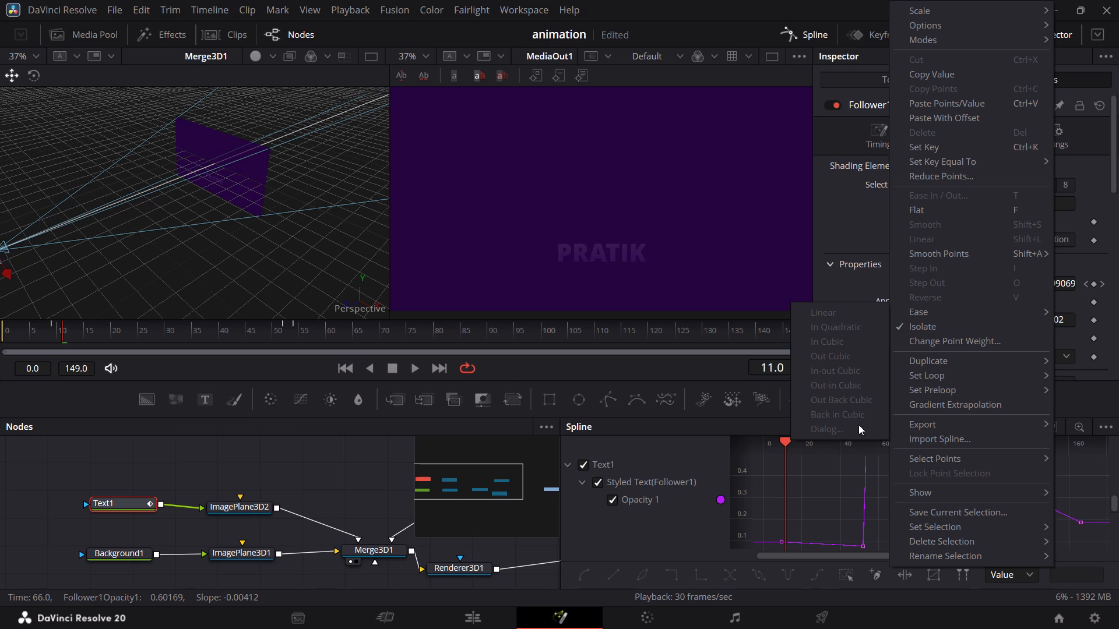
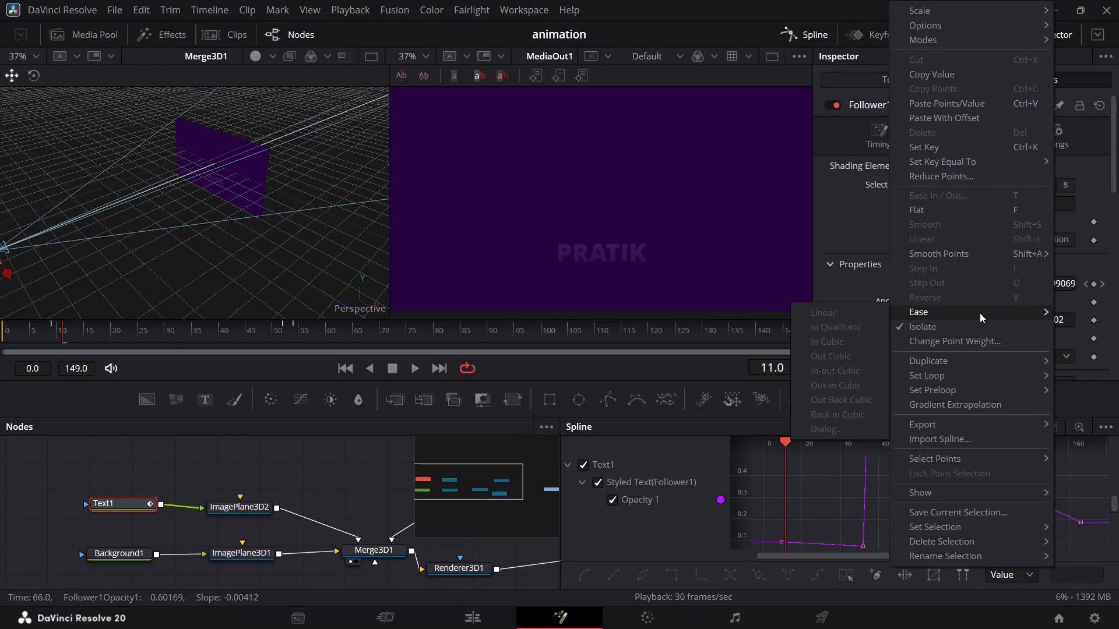
Scrub the playhead through the letter fade out to frame 109 and back to frame 53.
left_click(812, 0)
left_click_drag(783, 437, 784, 437)
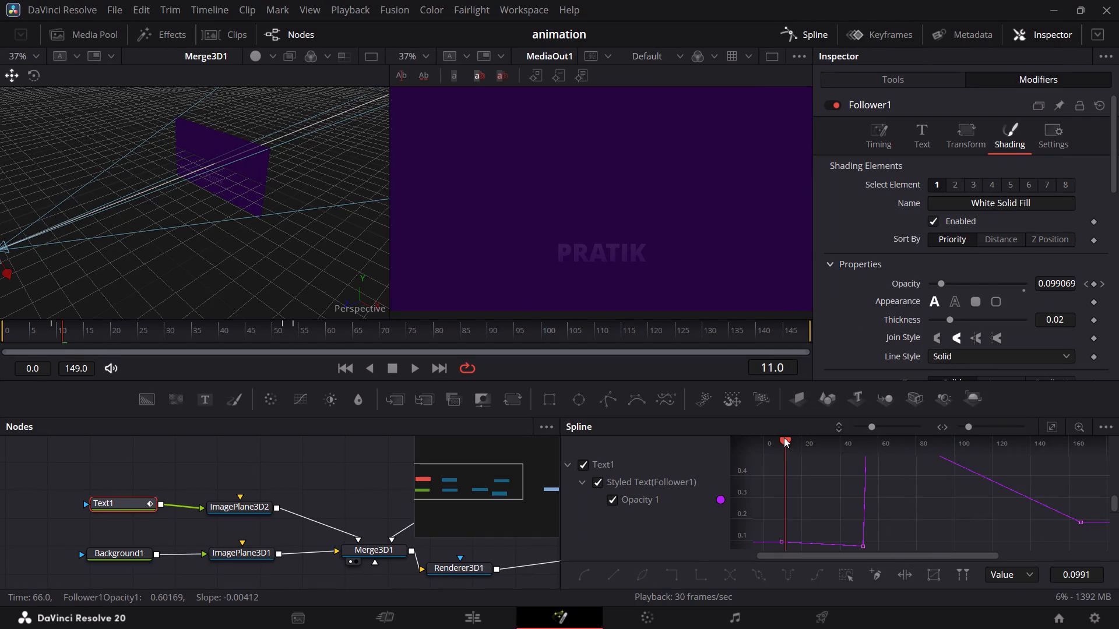
left_click_drag(784, 437, 934, 456)
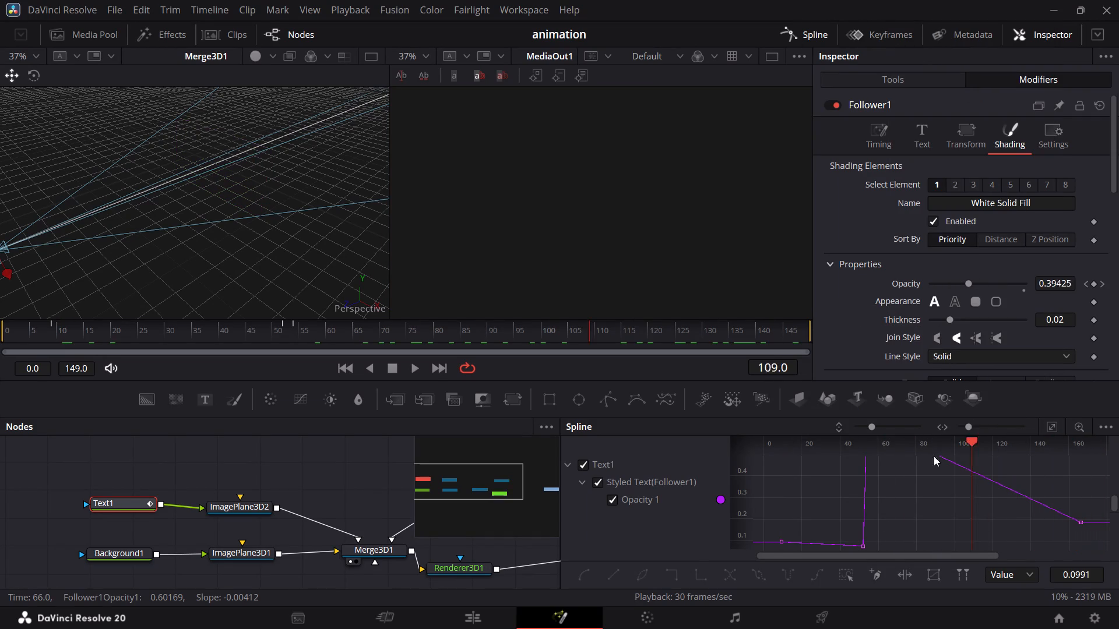
left_click_drag(934, 456, 865, 467)
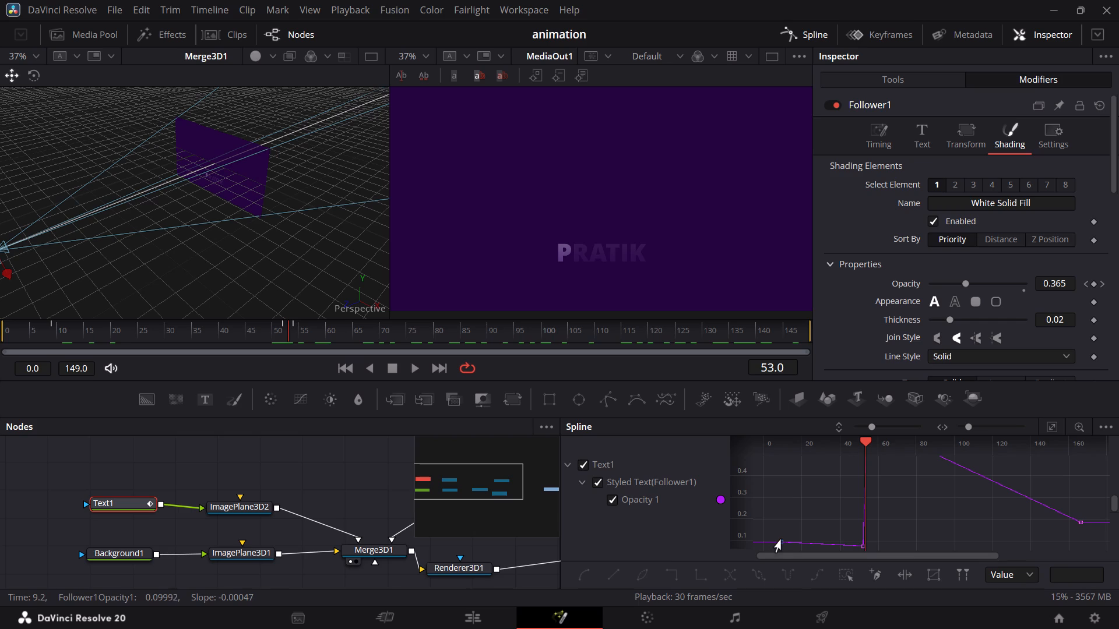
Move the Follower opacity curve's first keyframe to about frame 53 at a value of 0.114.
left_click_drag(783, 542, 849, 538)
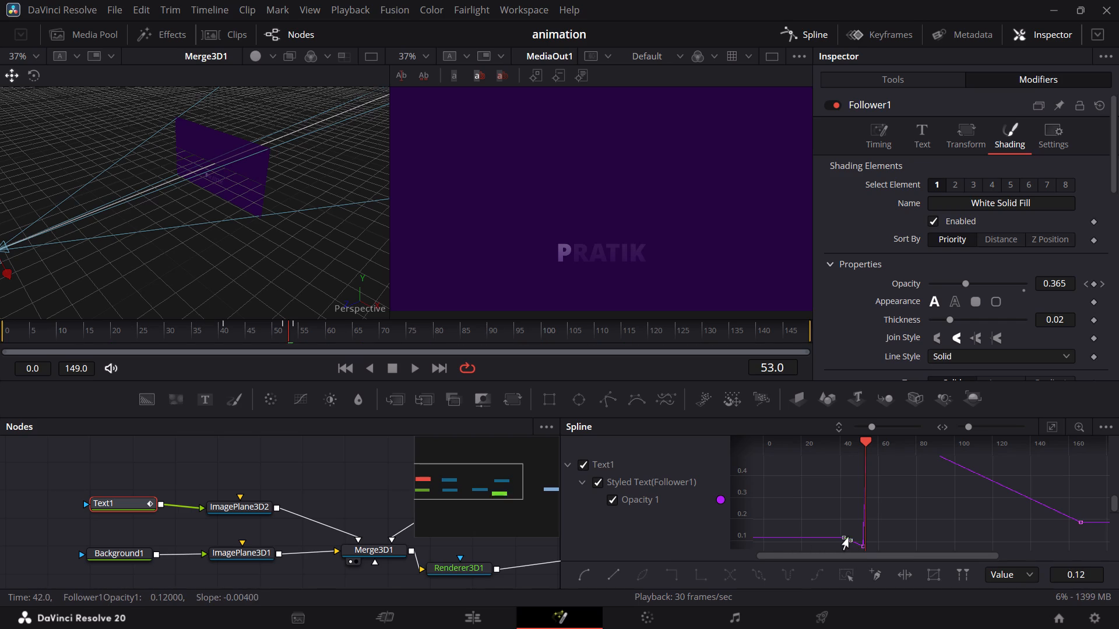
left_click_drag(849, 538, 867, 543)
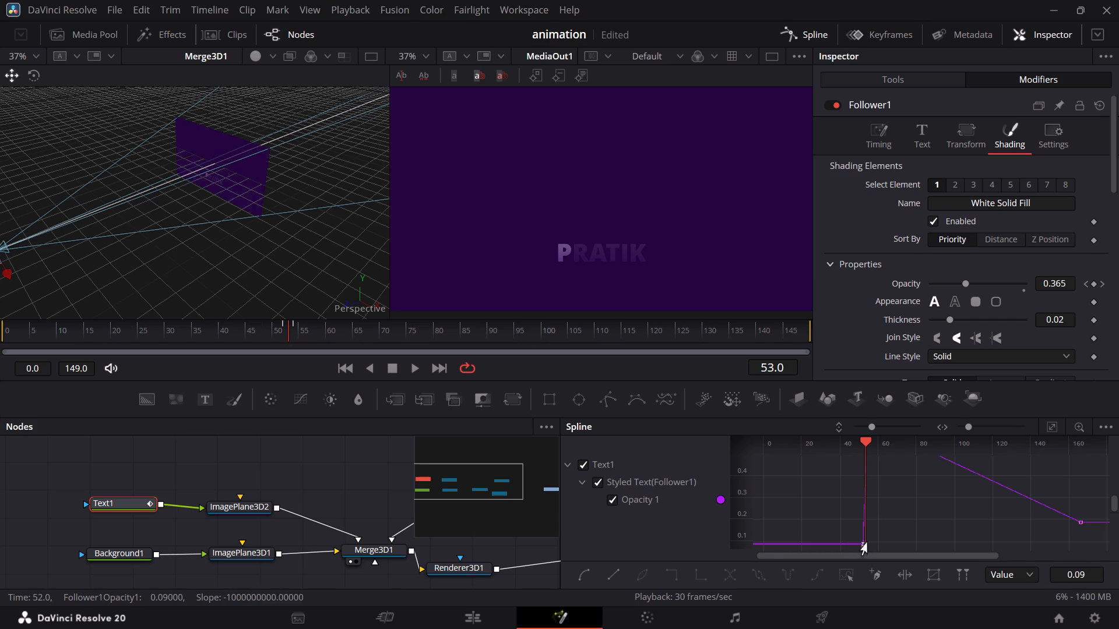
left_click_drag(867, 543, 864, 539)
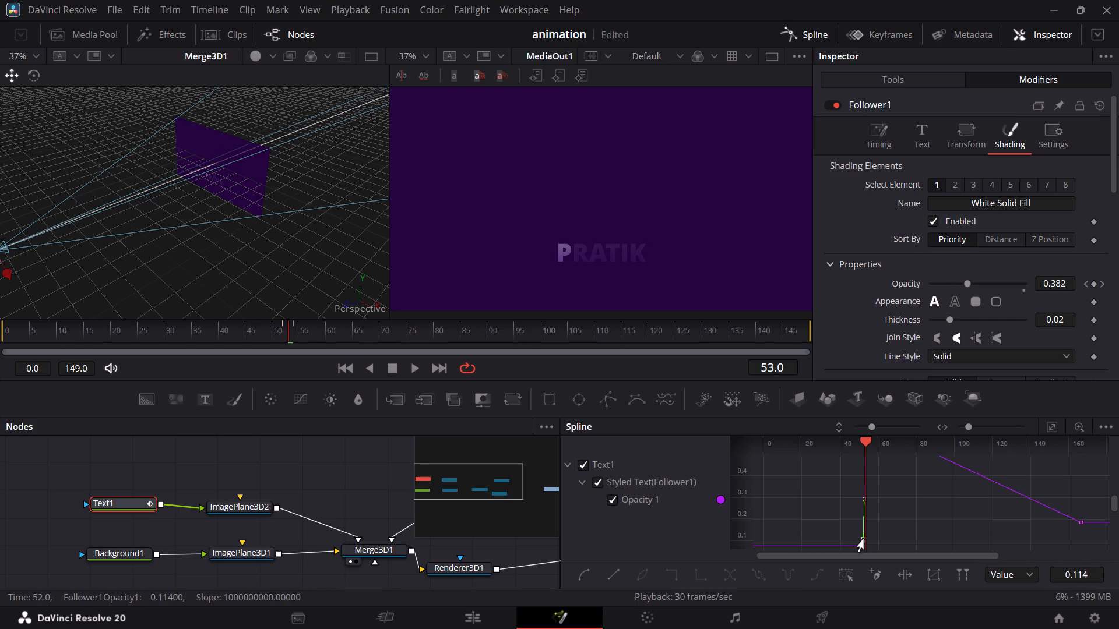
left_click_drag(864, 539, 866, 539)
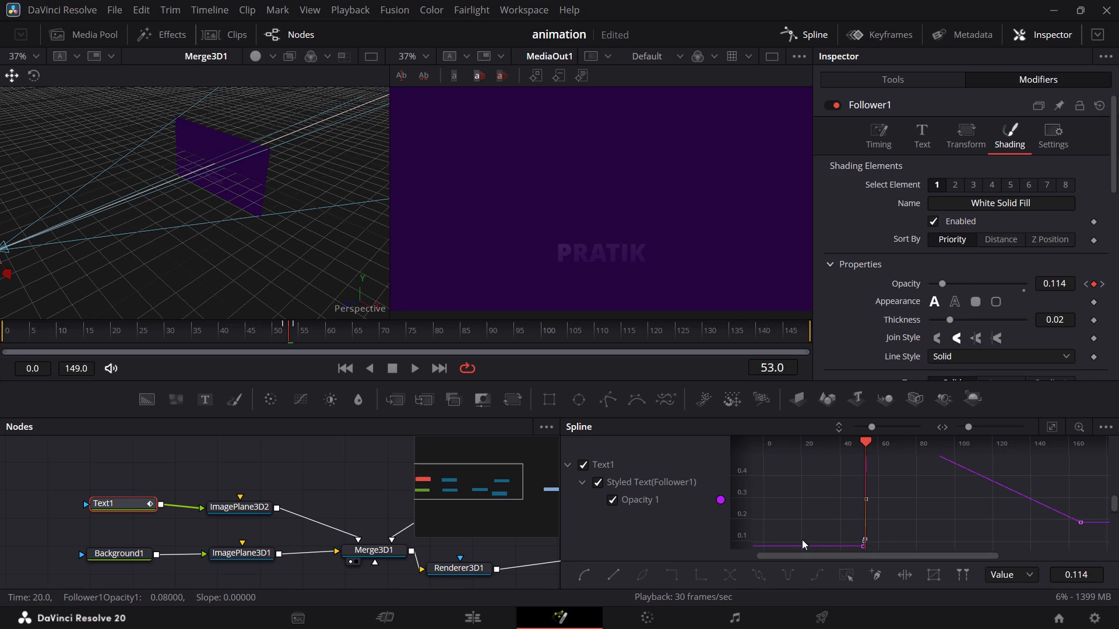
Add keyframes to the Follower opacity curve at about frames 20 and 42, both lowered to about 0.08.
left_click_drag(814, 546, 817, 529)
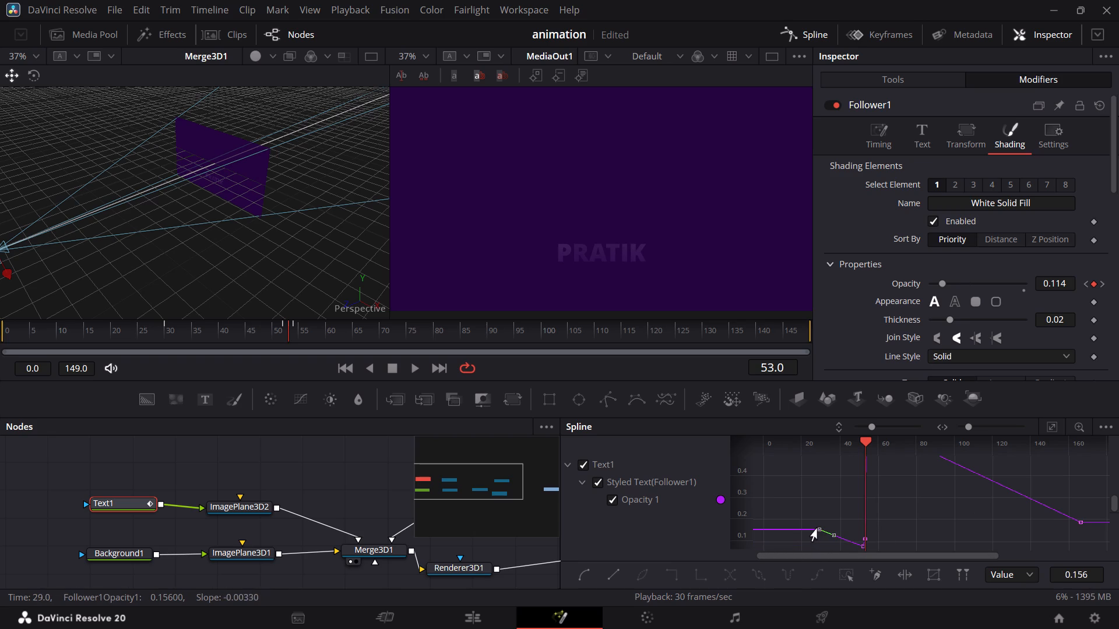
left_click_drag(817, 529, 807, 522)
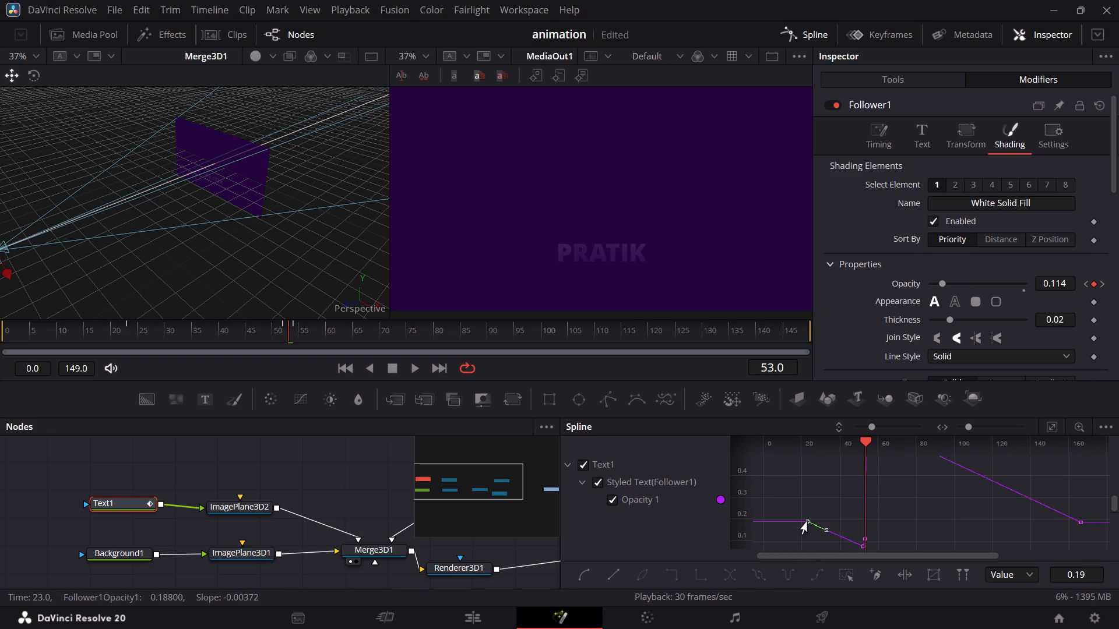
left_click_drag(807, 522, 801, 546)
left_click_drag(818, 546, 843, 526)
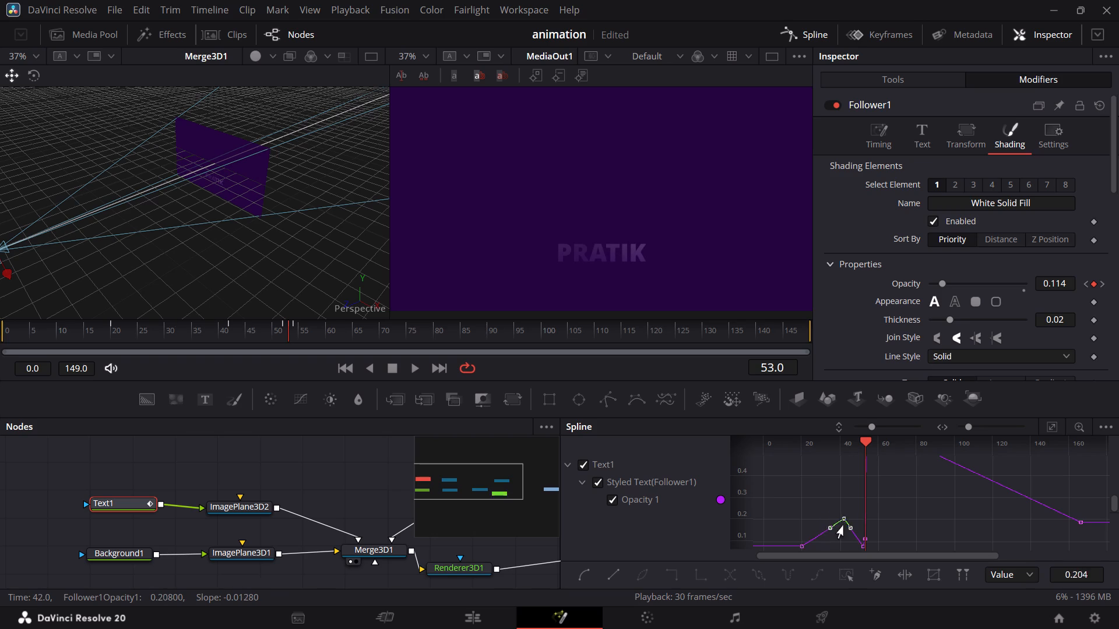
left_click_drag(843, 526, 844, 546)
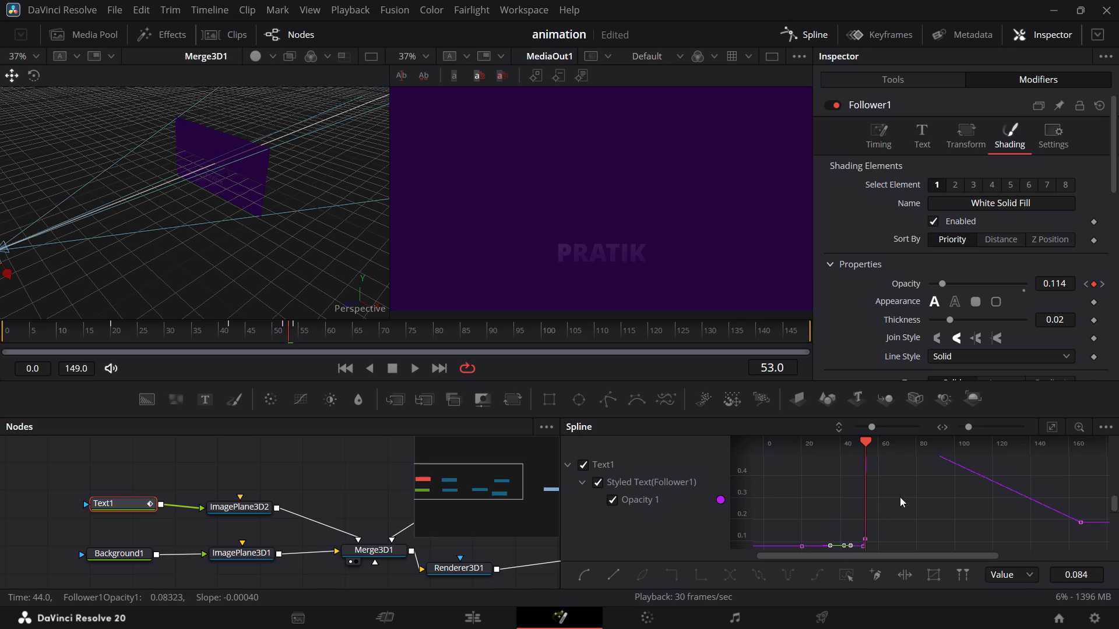
Play the animation in reverse and forward to review the text fade.
left_click(1083, 427)
left_click(1083, 428)
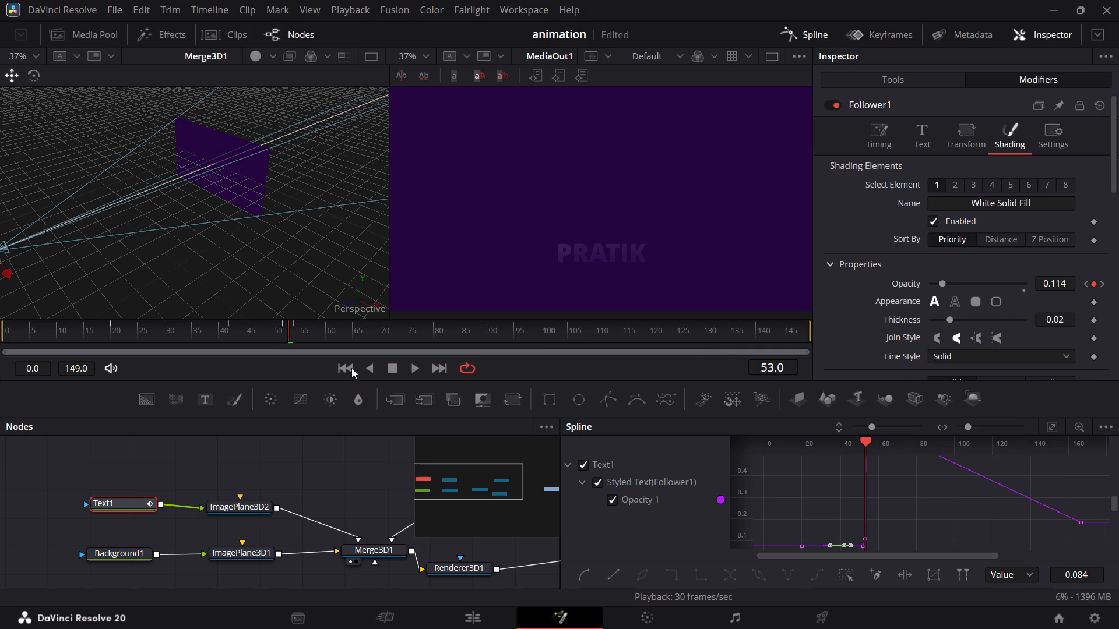
left_click(370, 367)
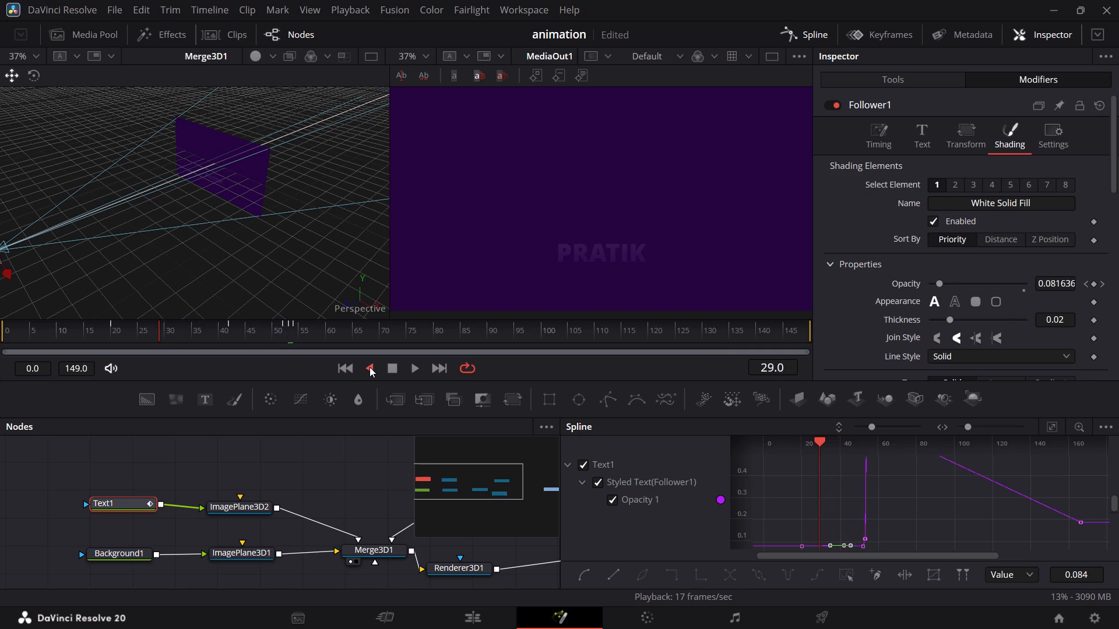
left_click(414, 370)
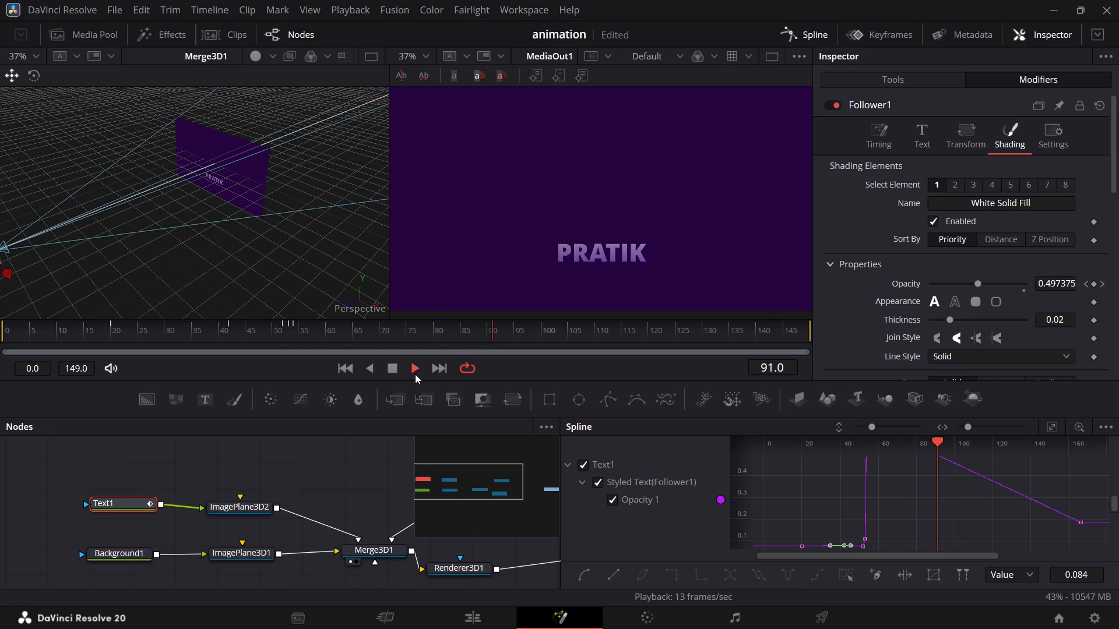
Undo the opacity curve edits back to the simple two-keyframe fade between frames 10 and 50.
key("ctrl+z")
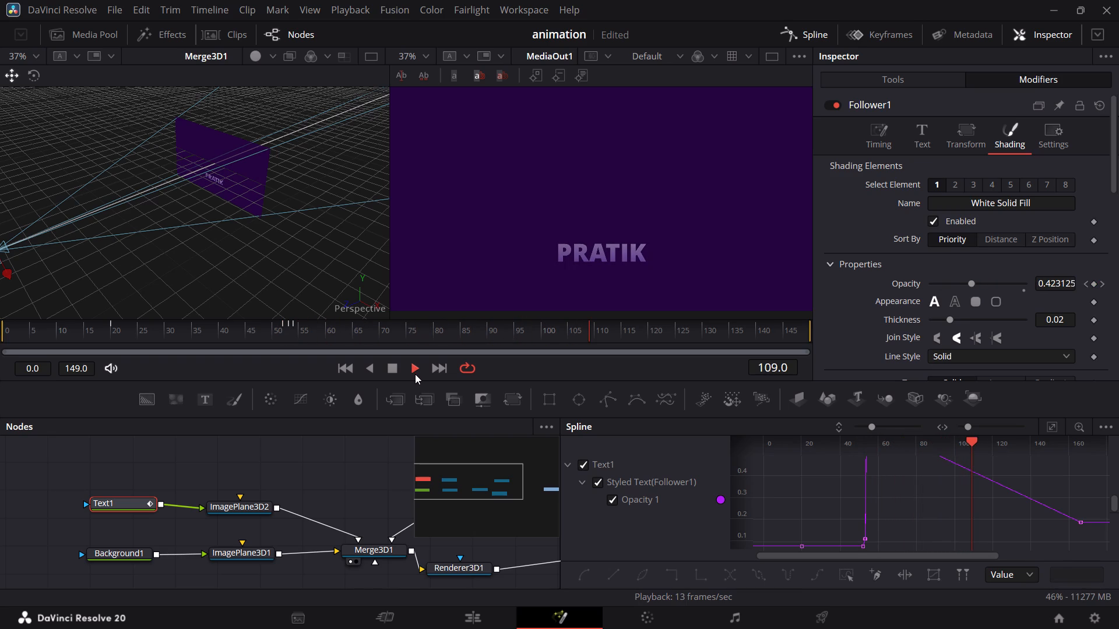
key("ctrl+z")
key("ctrl+z")
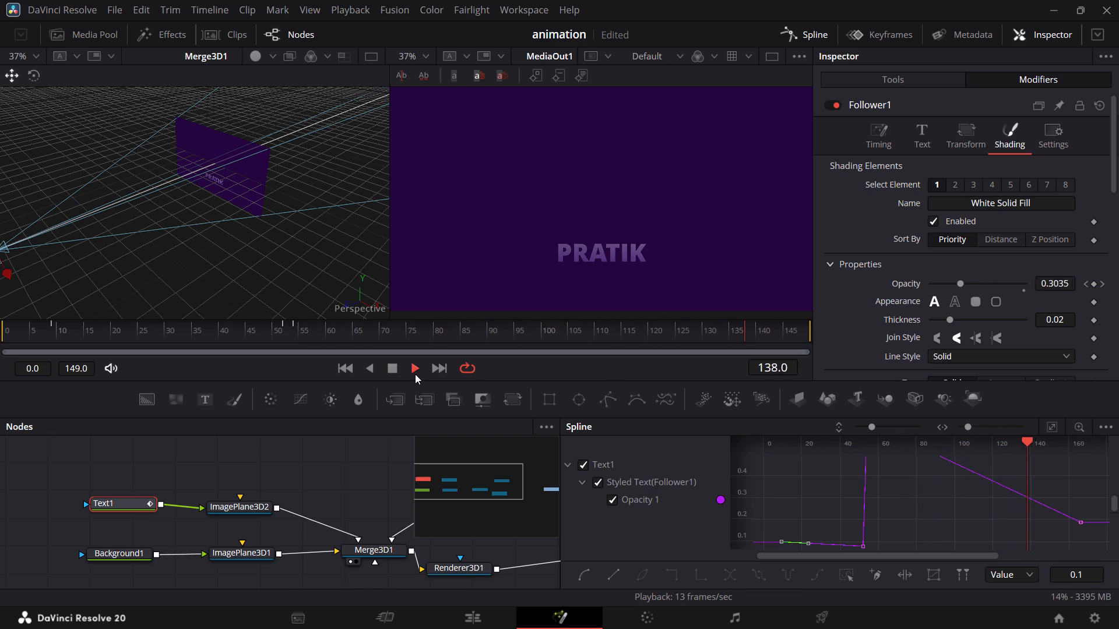
key("z")
key("ctrl+z")
key("ctrl+z")
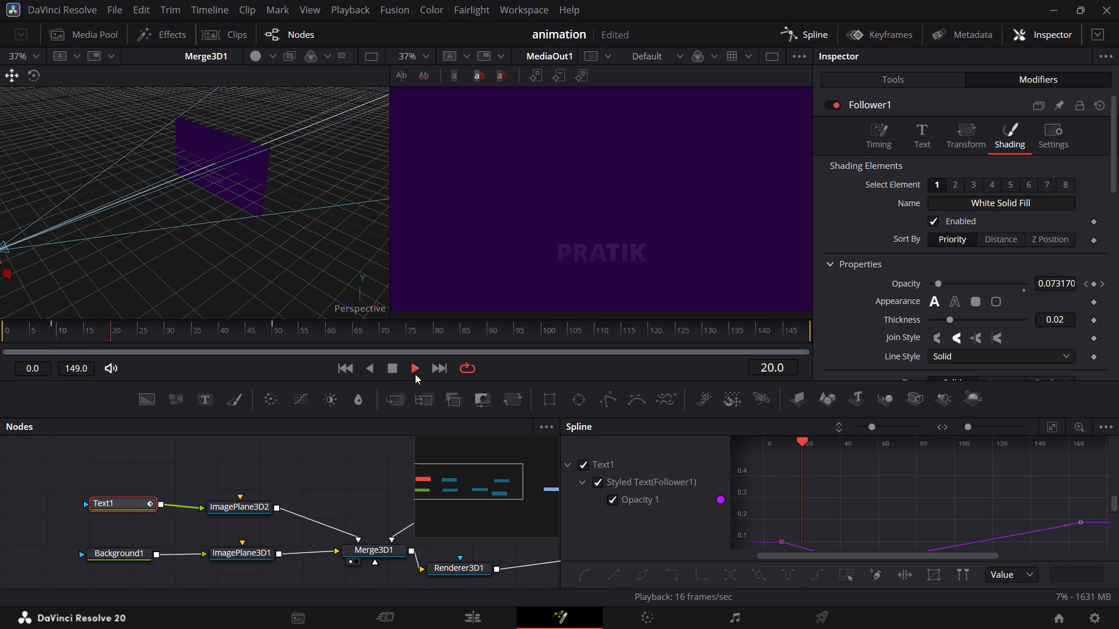
key("ctrl+z")
key("ctrl+z")
key("ctrl+z")
key("ctrl+z")
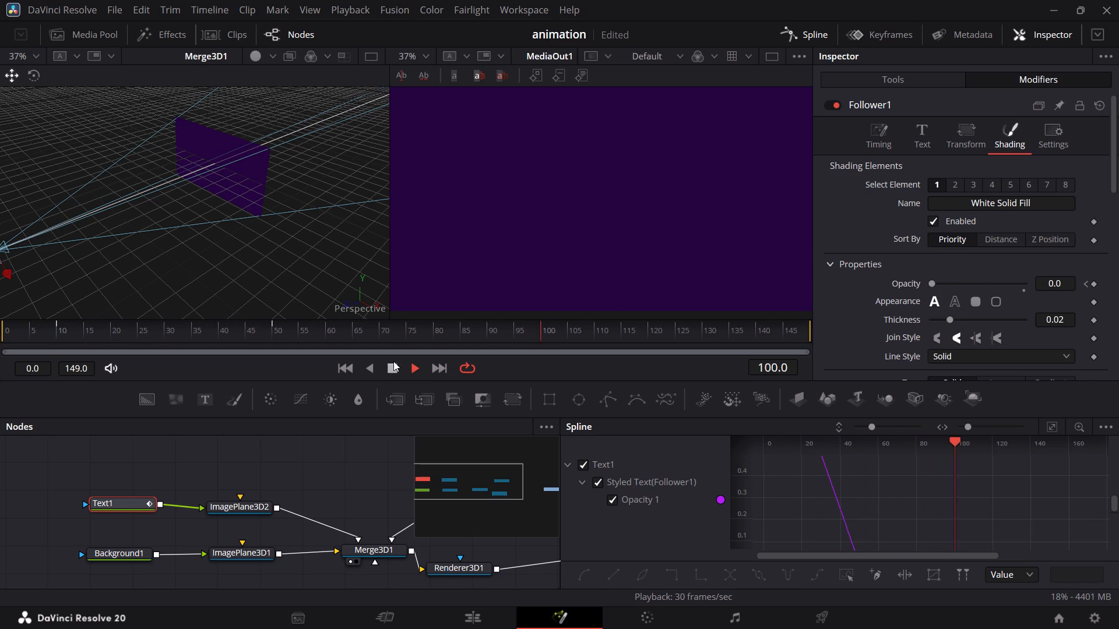
Play the fade in reverse, stop it, and scrub to inspect the text between frames 42 and 60.
left_click(368, 362)
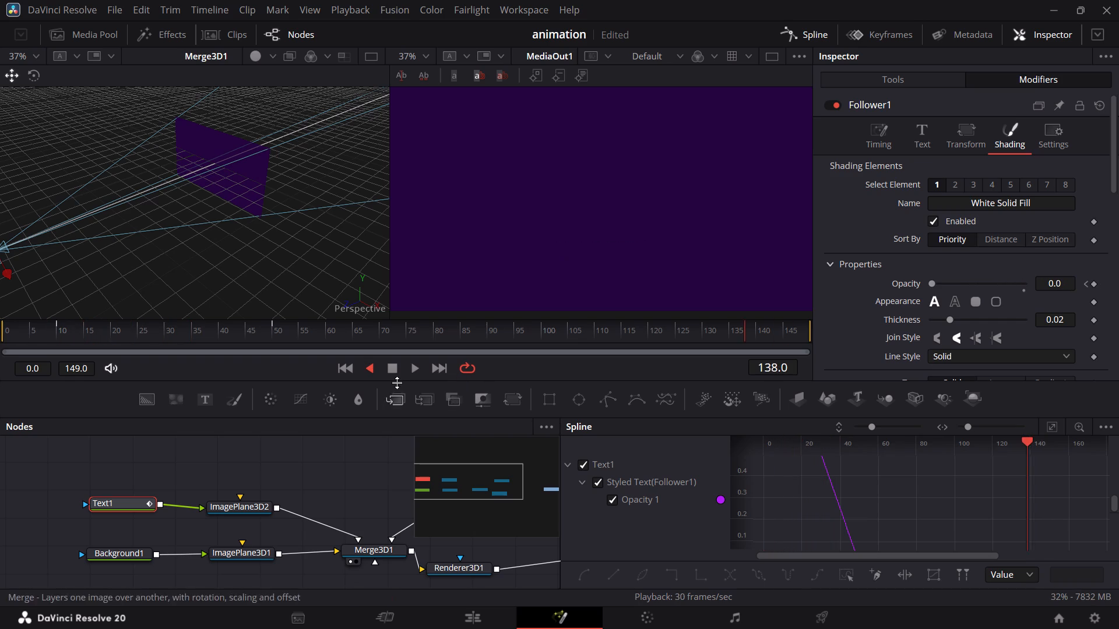
left_click(395, 372)
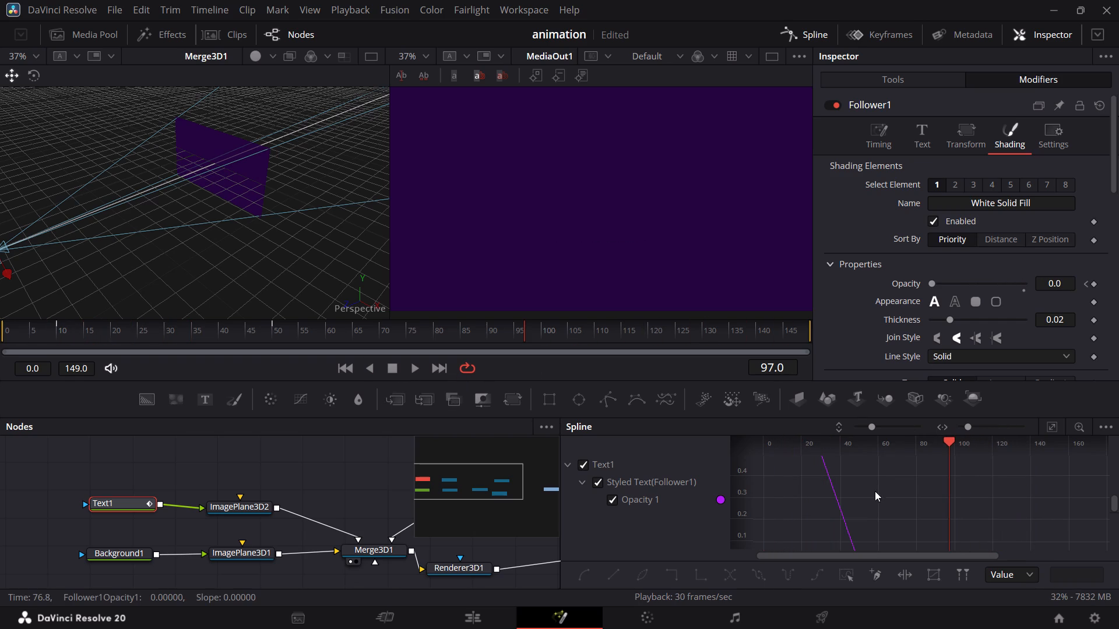
right_click(874, 490)
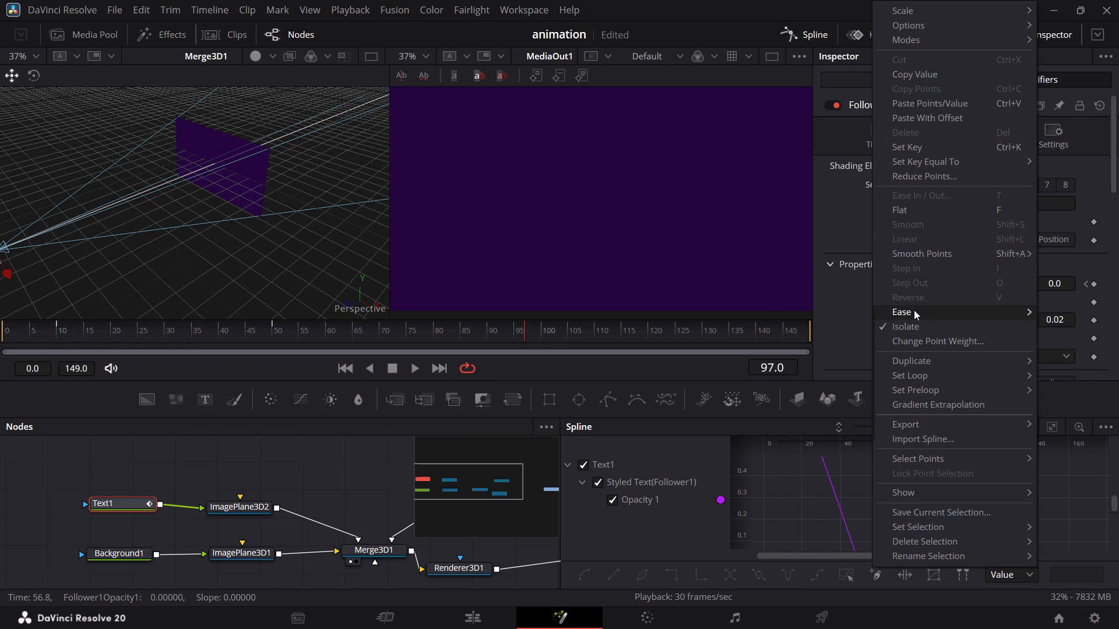
left_click(821, 486)
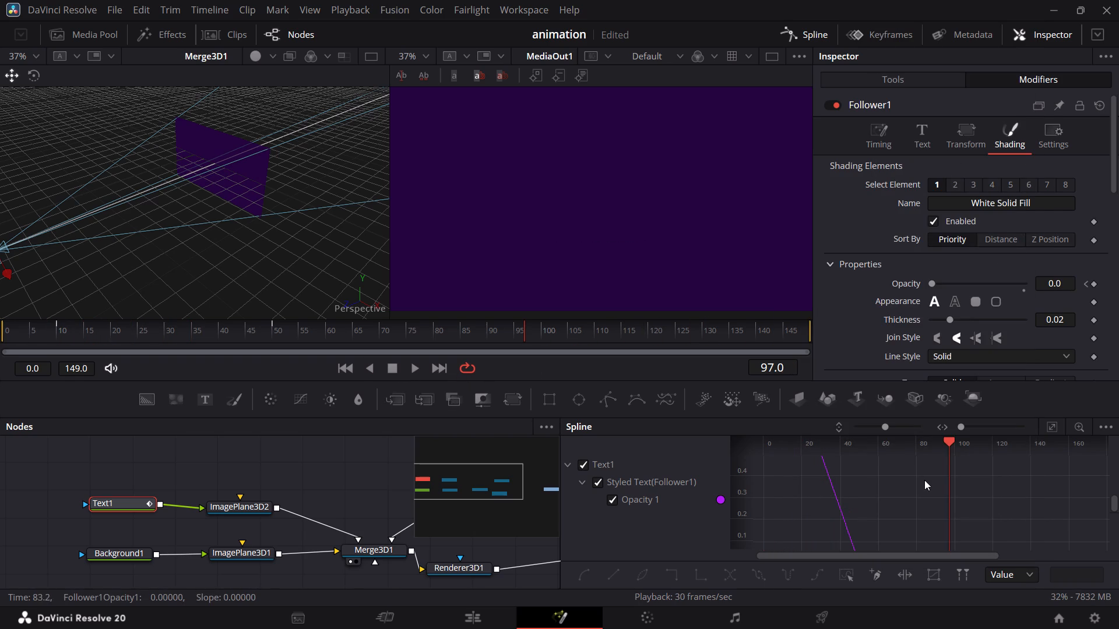
left_click_drag(945, 442, 845, 468)
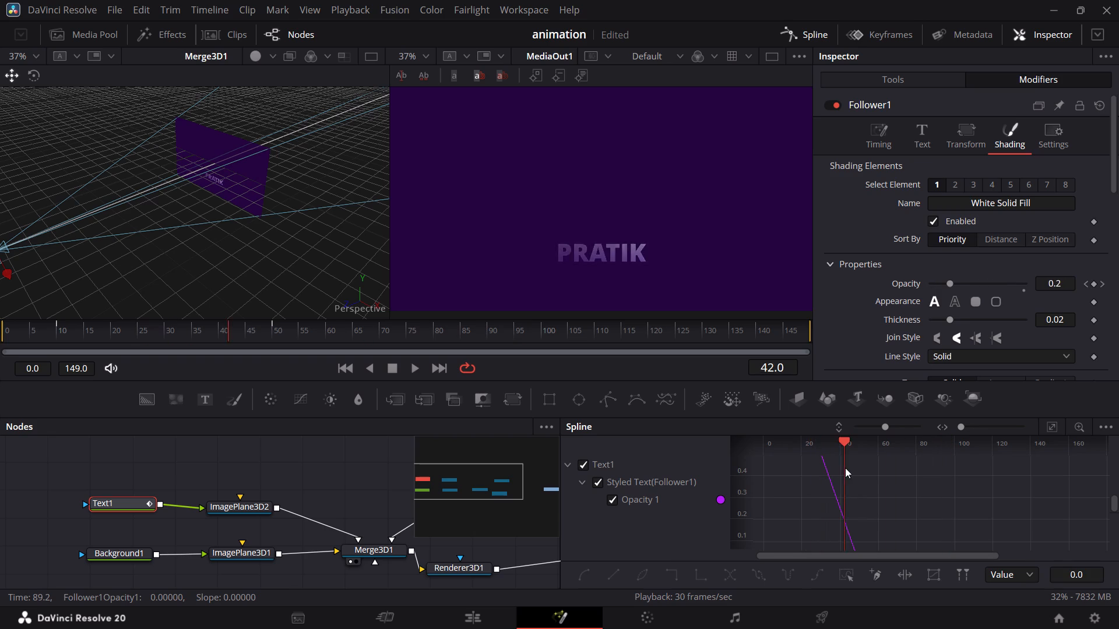
left_click_drag(845, 468, 877, 464)
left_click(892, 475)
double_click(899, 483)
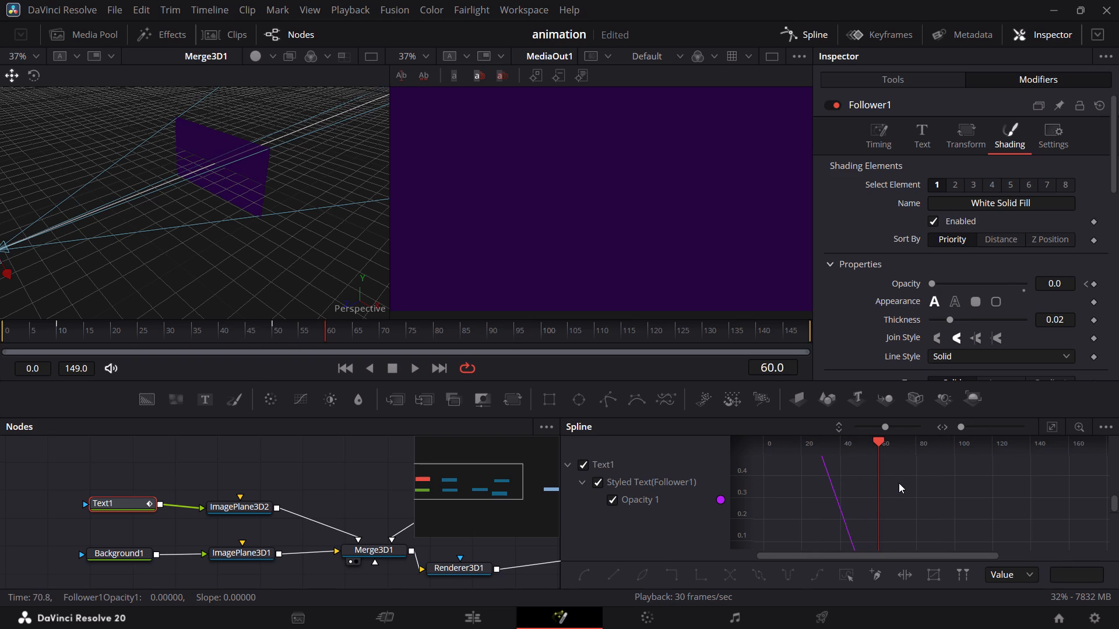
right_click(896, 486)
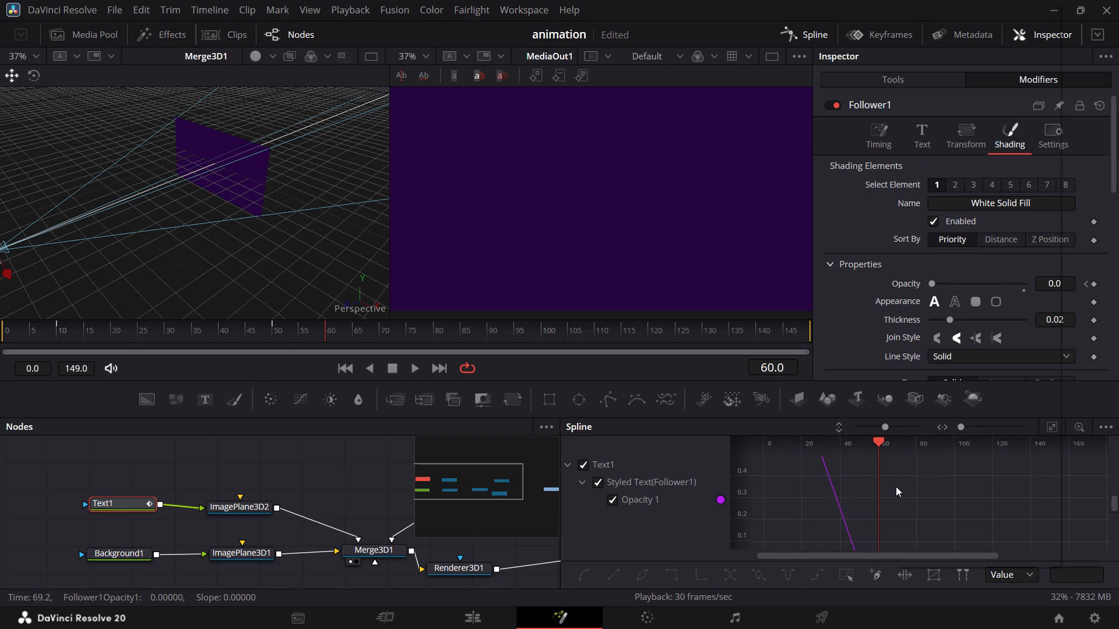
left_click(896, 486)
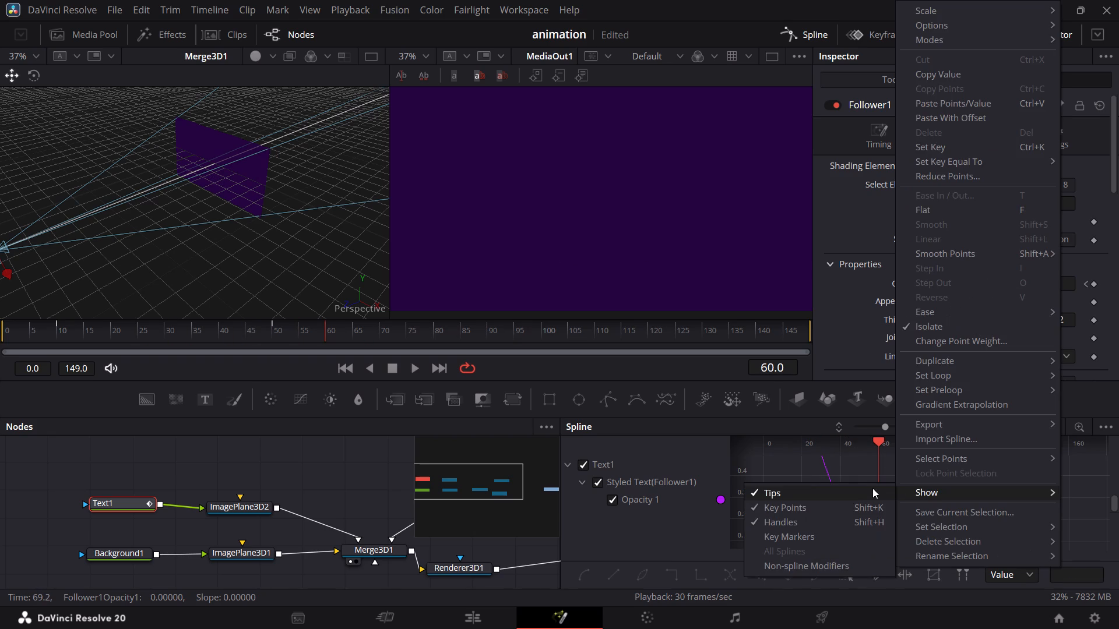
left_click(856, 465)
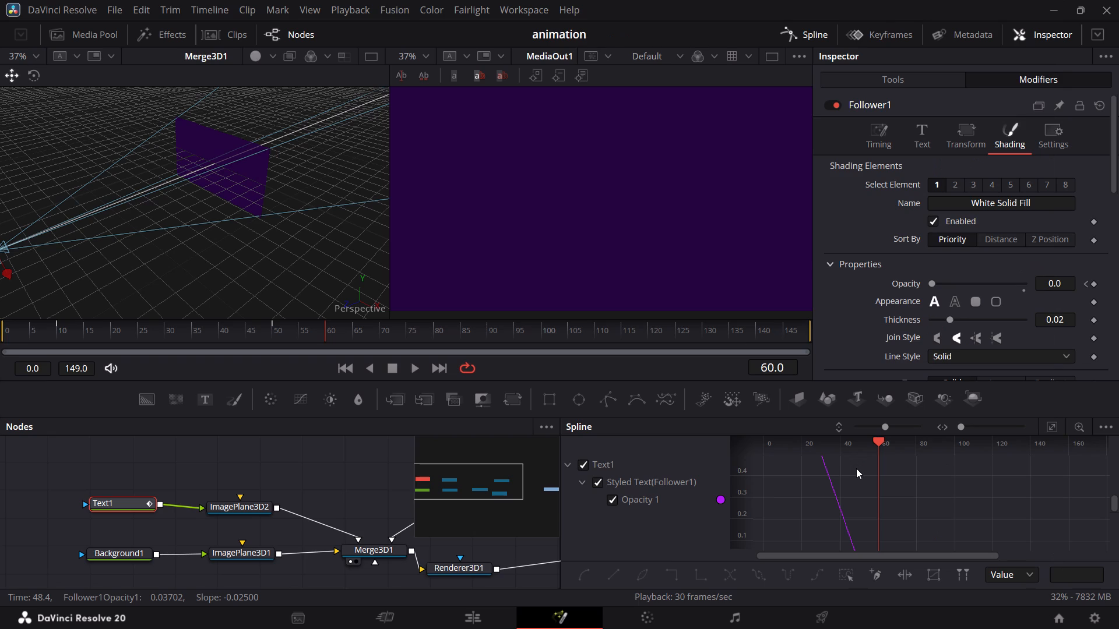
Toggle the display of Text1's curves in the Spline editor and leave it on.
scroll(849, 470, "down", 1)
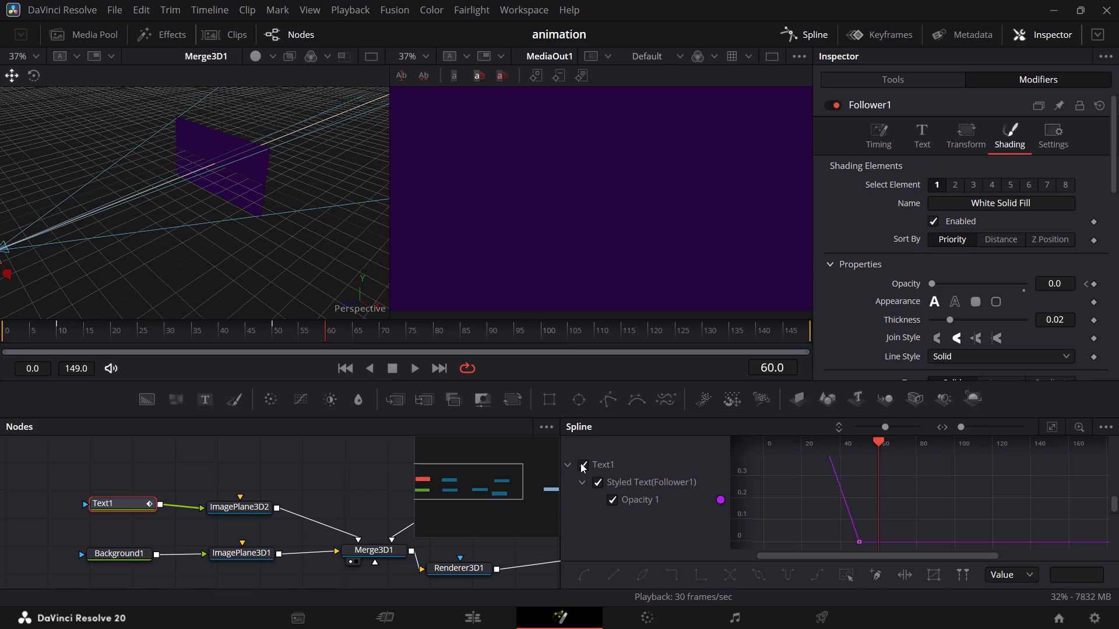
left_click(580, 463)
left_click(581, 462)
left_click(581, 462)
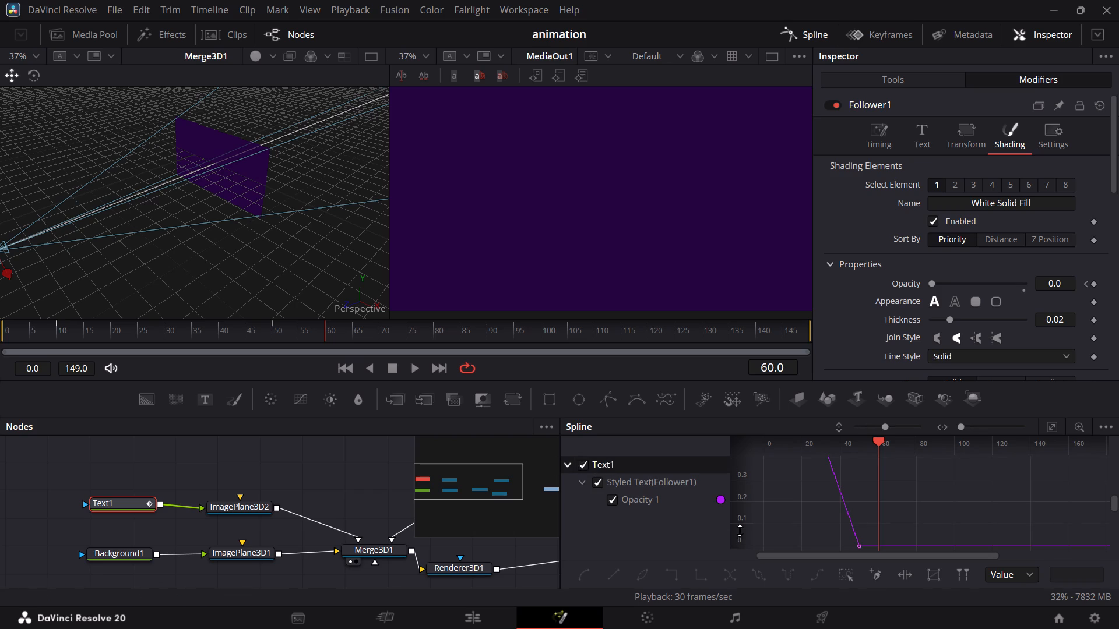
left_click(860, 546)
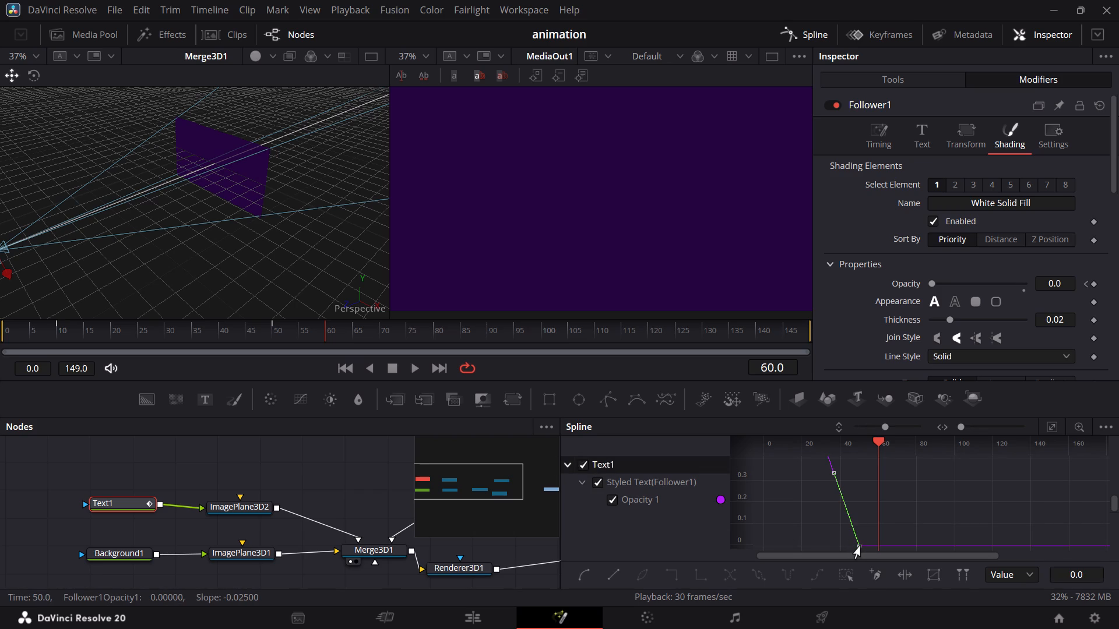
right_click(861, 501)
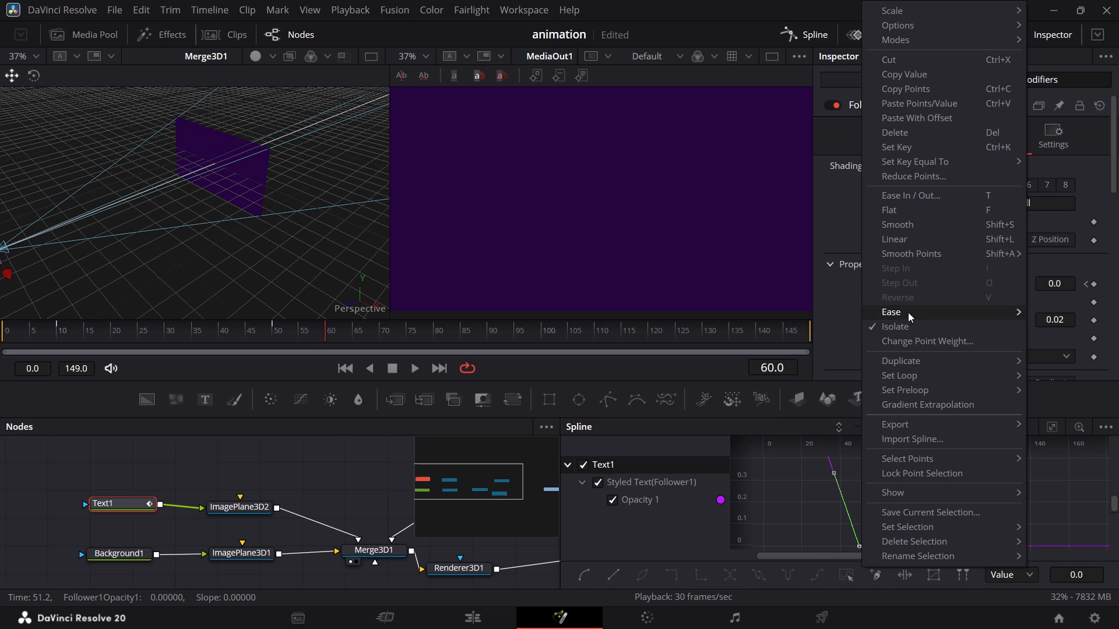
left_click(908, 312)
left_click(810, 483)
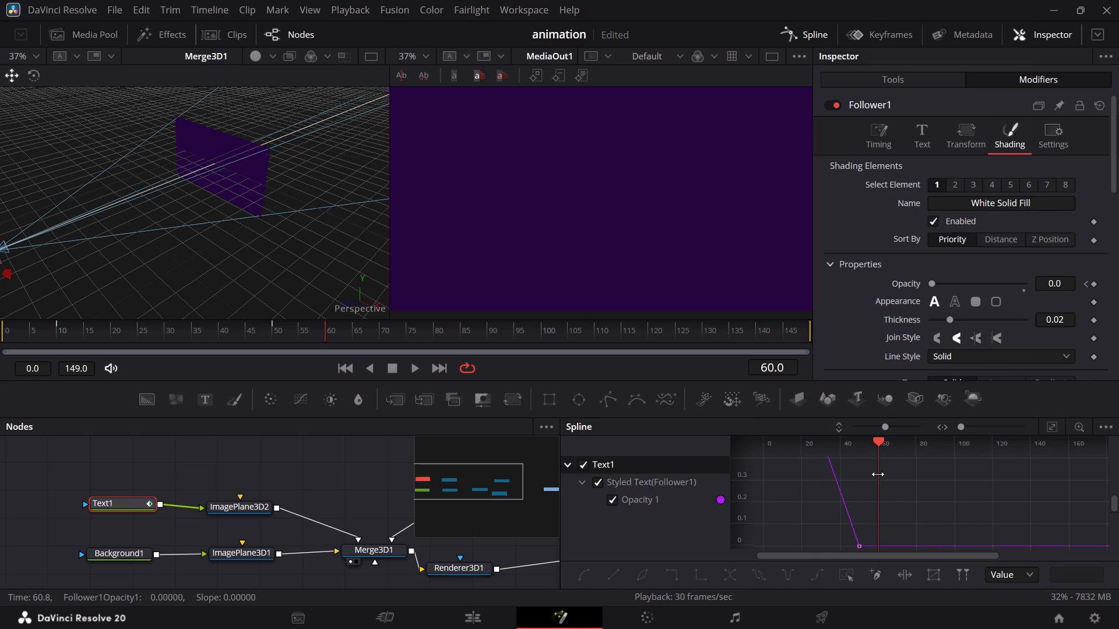
Scrub the playhead between frames 104 and 13 to check the letter-by-letter fade.
left_click_drag(876, 439, 871, 451)
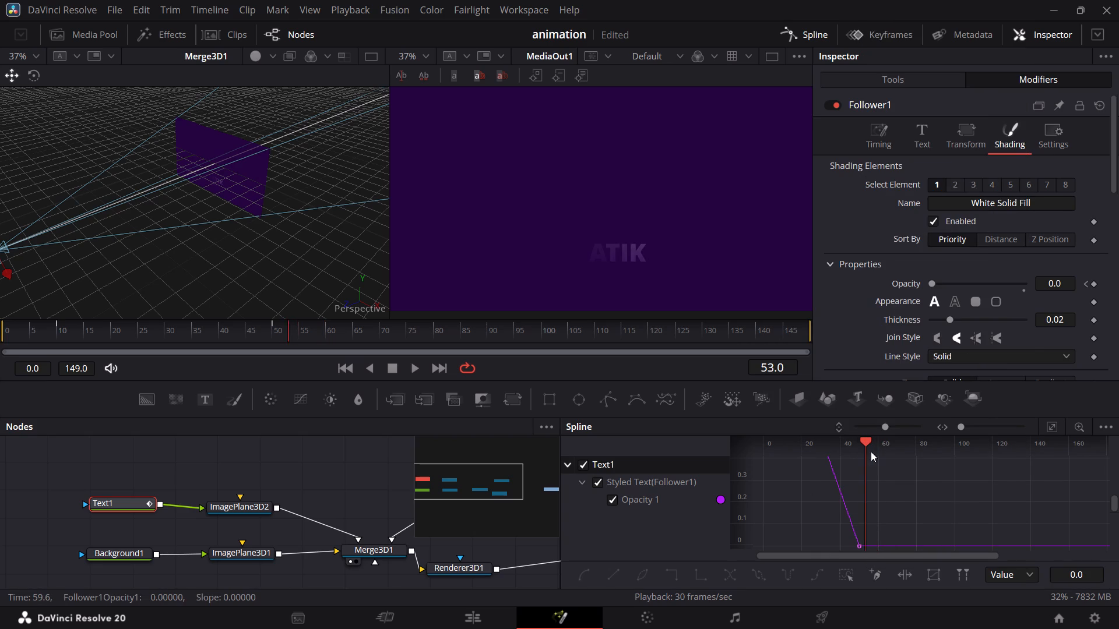
left_click_drag(871, 451, 969, 439)
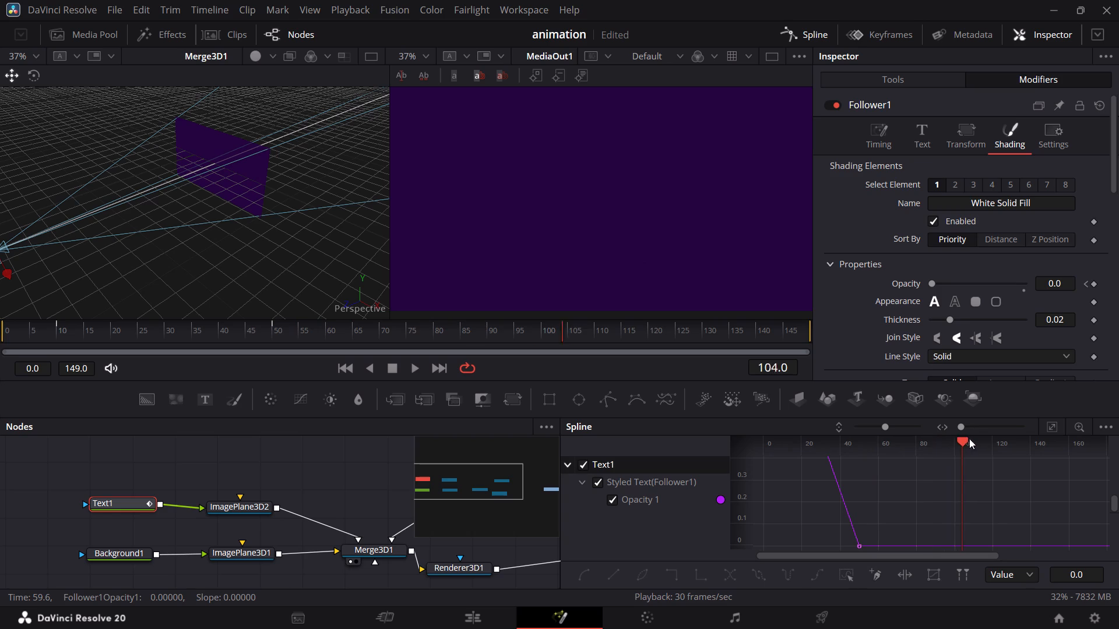
left_click_drag(969, 439, 774, 480)
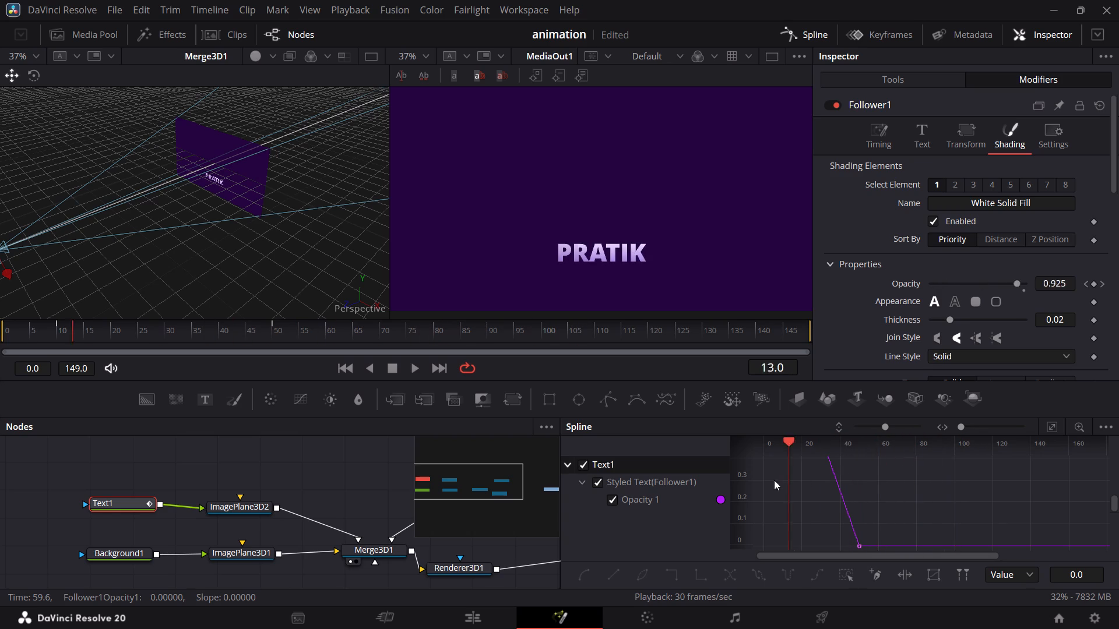
Move the playhead to frame 50 and close the Spline editor.
left_click_drag(774, 480, 860, 461)
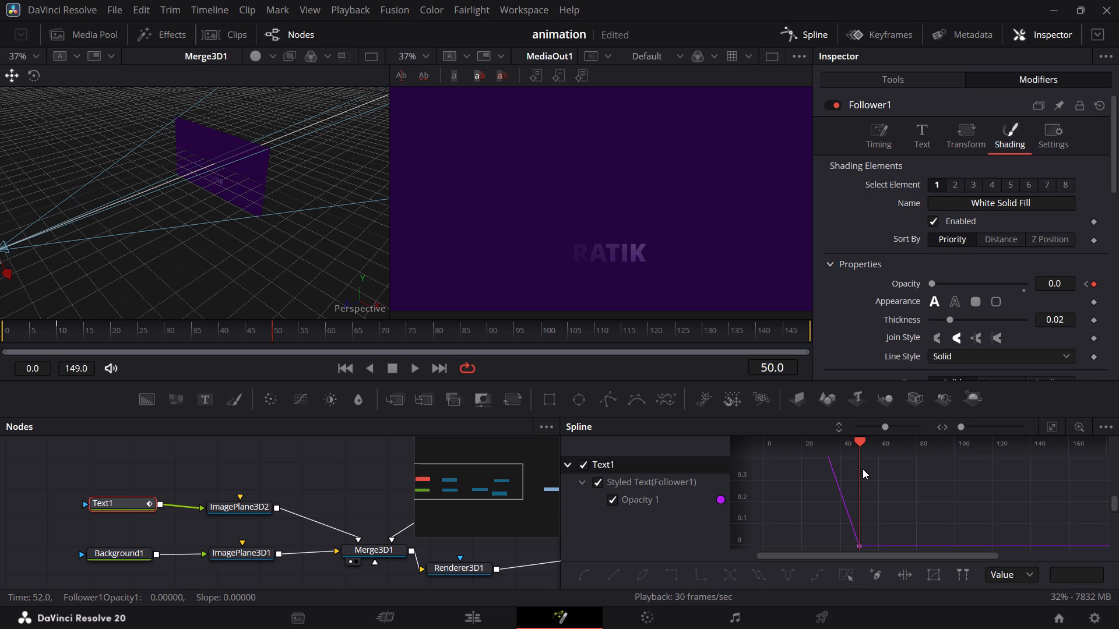
right_click(863, 469)
left_click(787, 0)
left_click(820, 34)
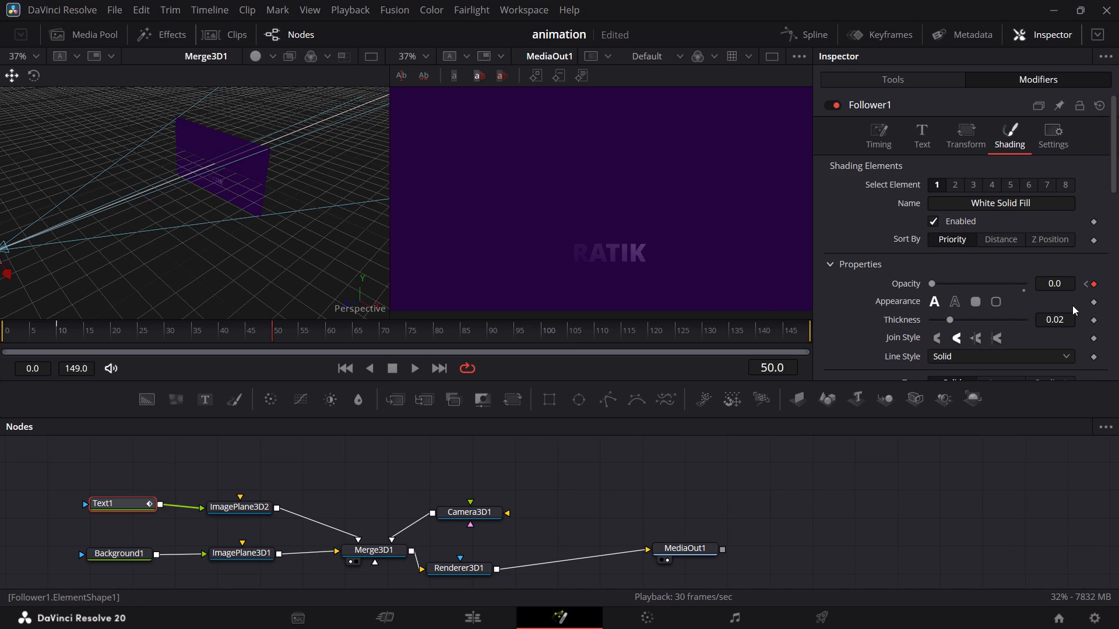
Delete the Follower's opacity keyframes at frames 50 and 10.
left_click(1093, 284)
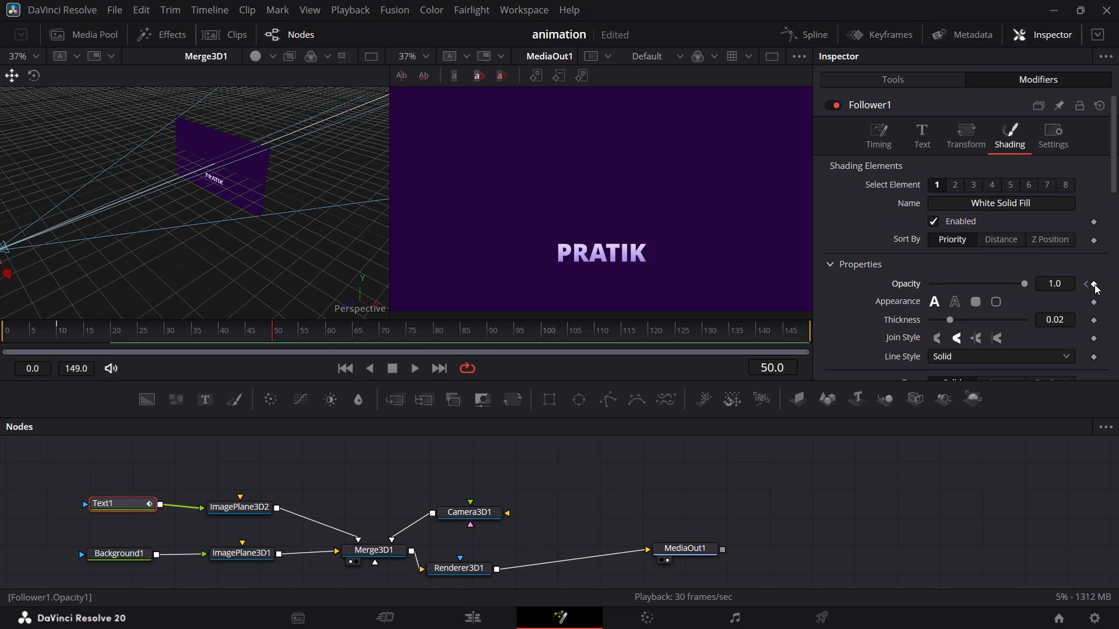
left_click(58, 326)
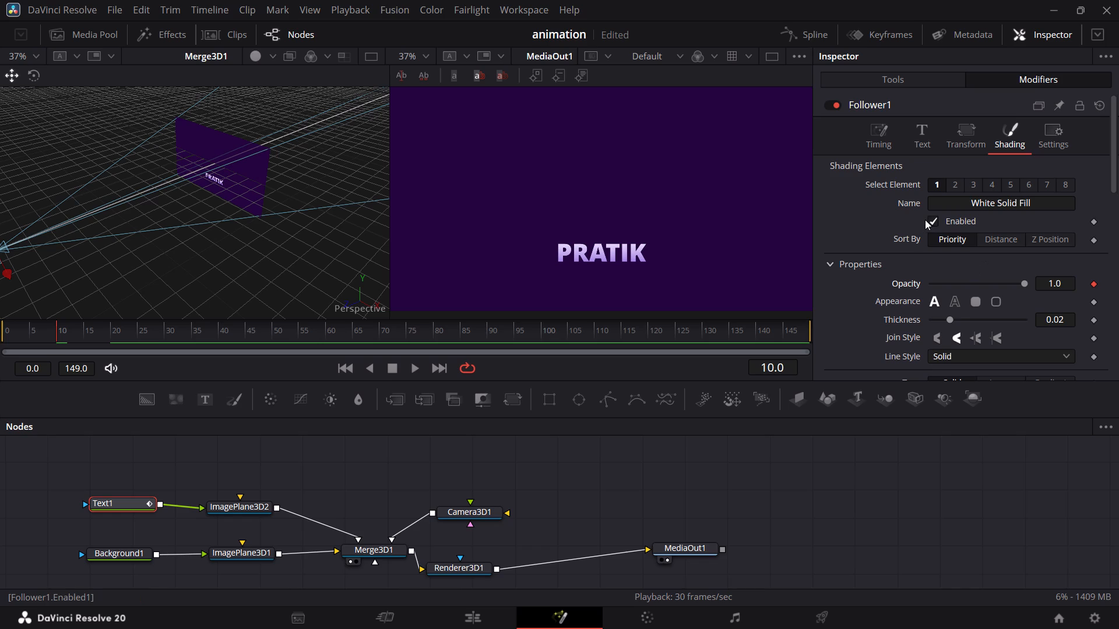
left_click(876, 143)
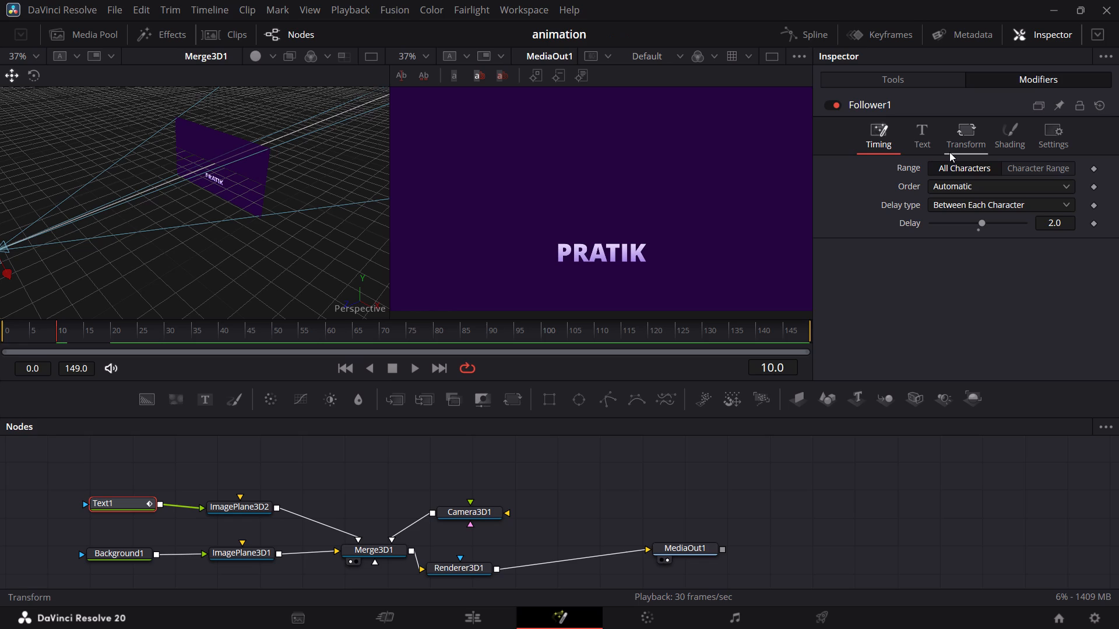
left_click(1018, 126)
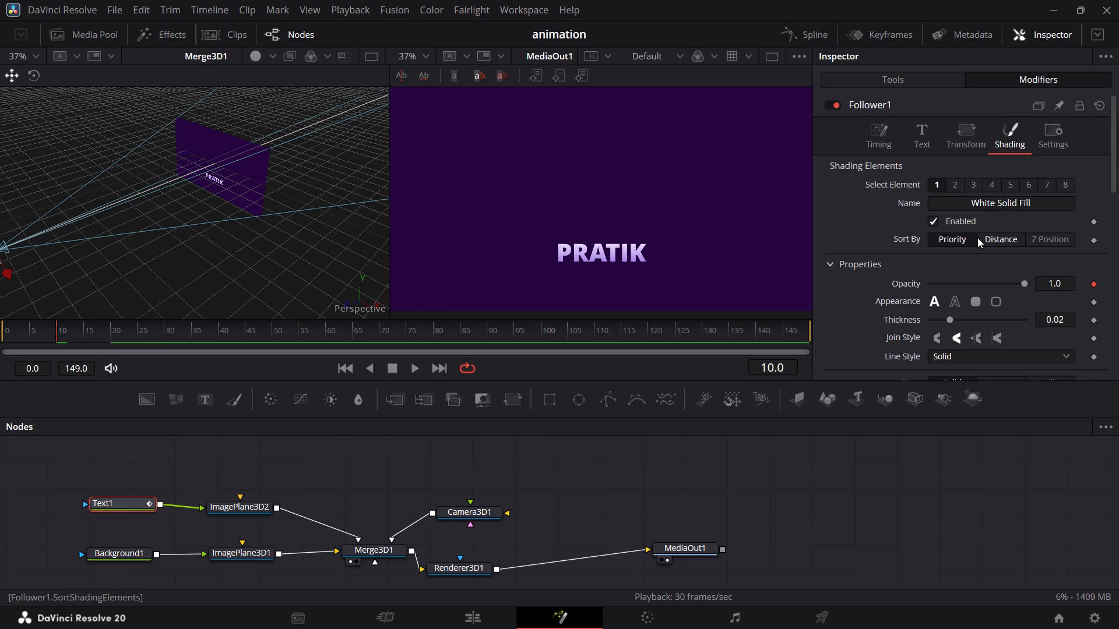
left_click(1095, 282)
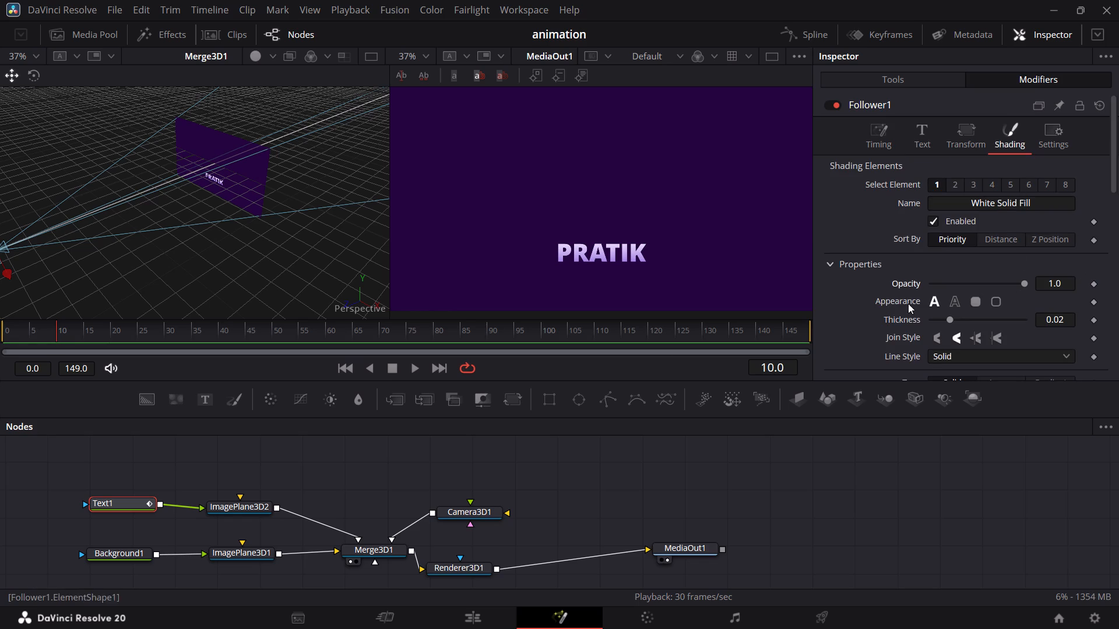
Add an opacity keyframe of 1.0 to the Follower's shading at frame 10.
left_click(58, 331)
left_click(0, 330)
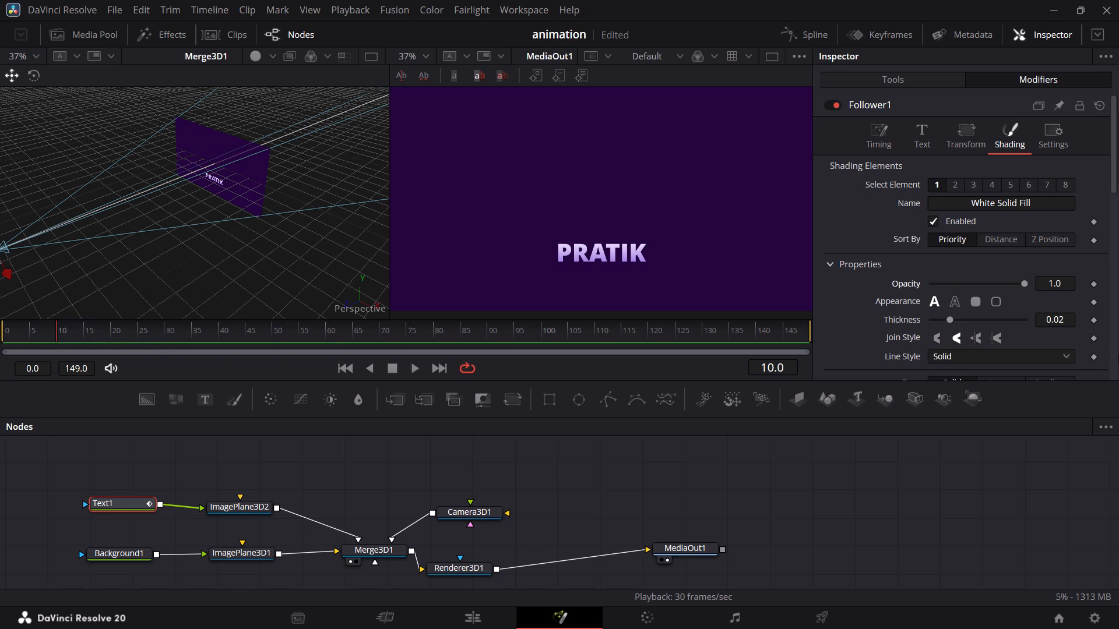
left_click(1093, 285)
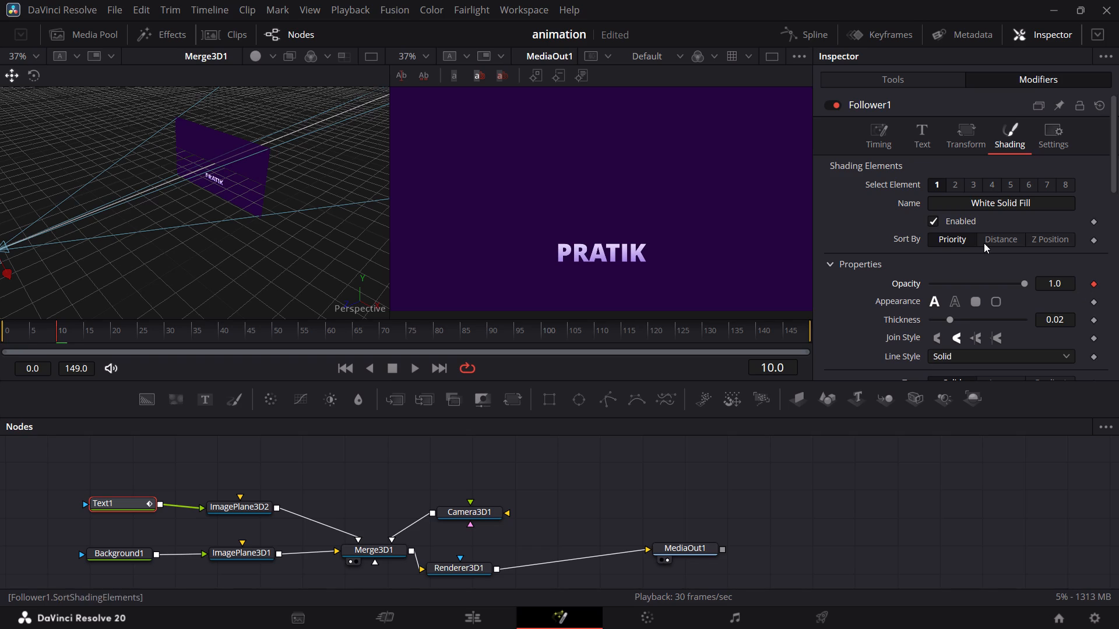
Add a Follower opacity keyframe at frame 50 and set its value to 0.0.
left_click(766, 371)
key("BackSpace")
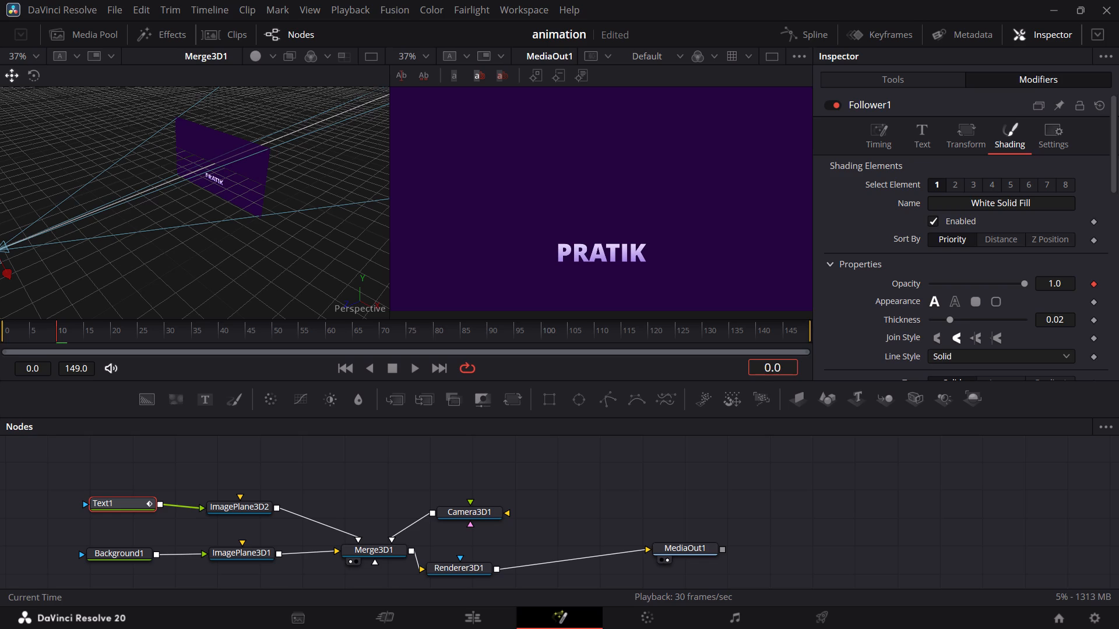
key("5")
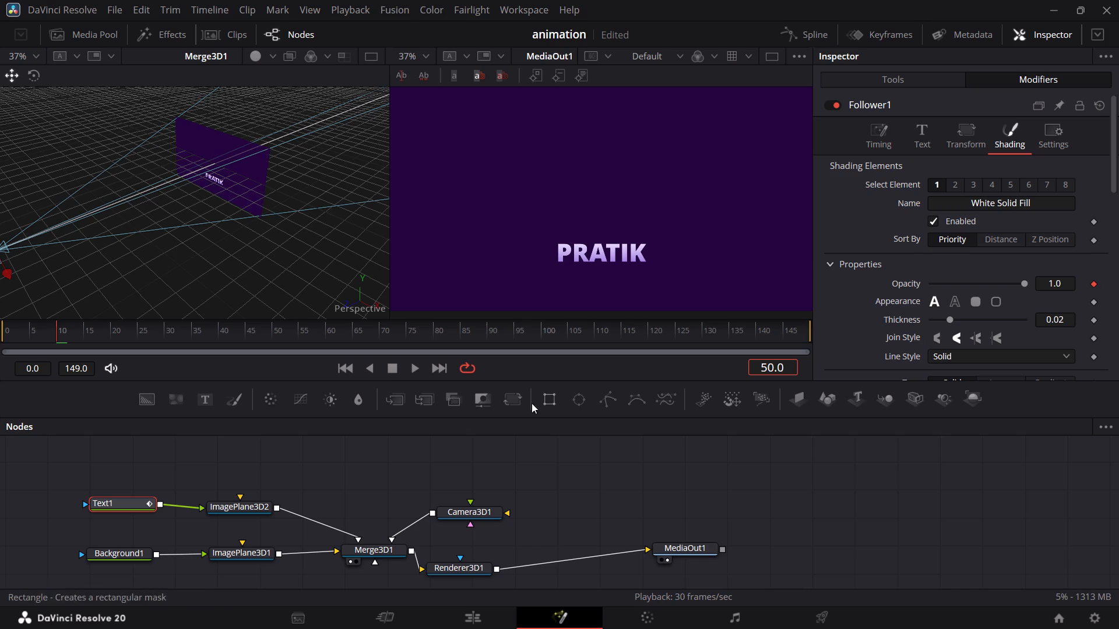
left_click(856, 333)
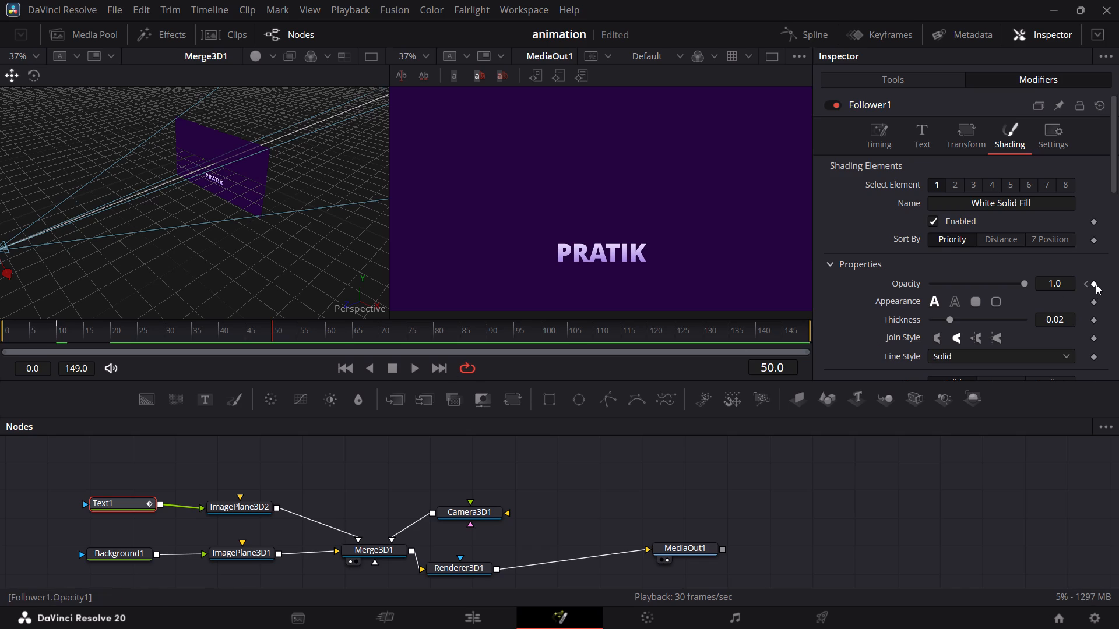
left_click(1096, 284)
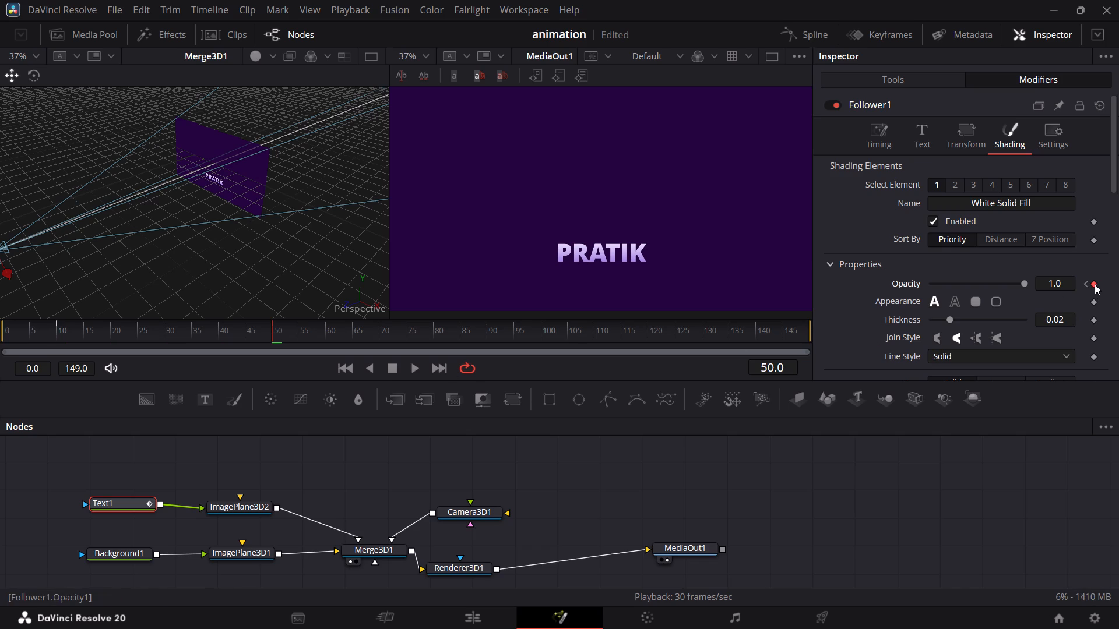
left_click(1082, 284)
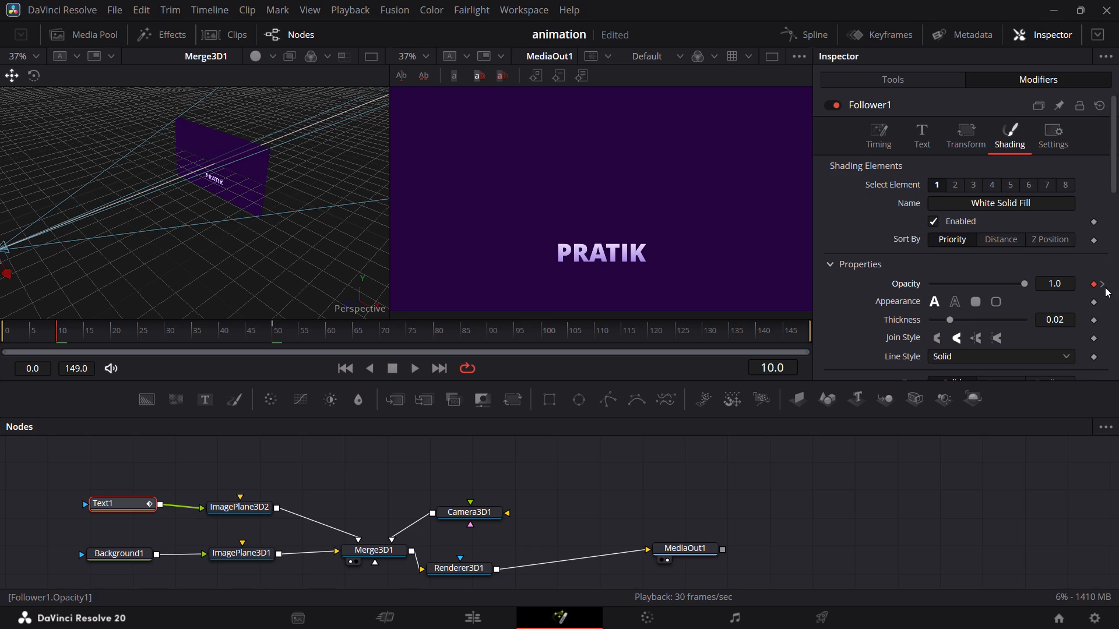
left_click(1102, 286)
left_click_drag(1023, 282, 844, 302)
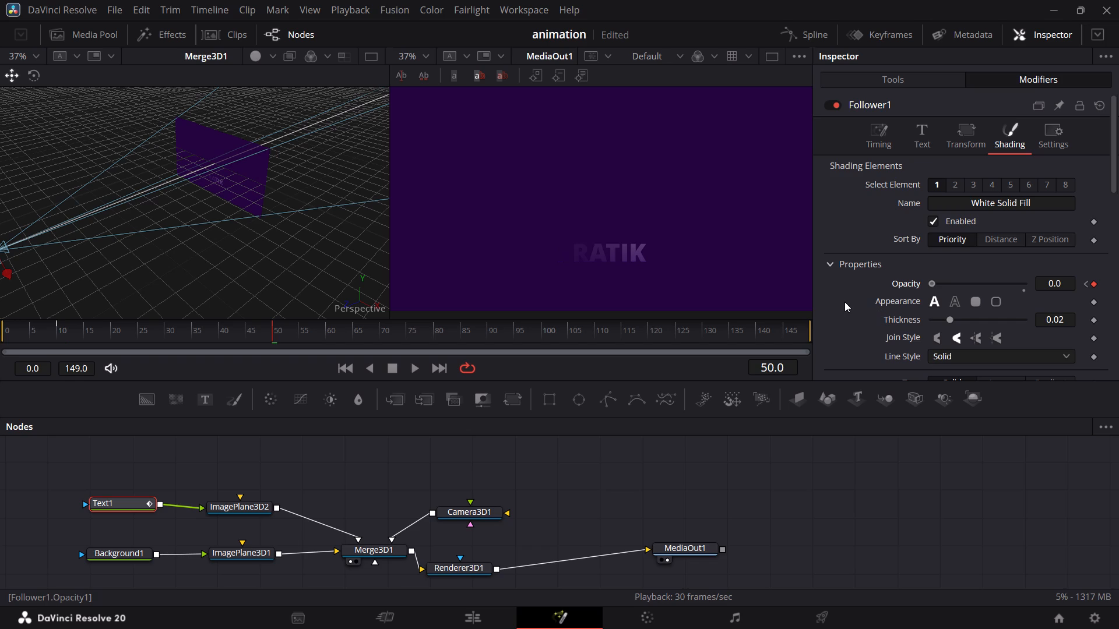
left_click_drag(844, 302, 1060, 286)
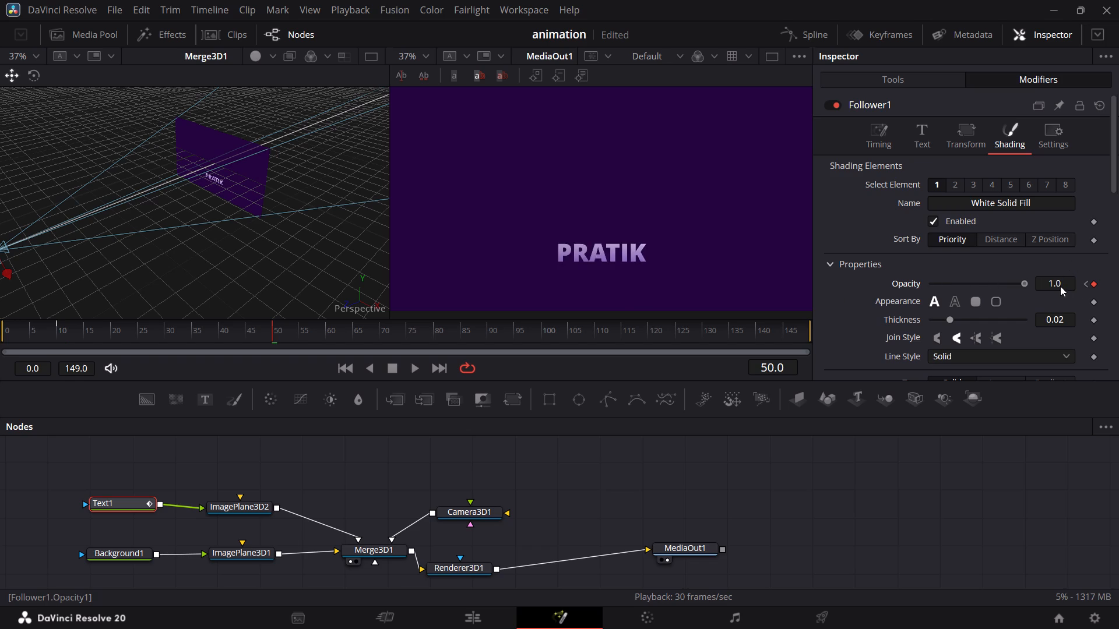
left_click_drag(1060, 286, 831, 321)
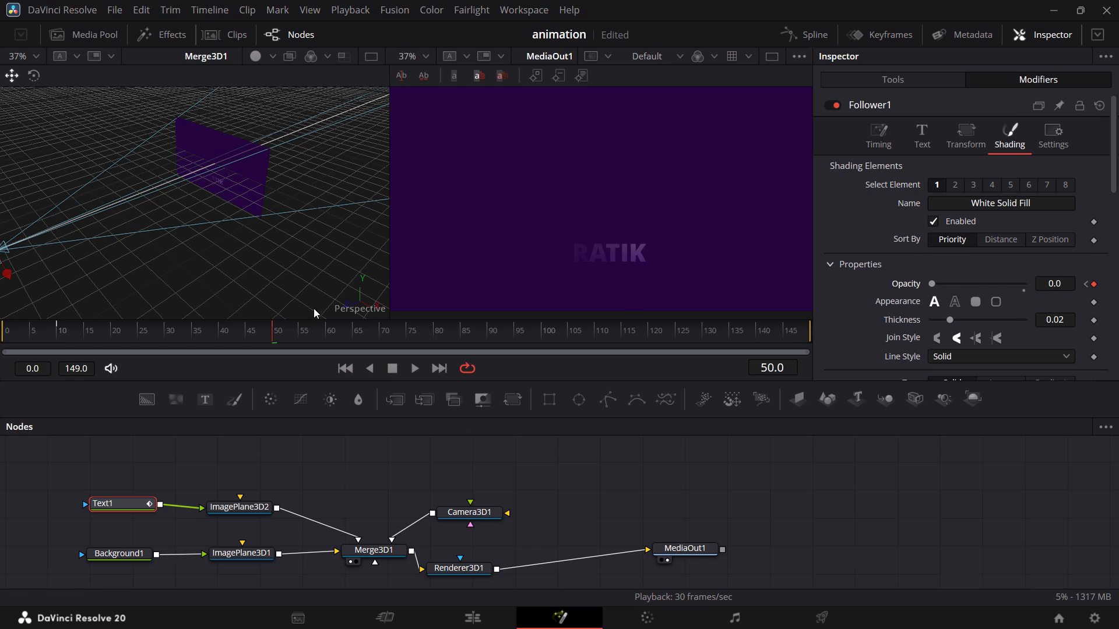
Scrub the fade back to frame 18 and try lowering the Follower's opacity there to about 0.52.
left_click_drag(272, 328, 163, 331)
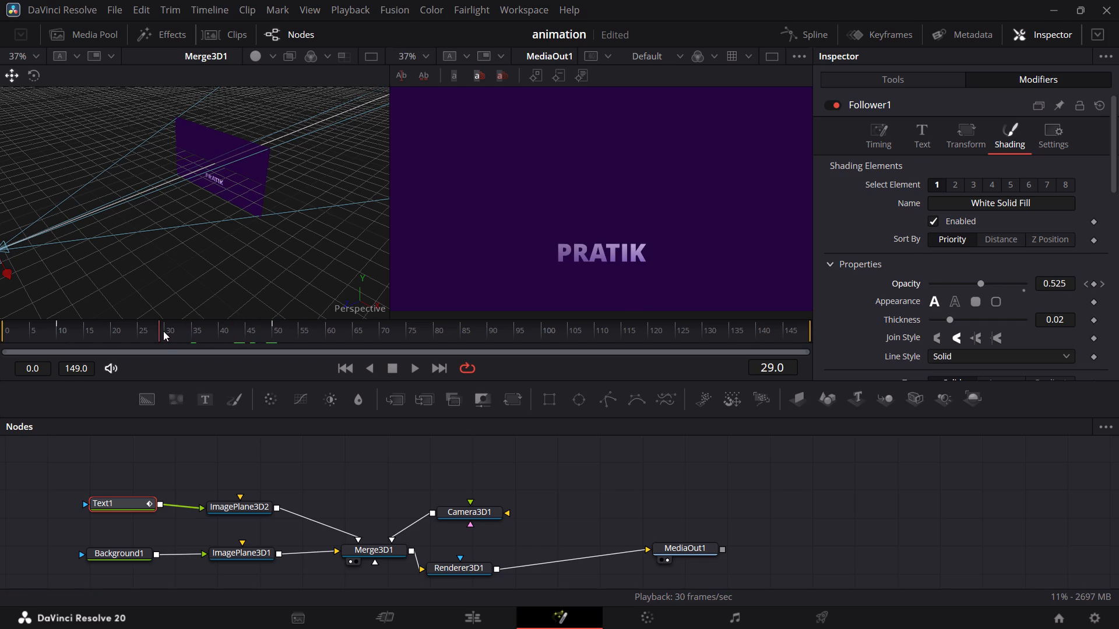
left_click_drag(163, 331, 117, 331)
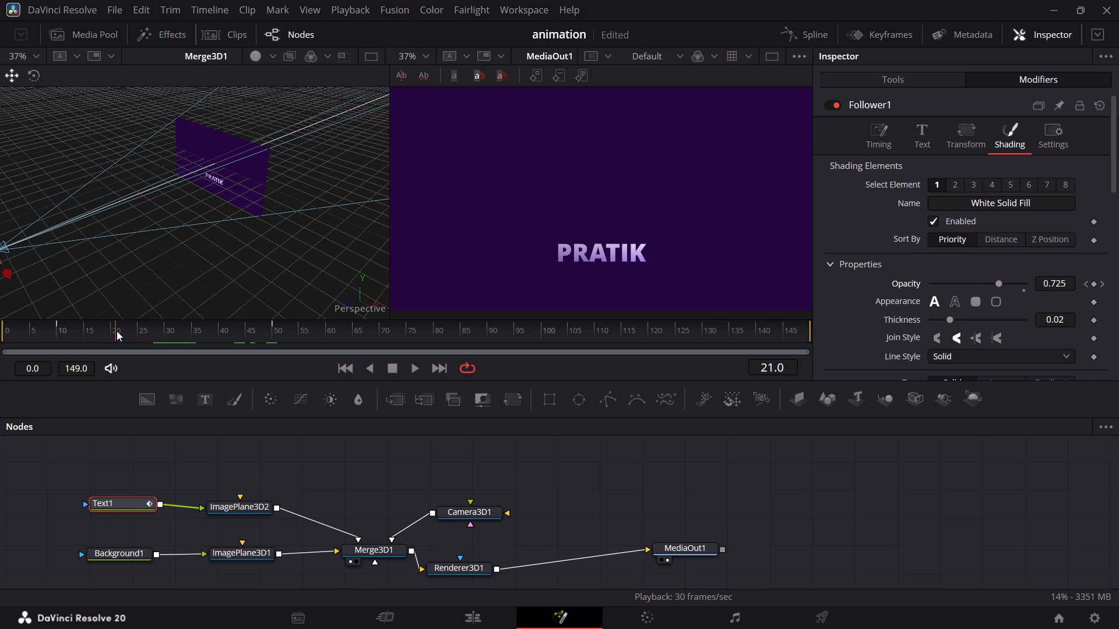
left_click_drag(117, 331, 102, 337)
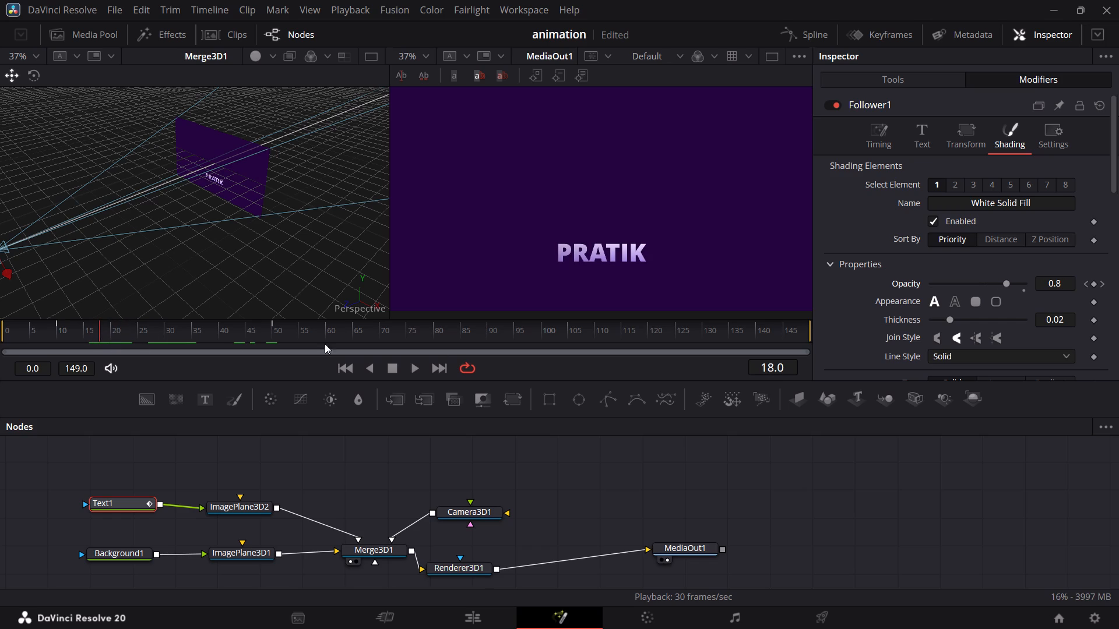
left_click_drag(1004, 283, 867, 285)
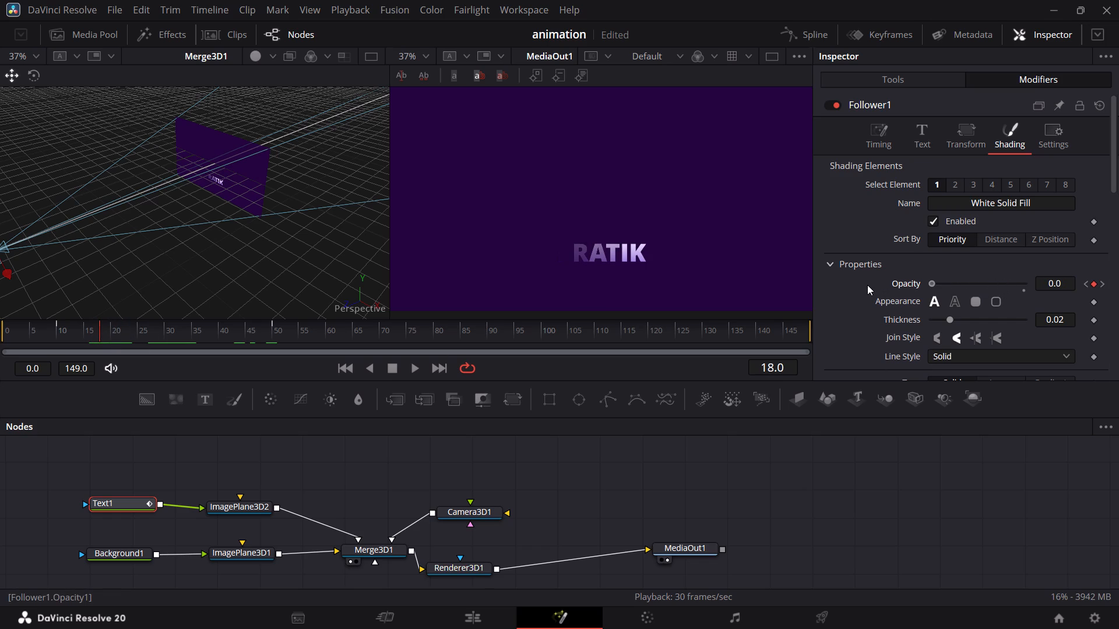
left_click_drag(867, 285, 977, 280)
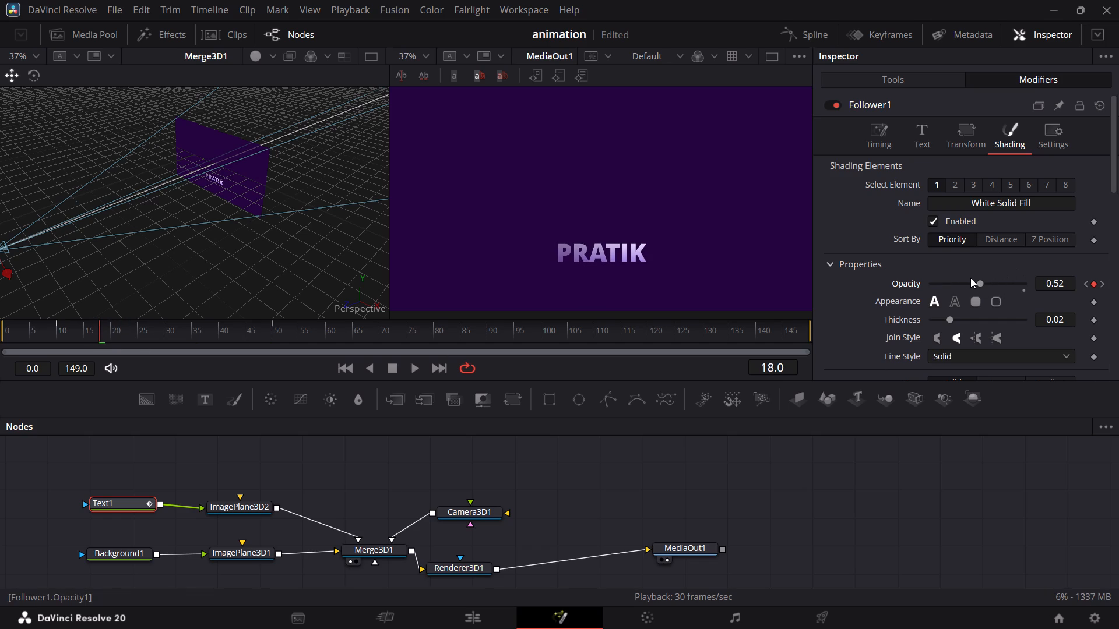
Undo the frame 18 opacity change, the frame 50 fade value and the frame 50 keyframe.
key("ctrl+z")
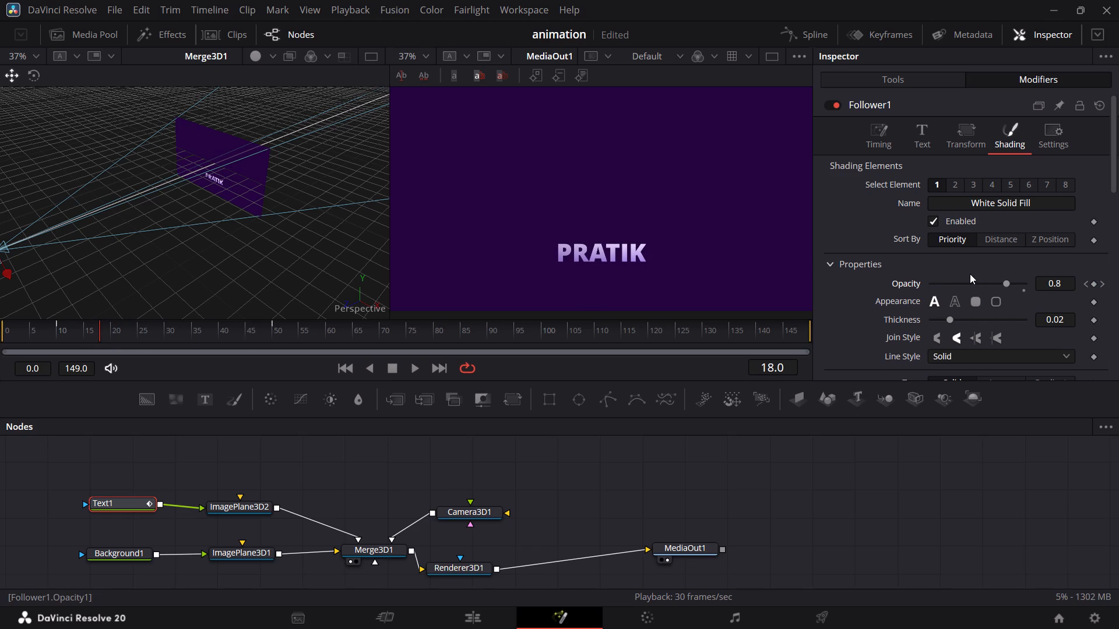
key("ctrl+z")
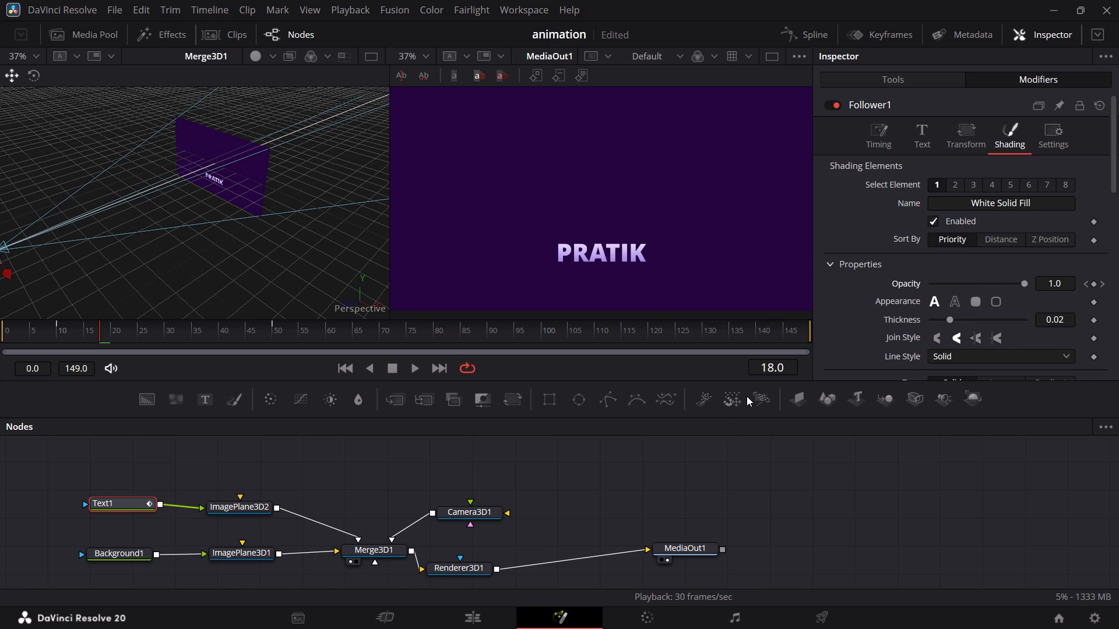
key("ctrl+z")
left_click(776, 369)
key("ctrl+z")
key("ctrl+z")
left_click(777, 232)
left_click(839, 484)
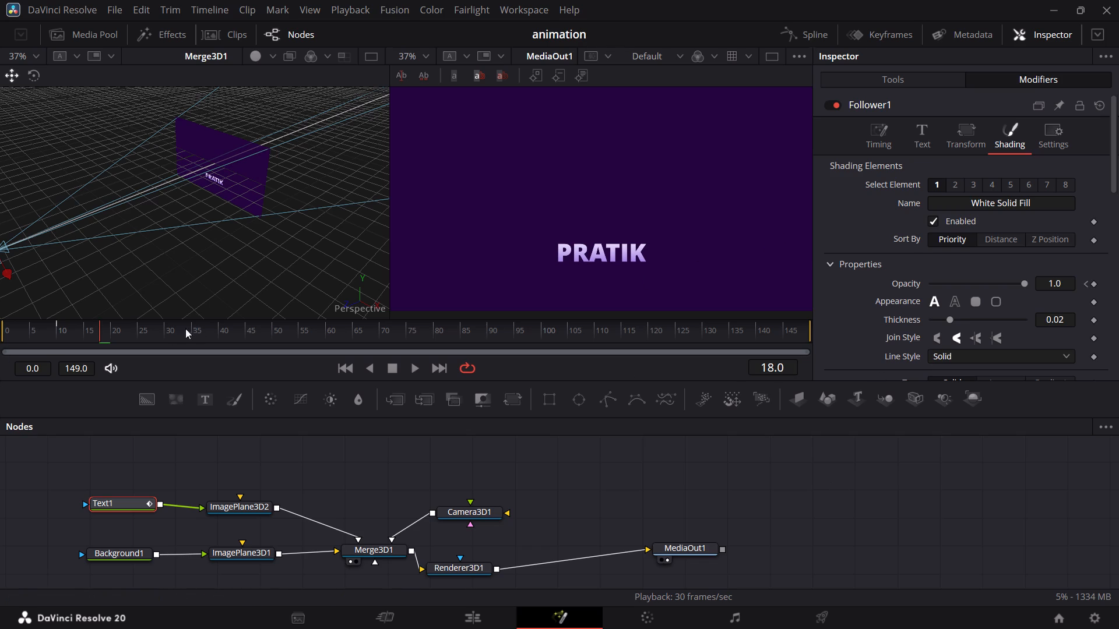
Delete the Follower's opacity keyframe at frame 10 and re-create it there with opacity 1.0.
left_click(57, 330)
left_click(1093, 286)
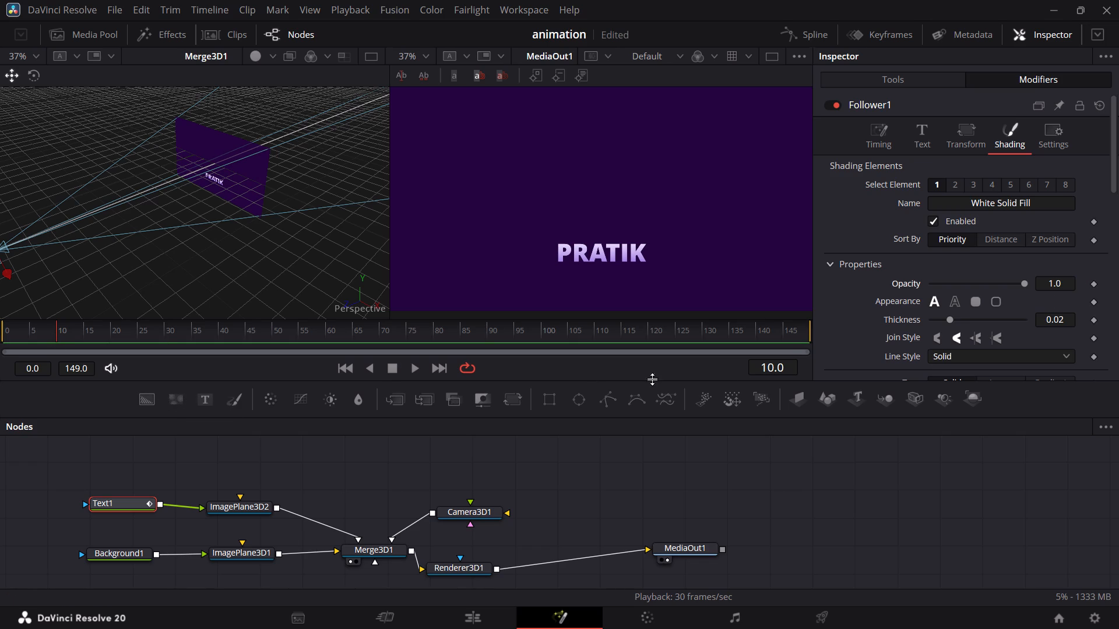
left_click(1096, 285)
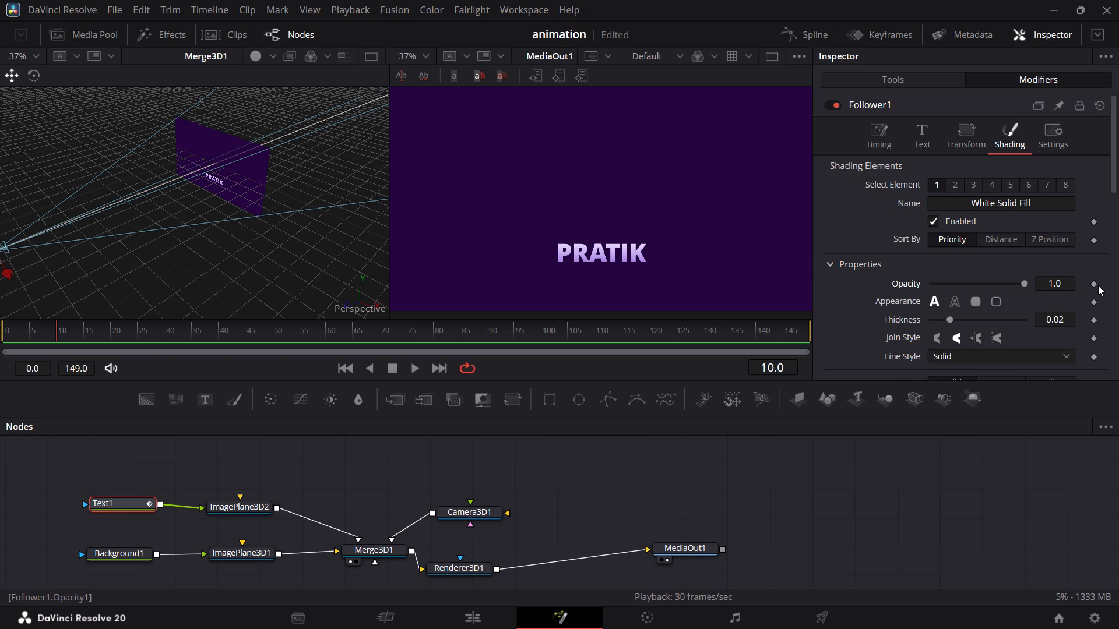
left_click(1096, 285)
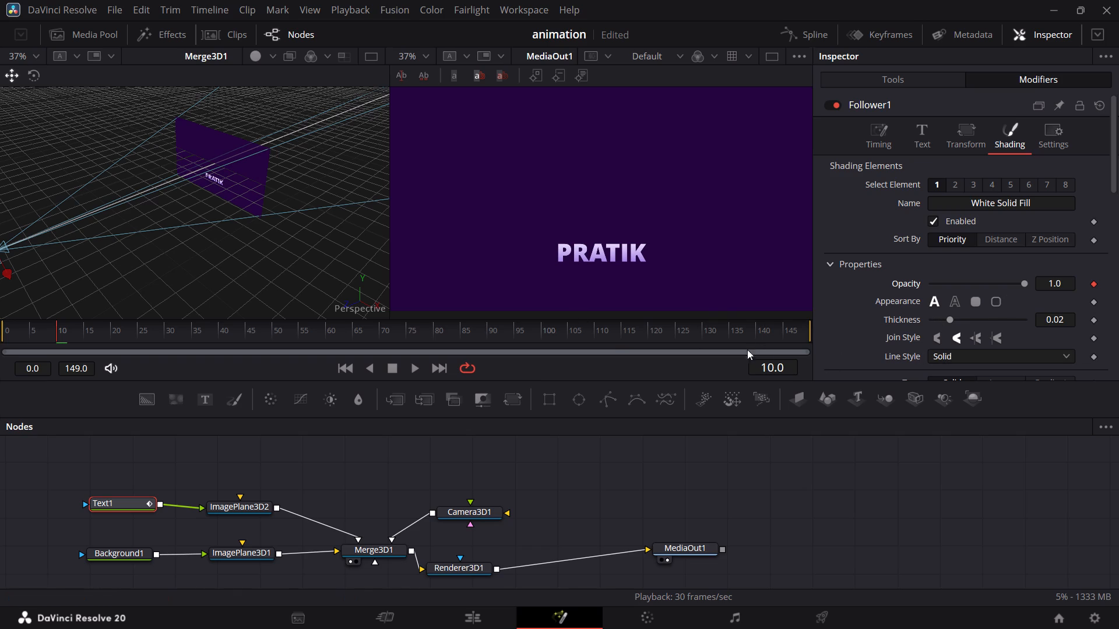
Add a Follower opacity keyframe at frame 50 with the value 1.0.
left_click(767, 370)
key("BackSpace")
key("4")
key("BackSpace")
key("5")
left_click(860, 338)
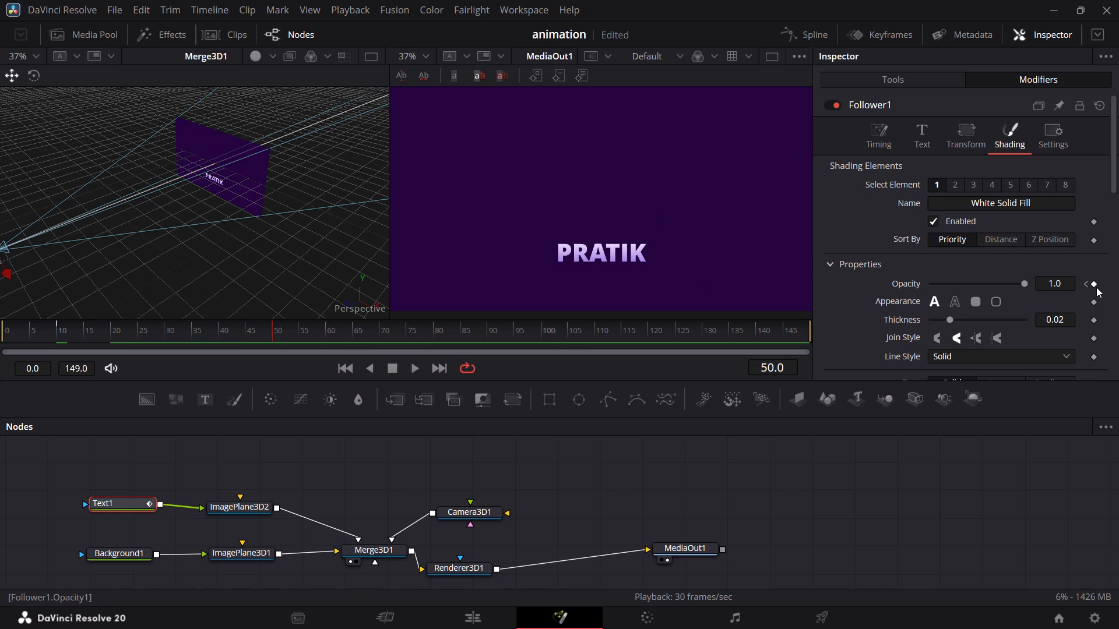
left_click(1096, 287)
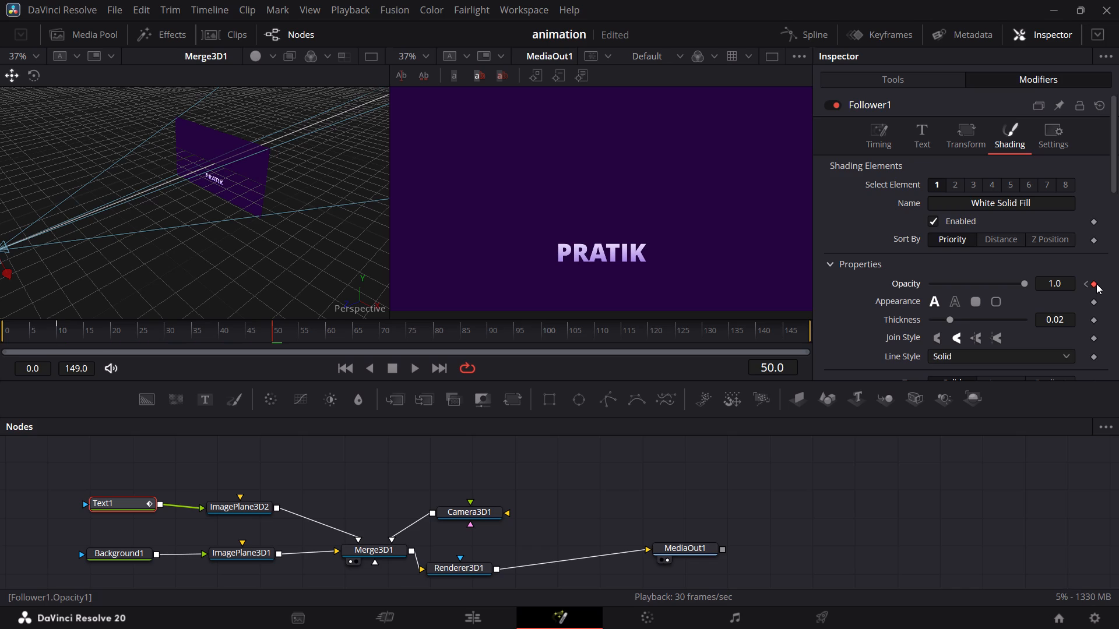
Return to the frame 10 keyframe, set the Follower's opacity there to 0.0, and play the fade in reverse.
left_click(1086, 280)
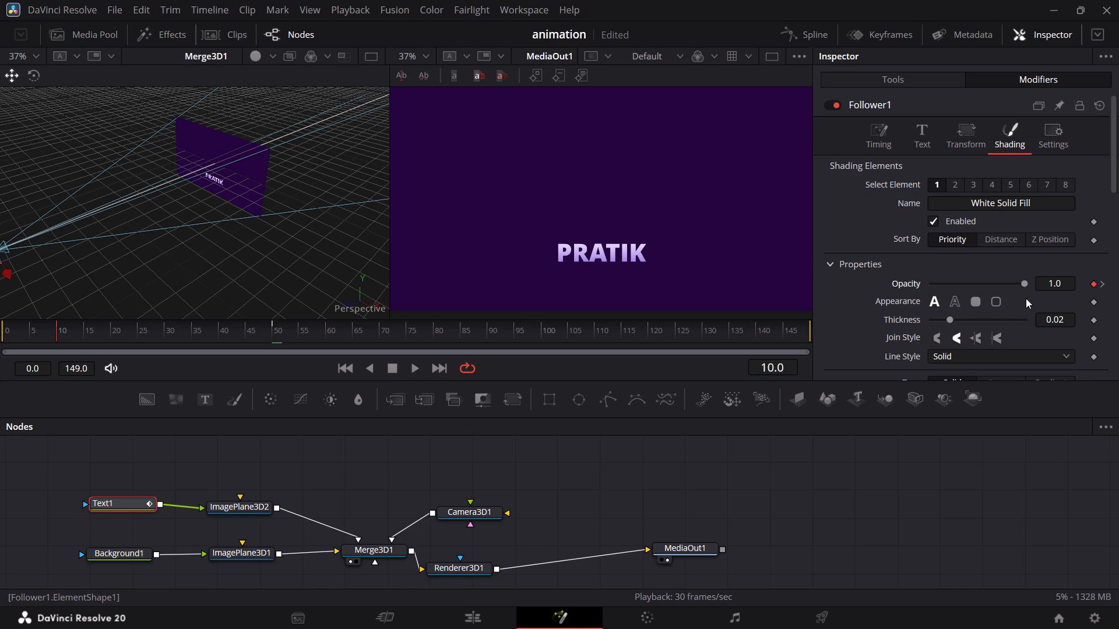
left_click_drag(1024, 285, 898, 299)
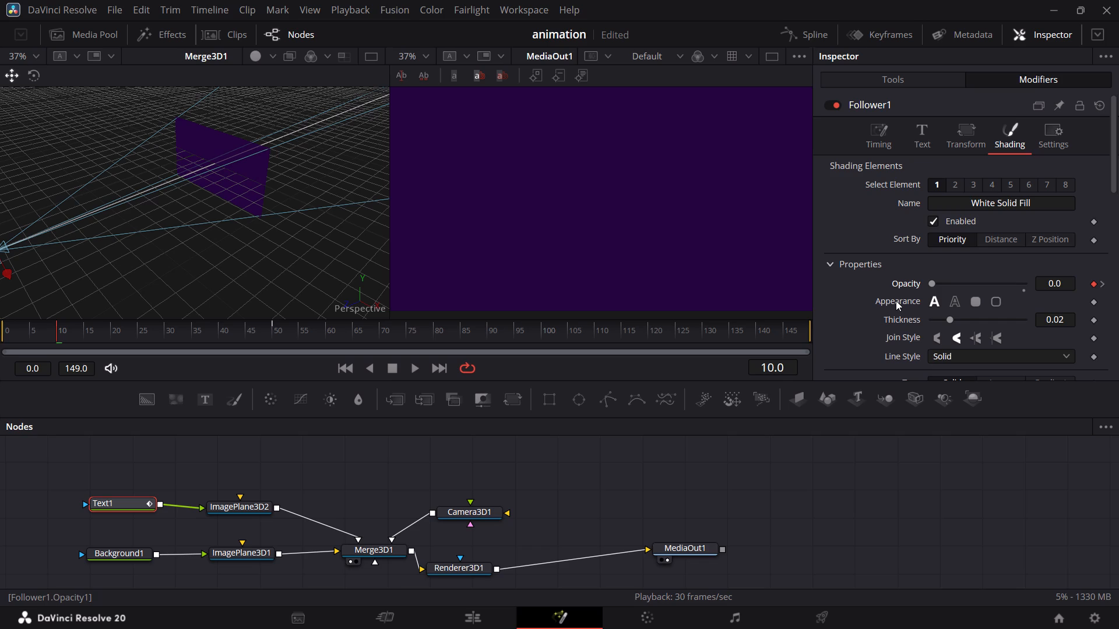
left_click(374, 379)
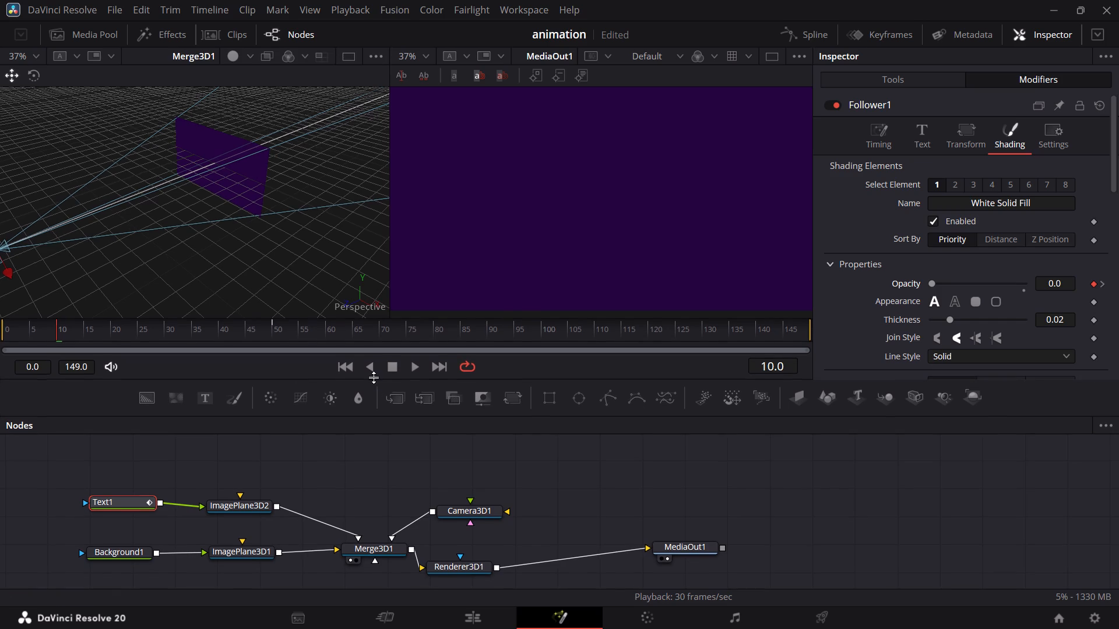
left_click(371, 371)
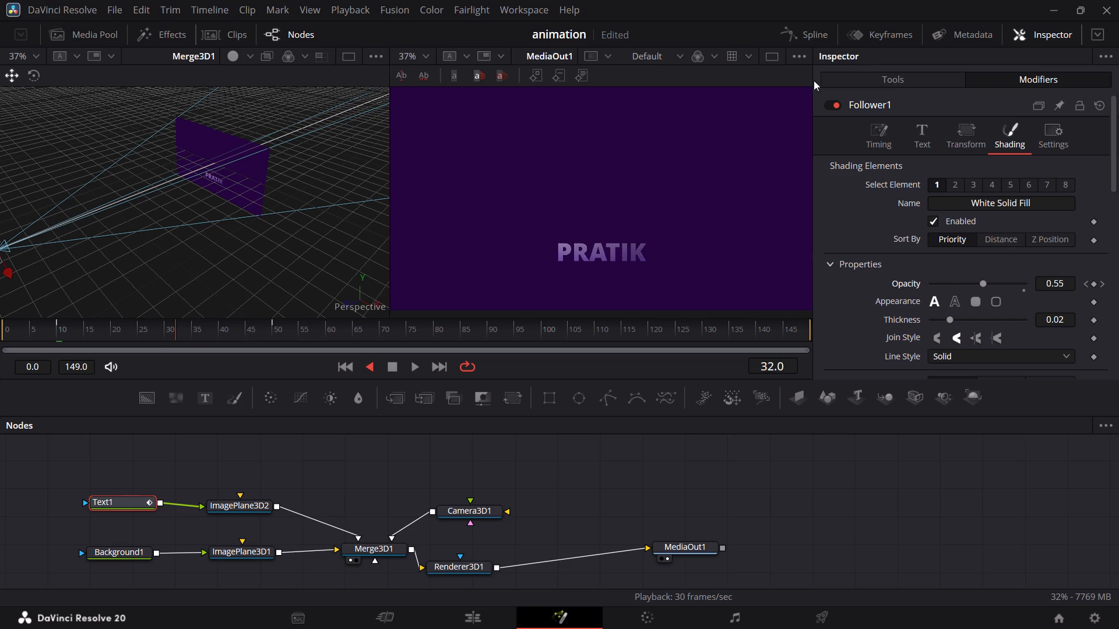
left_click(394, 363)
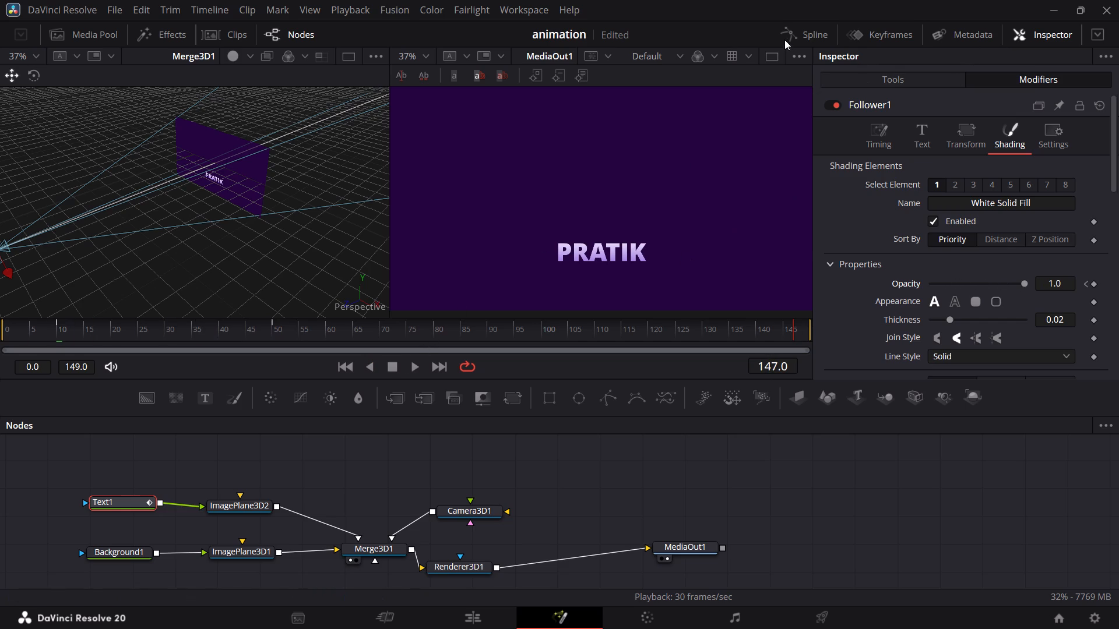
Open the Spline editor and show Text1's Follower Opacity 1 curve in the graph.
left_click(792, 36)
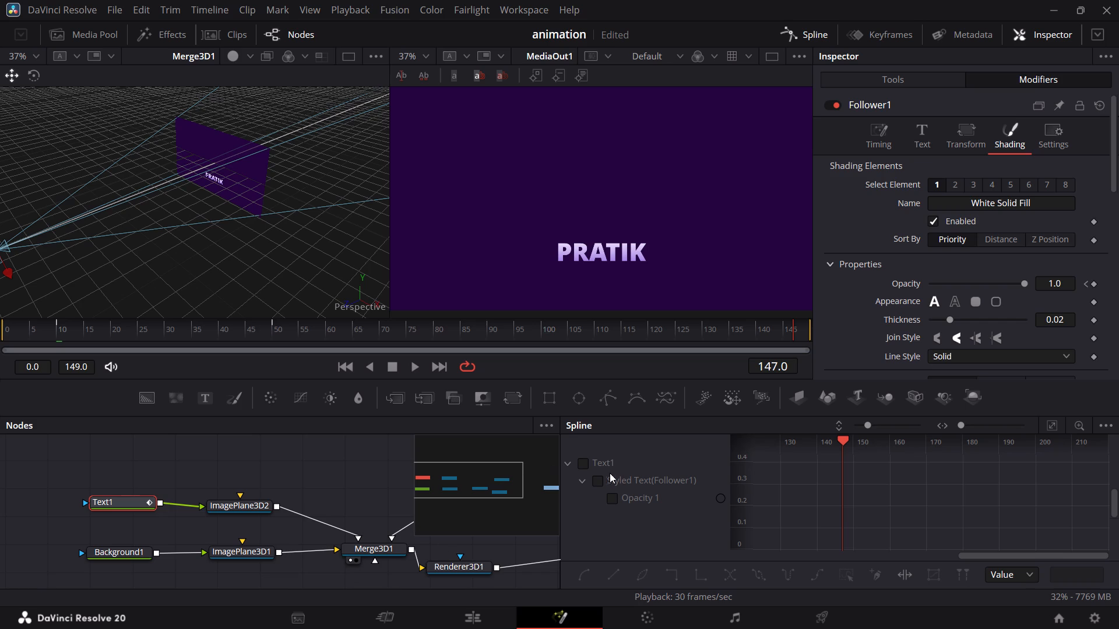
left_click(585, 462)
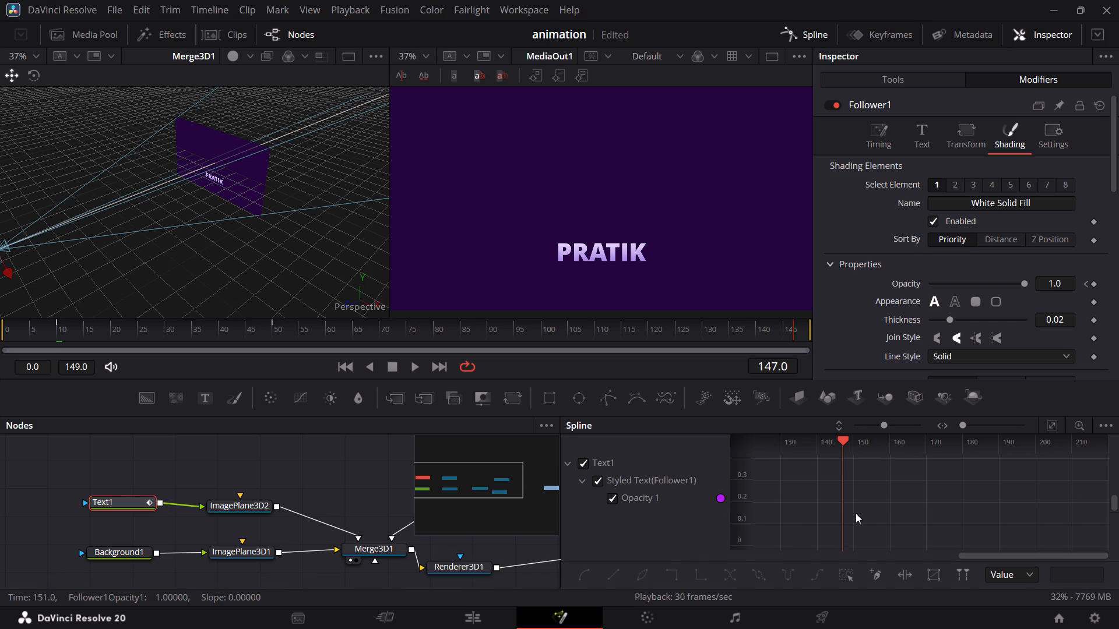
scroll(744, 485, "down", 1)
scroll(881, 482, "up", 2)
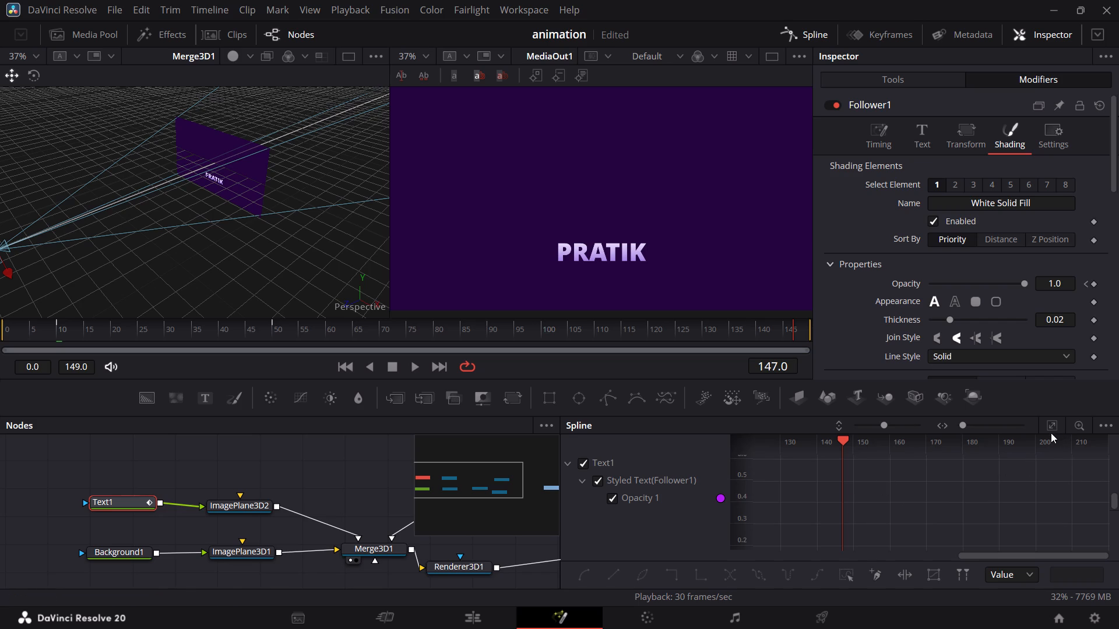
scroll(805, 503, "down", 4)
scroll(806, 499, "up", 3)
Play the animation forward and in reverse to examine how the PRATIK text fades.
left_click(374, 373)
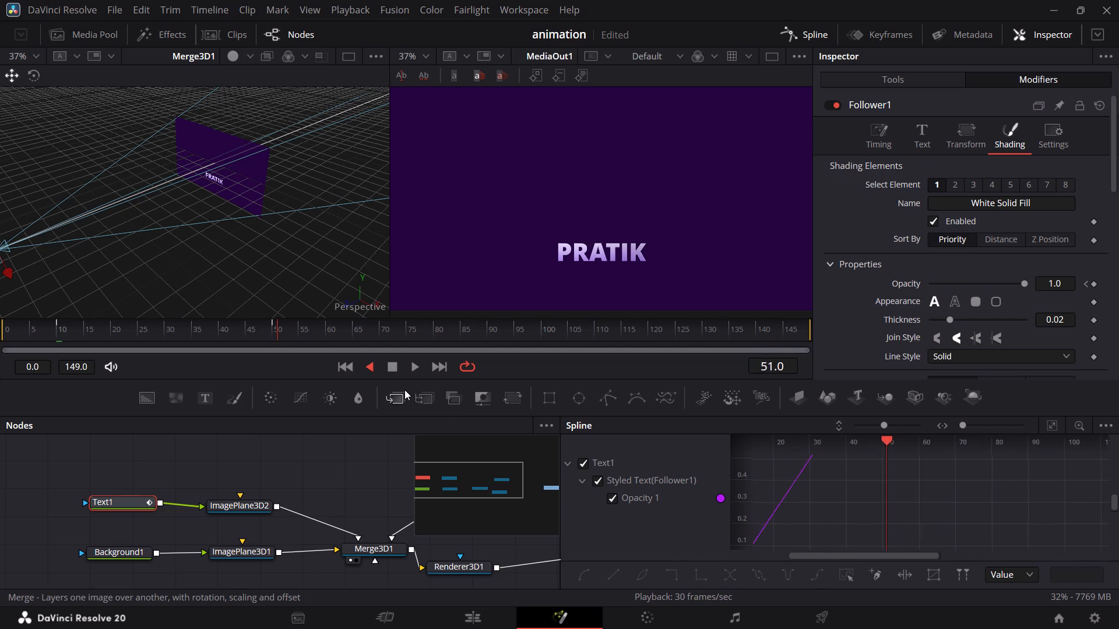
left_click(392, 366)
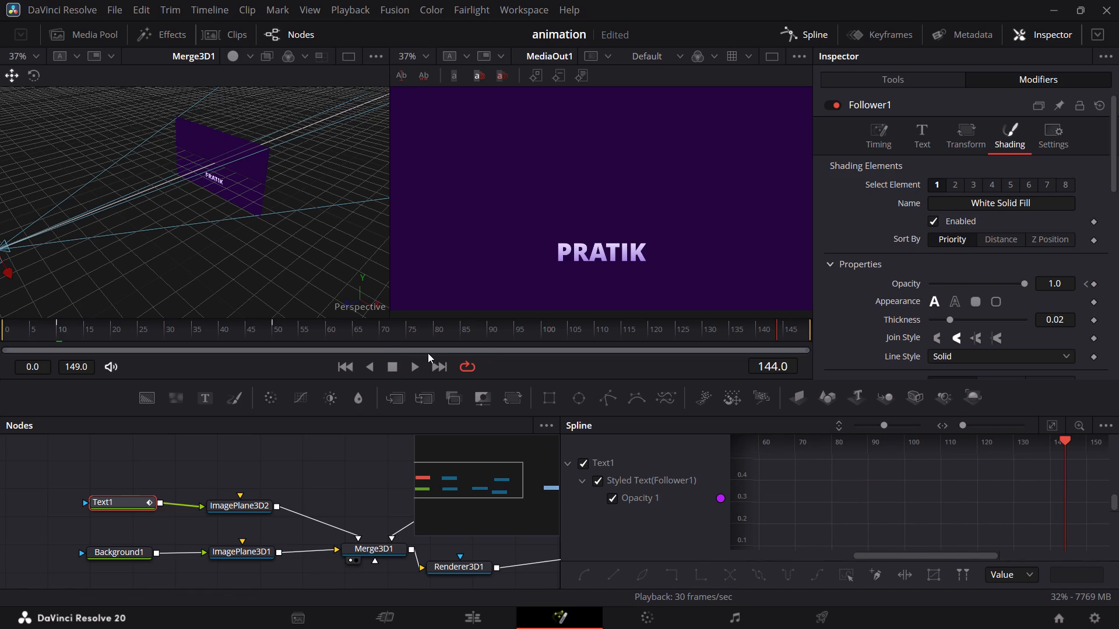
left_click(389, 371)
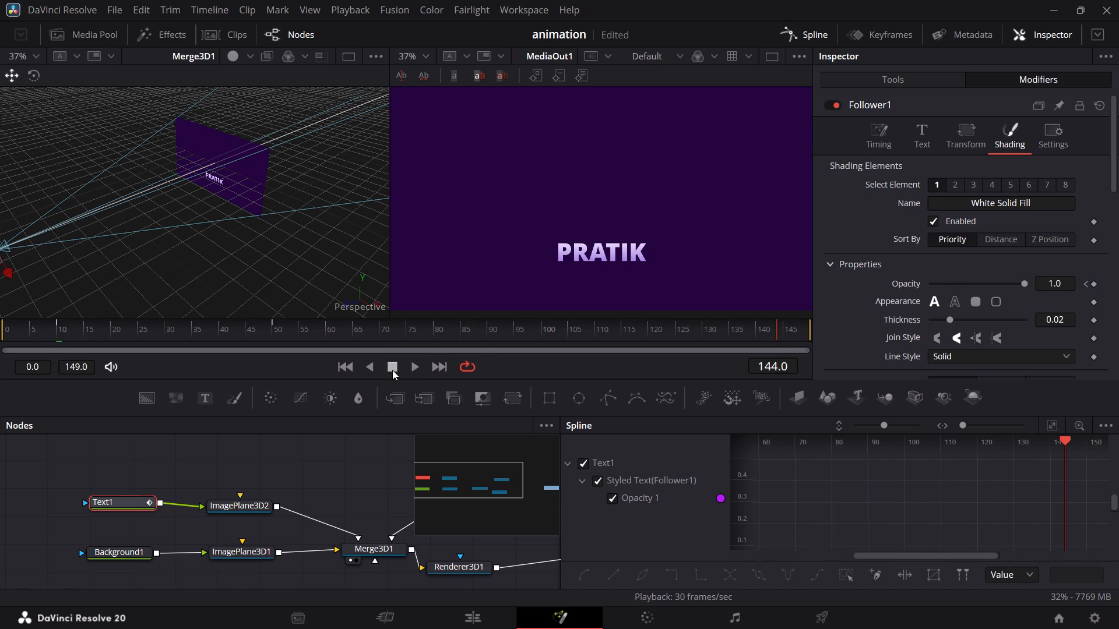
left_click(392, 370)
left_click(413, 363)
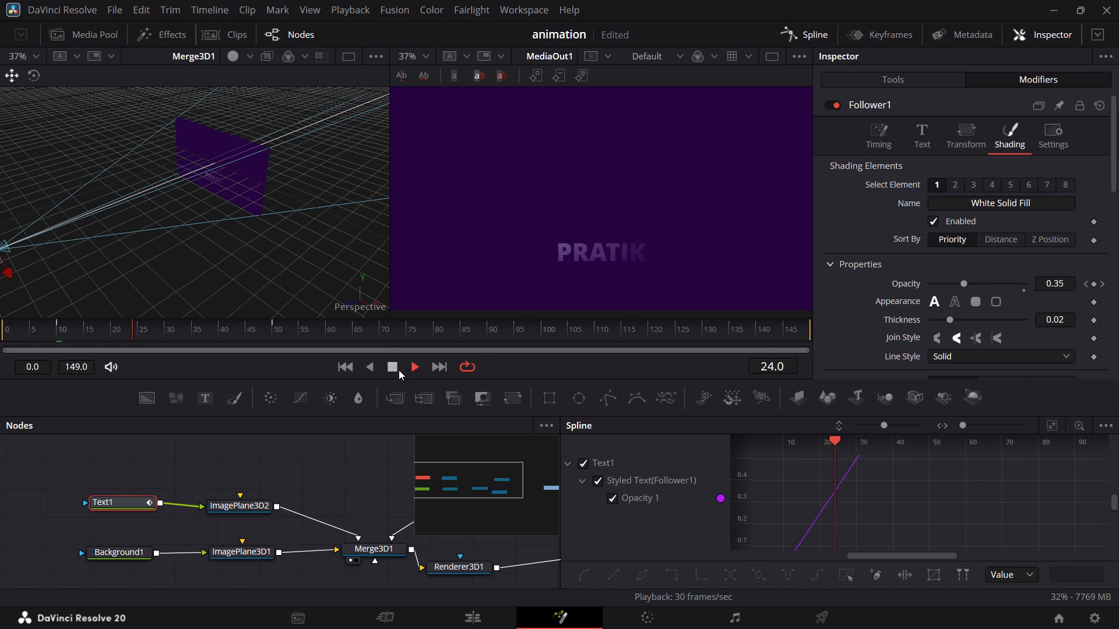
left_click(399, 370)
left_click(399, 370)
left_click(409, 369)
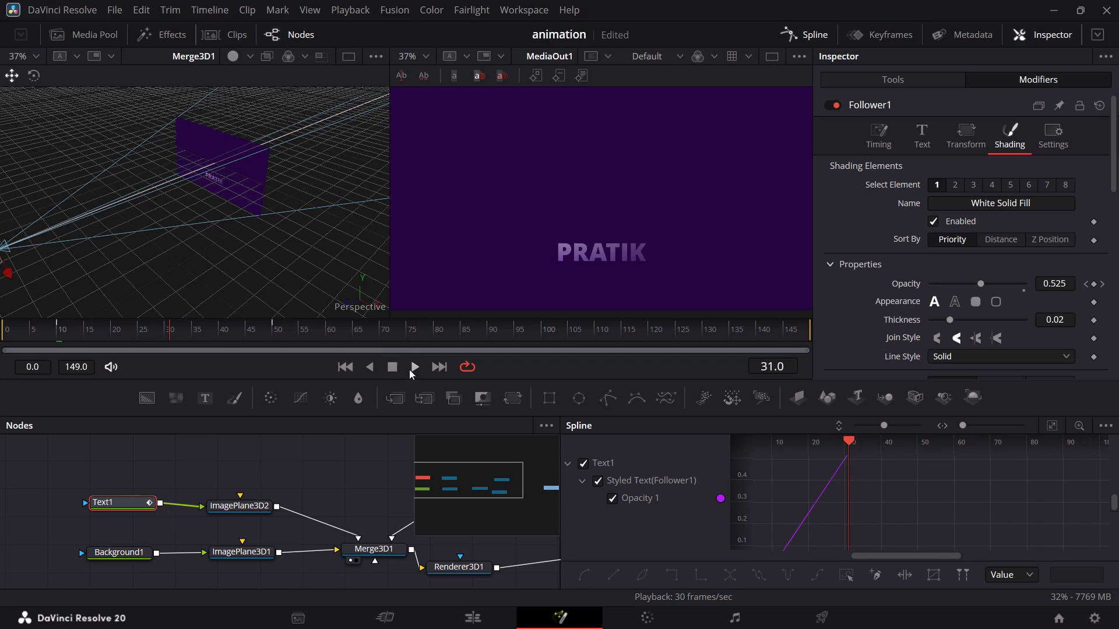
left_click(376, 365)
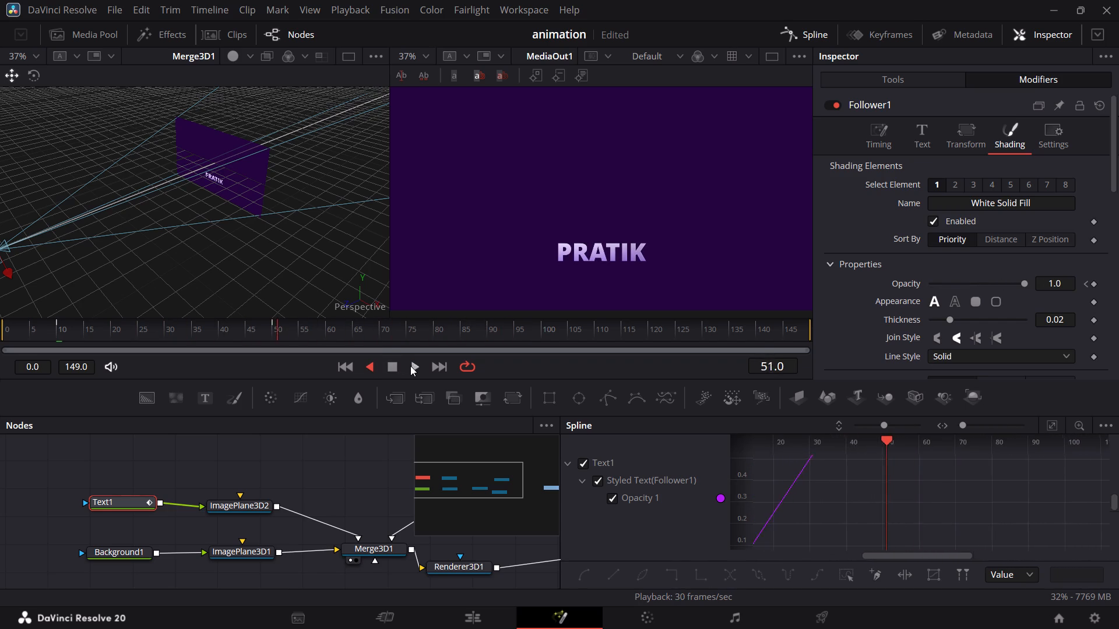
left_click(394, 366)
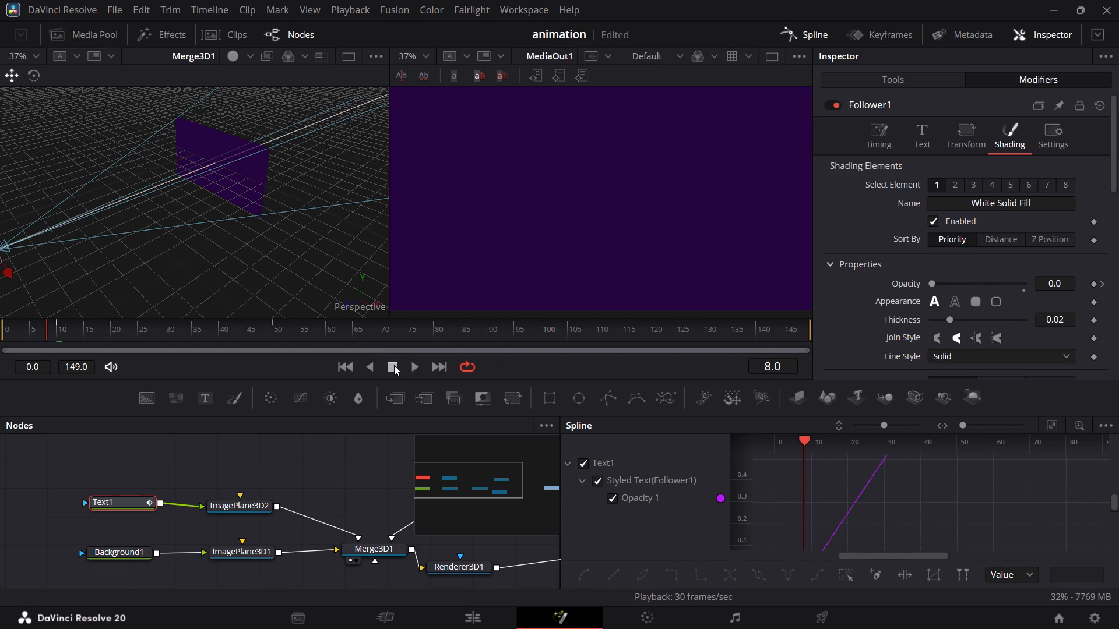
Scrub back and forth across the Opacity 1 curve to examine the letter-by-letter fade, finishing on the frame 10 keyframe.
scroll(993, 478, "down", 2)
scroll(864, 495, "up", 1)
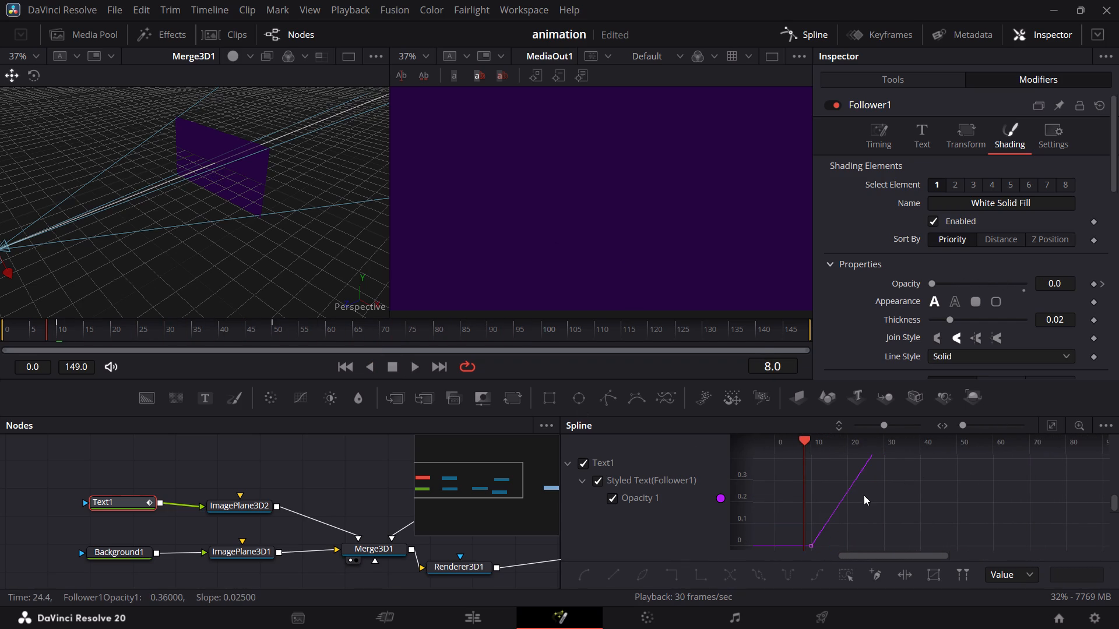
scroll(860, 494, "down", 4, "ctrl")
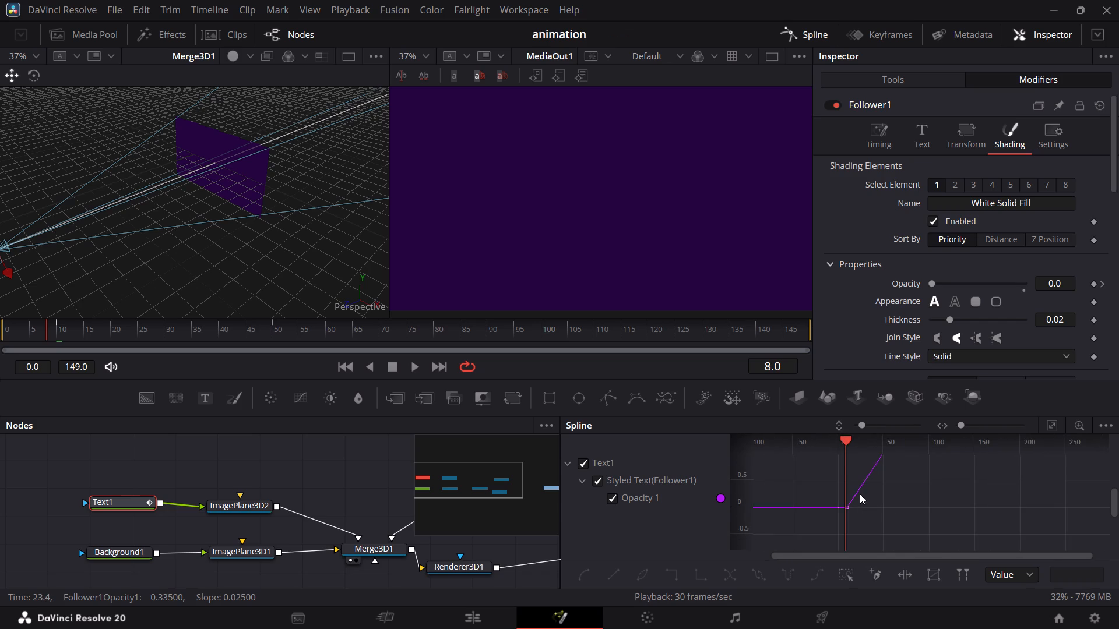
scroll(860, 494, "down", 1, "ctrl")
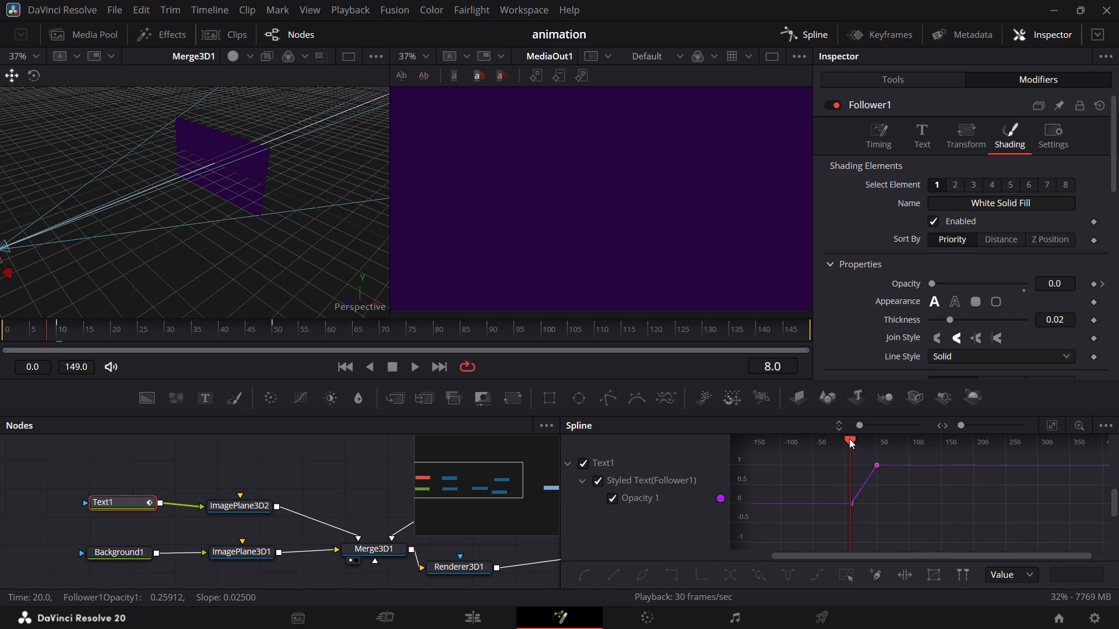
left_click_drag(853, 439, 880, 434)
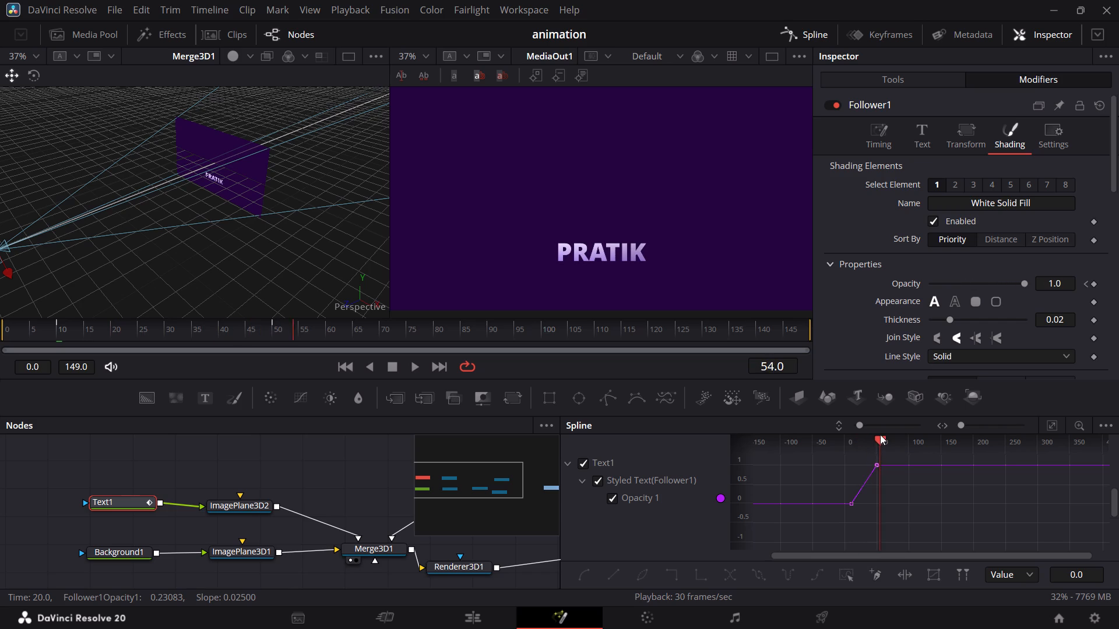
left_click_drag(880, 434, 833, 450)
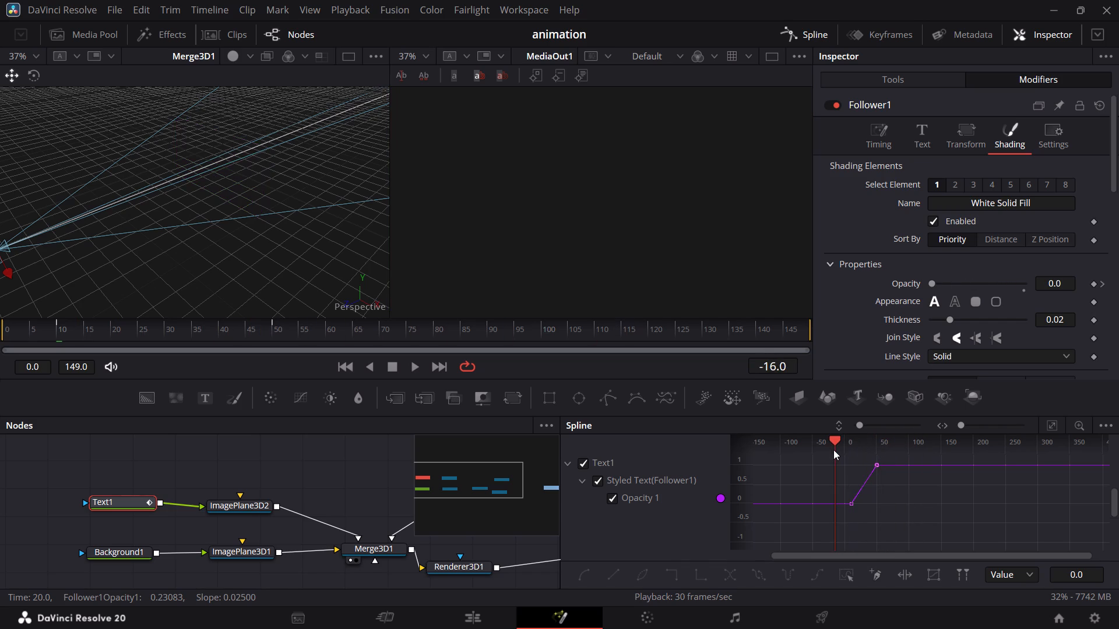
left_click_drag(833, 450, 843, 446)
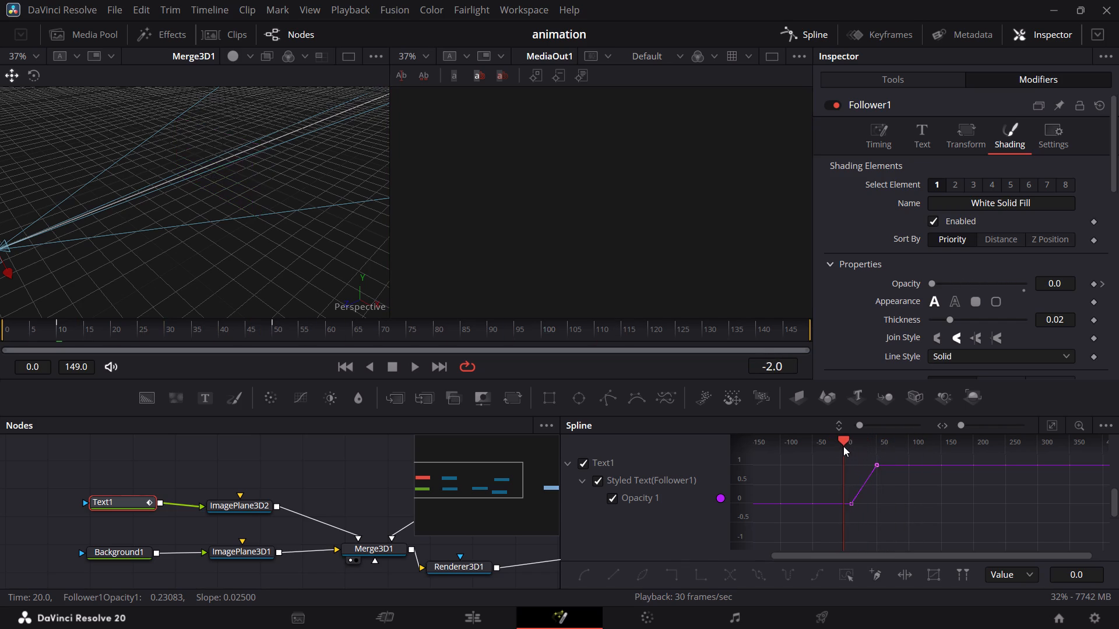
left_click_drag(843, 446, 855, 443)
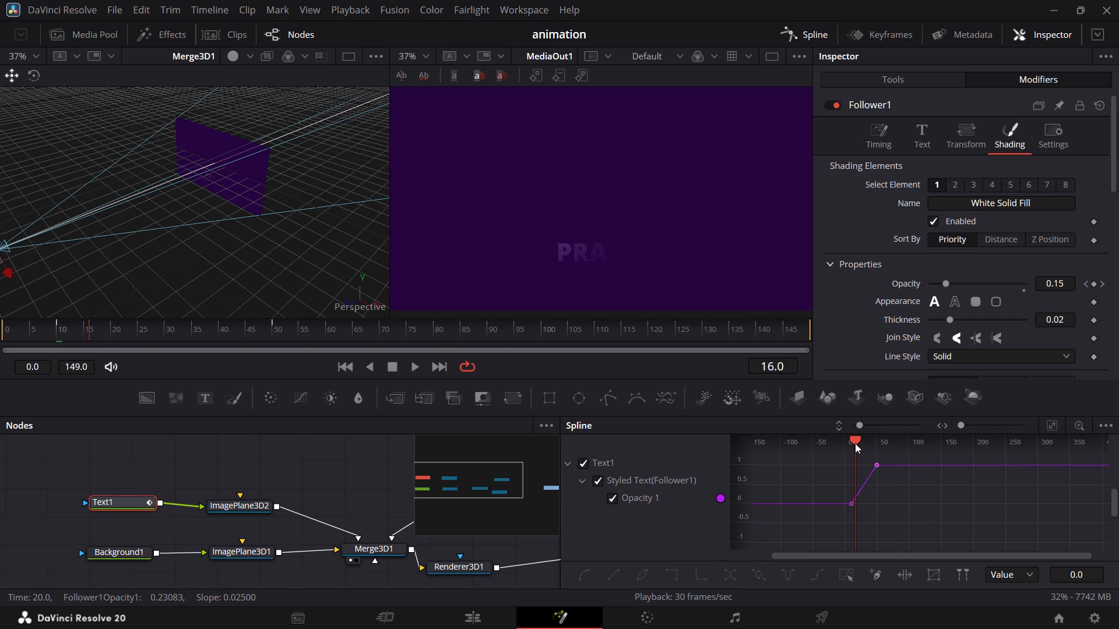
left_click_drag(855, 443, 853, 444)
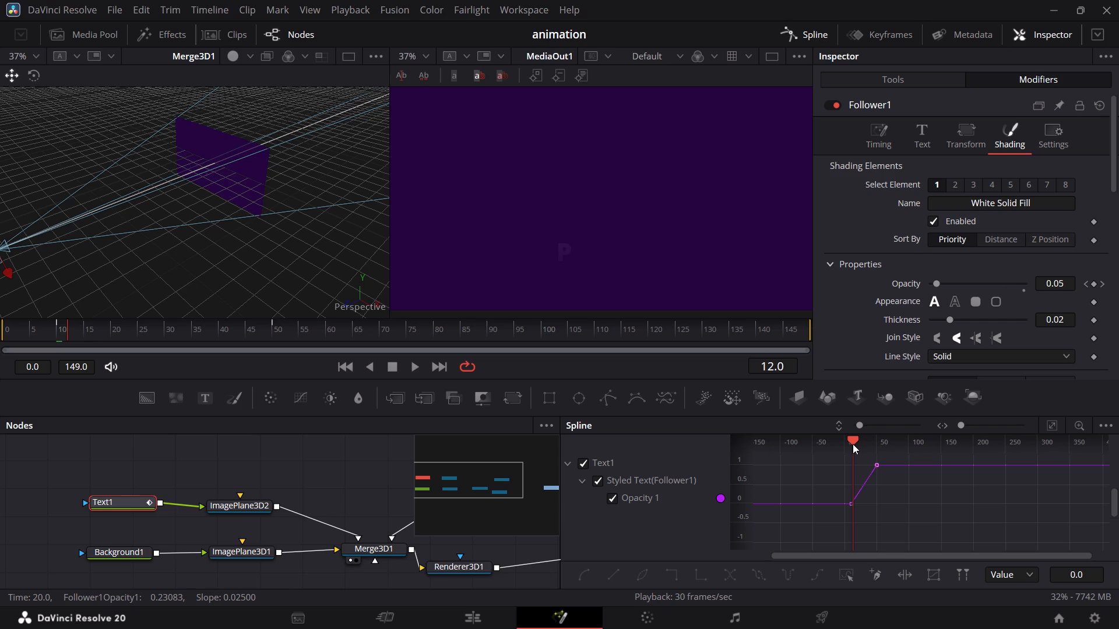
left_click_drag(853, 444, 762, 446)
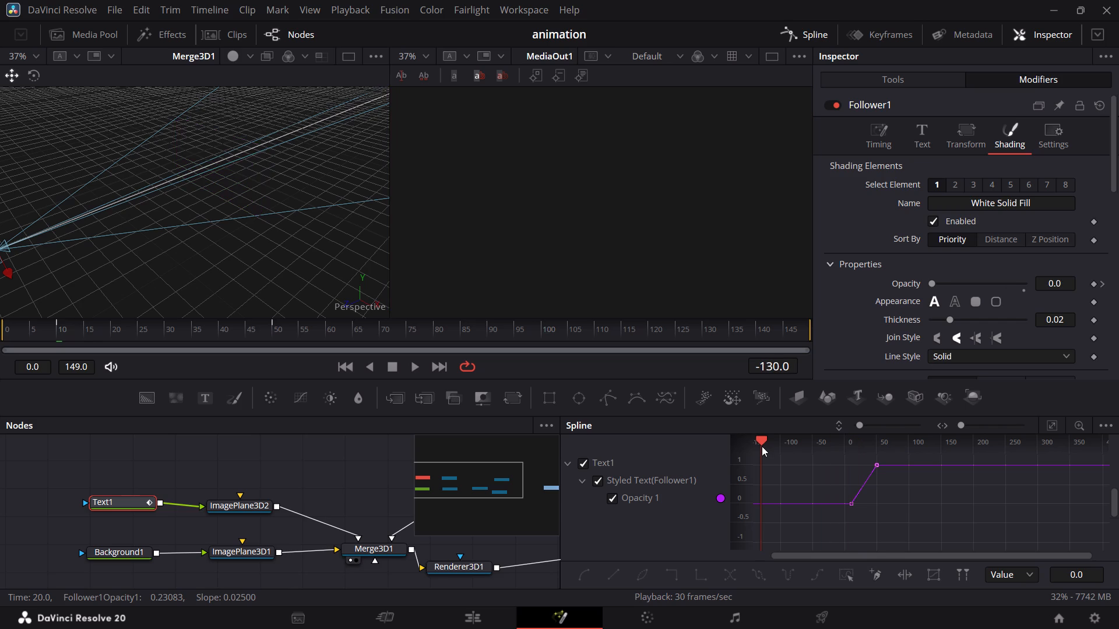
left_click_drag(762, 446, 801, 439)
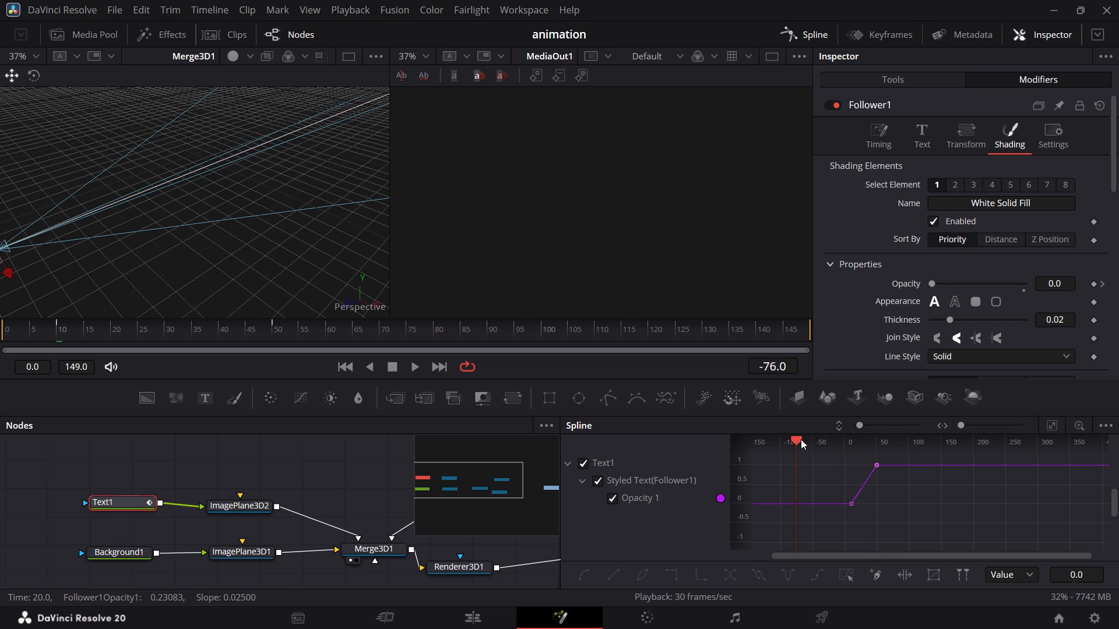
left_click_drag(801, 439, 852, 429)
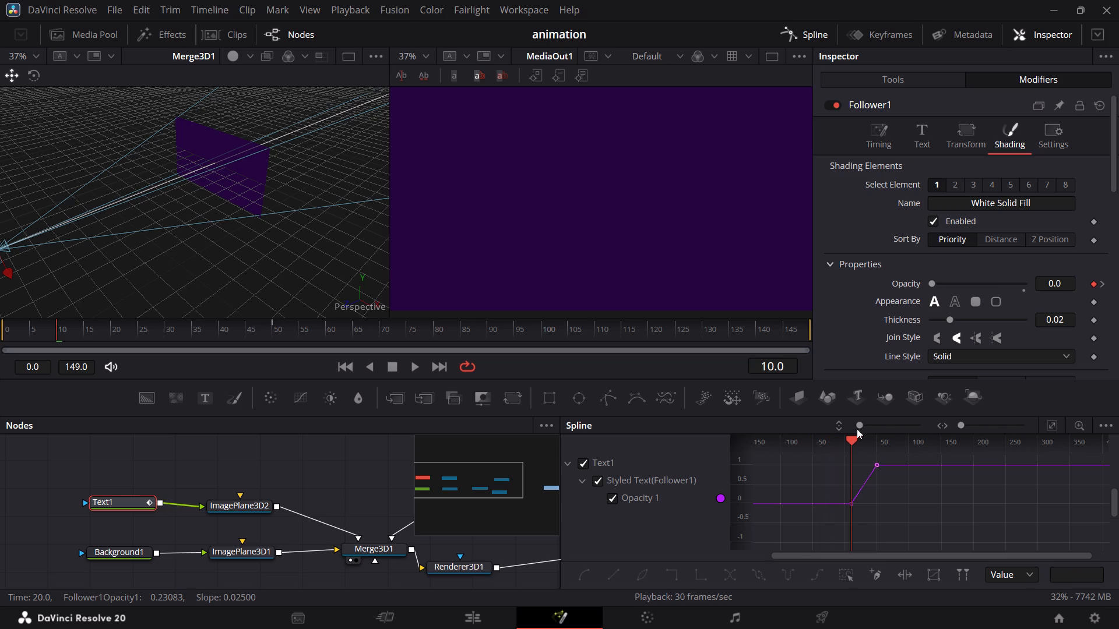
Fit the full Opacity 1 curve, from frame 10 to frame 50, in the spline graph.
left_click(1048, 427)
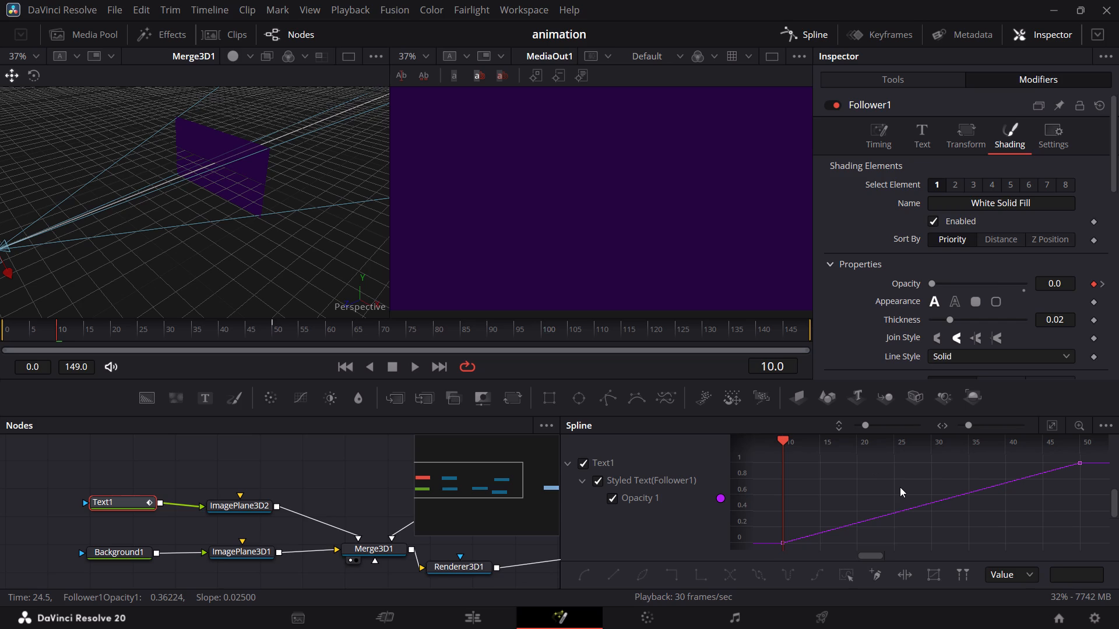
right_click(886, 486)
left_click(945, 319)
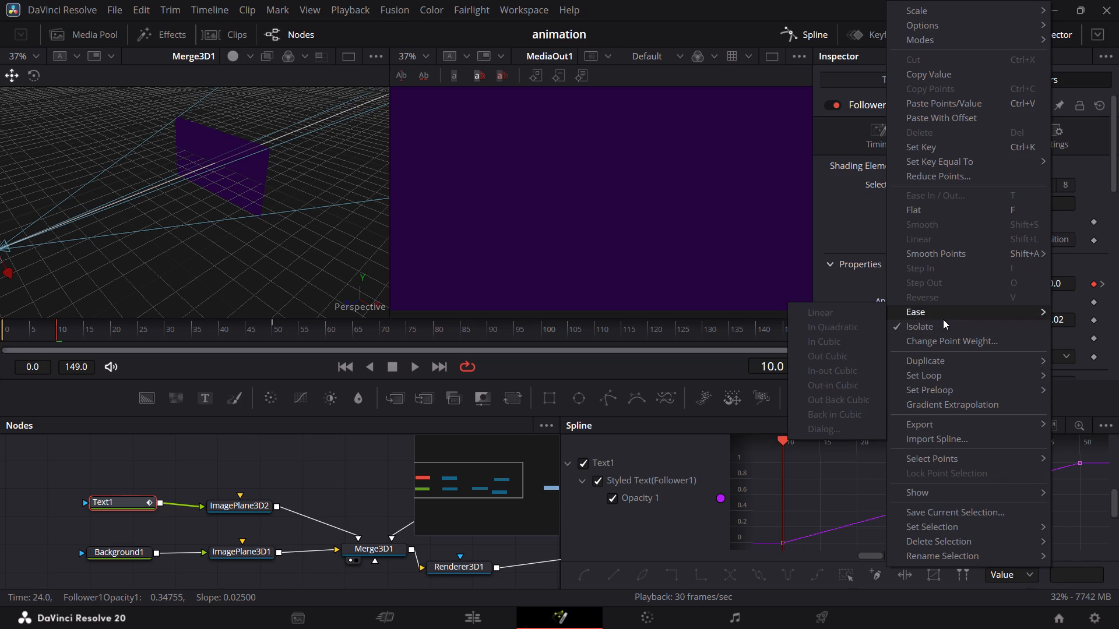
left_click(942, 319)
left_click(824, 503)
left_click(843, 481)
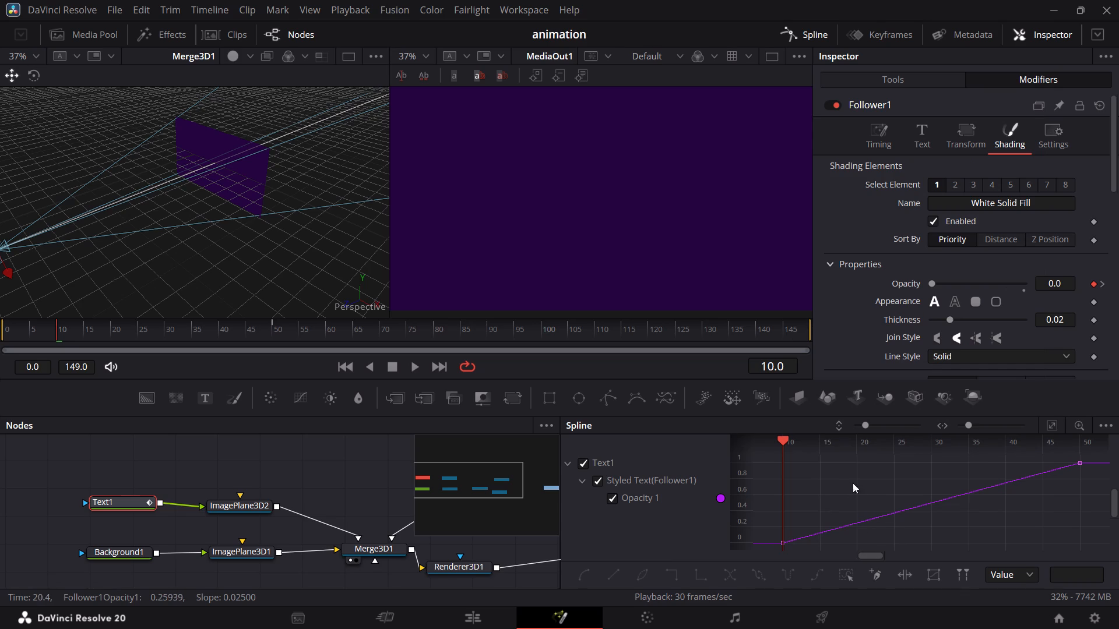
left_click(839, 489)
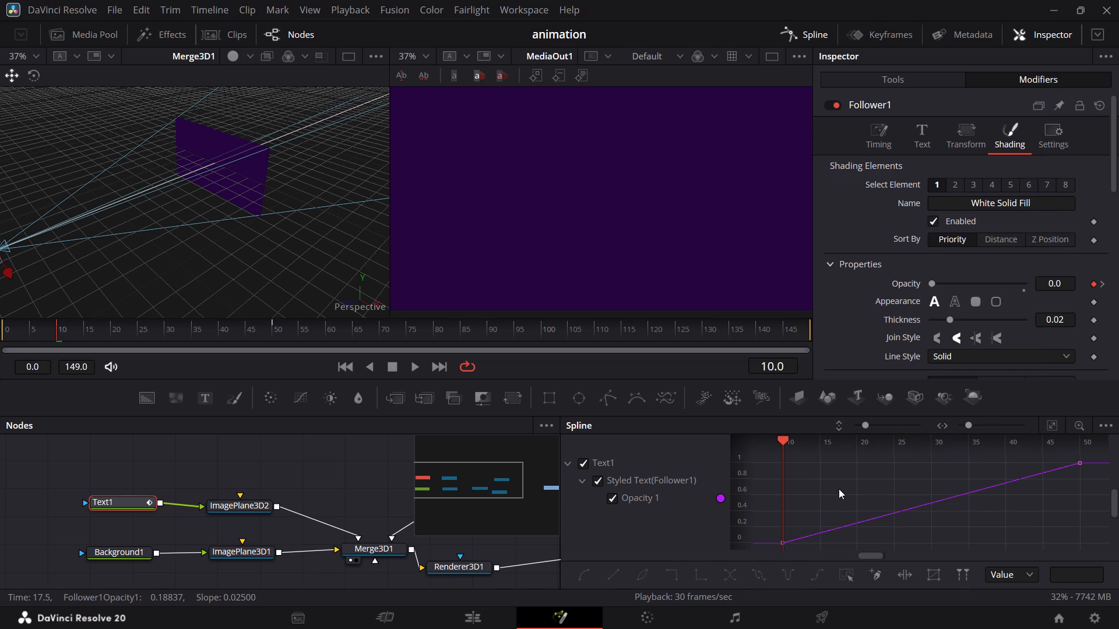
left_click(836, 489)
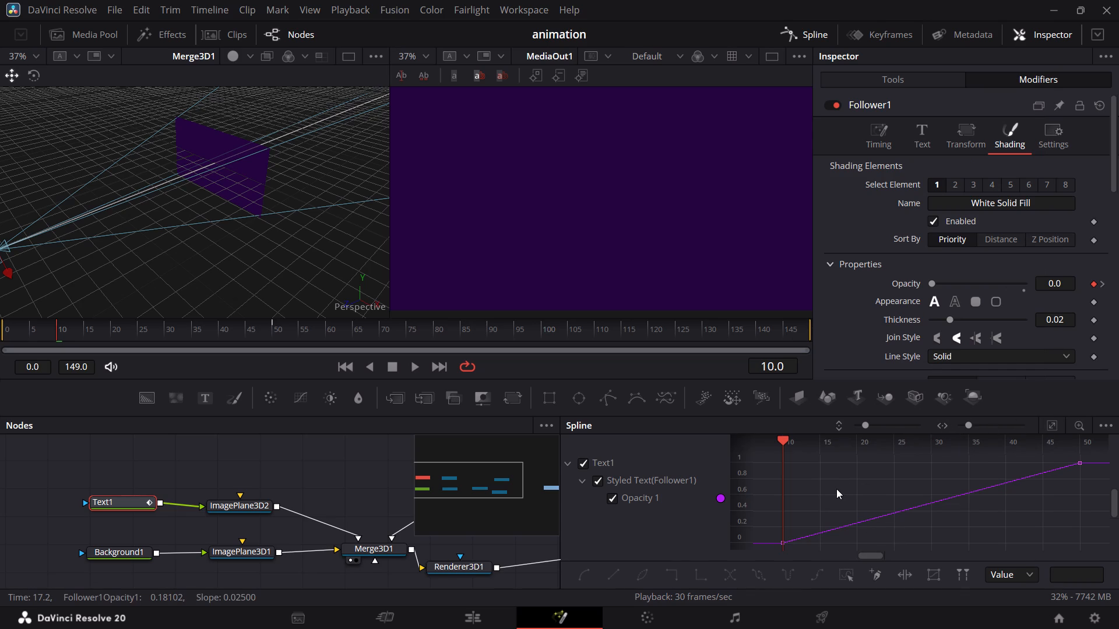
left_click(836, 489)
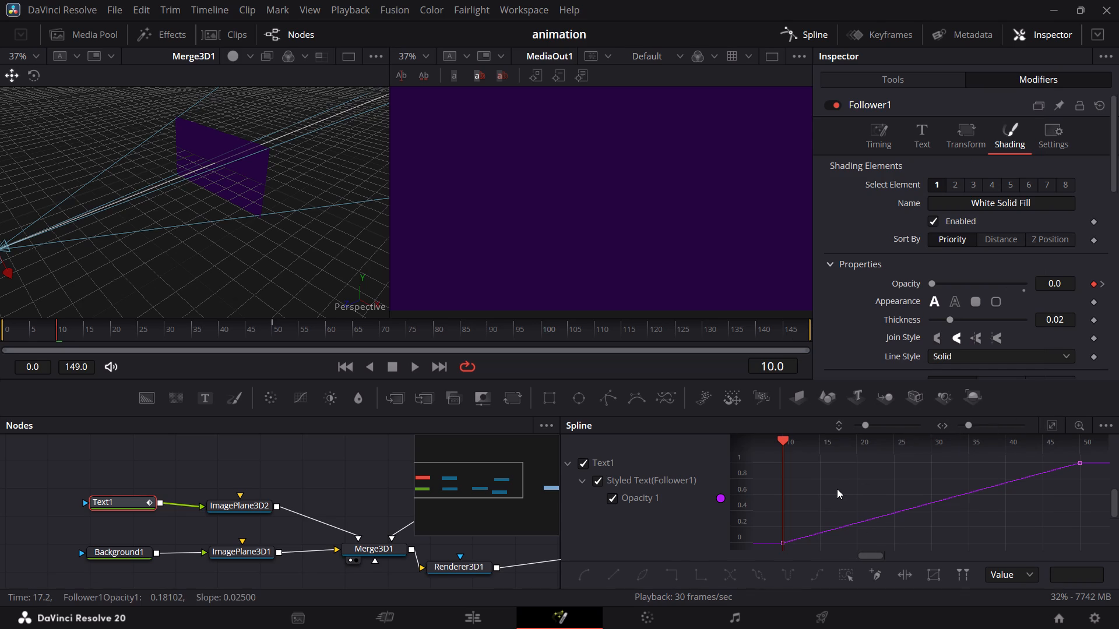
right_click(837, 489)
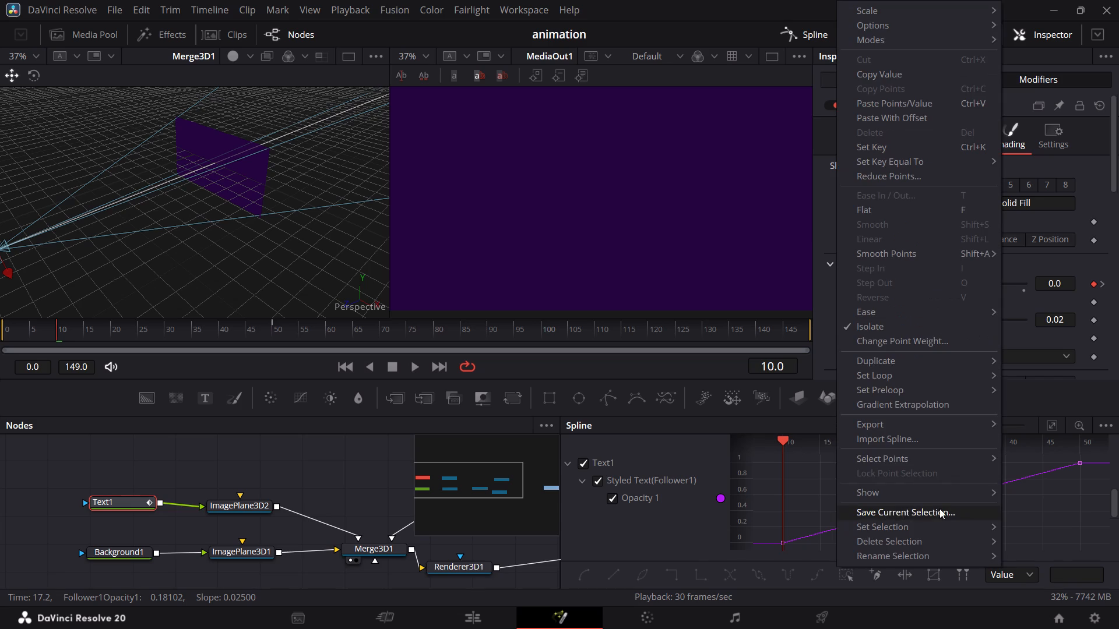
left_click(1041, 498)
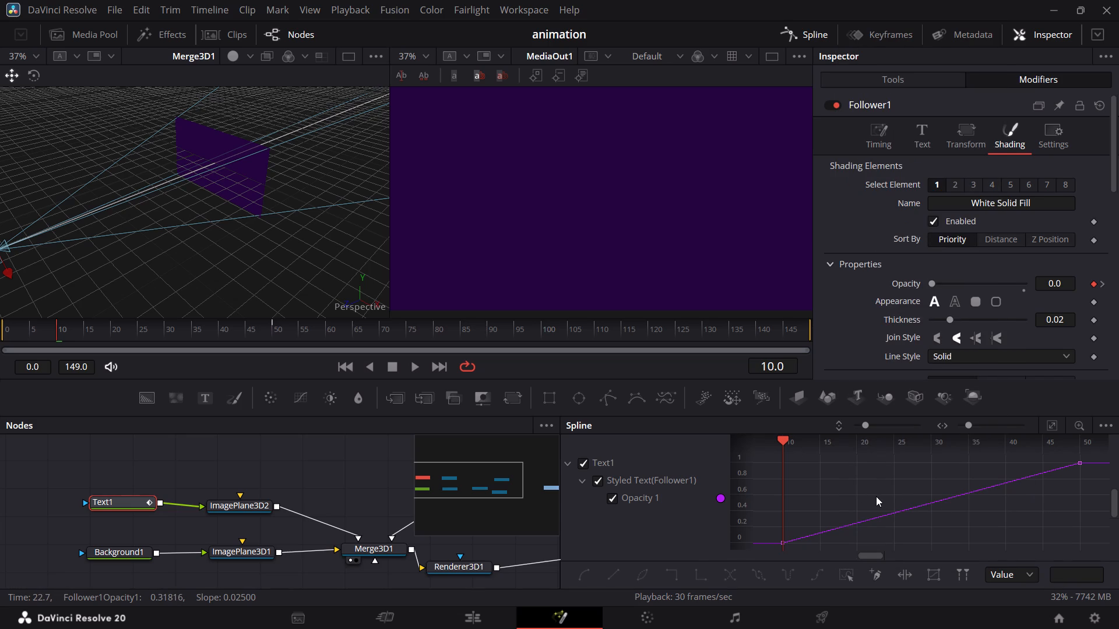
Apply Out Cubic easing to all keyframes of the Follower's Opacity 1 curve and close the Spline editor.
key("ctrl+a")
right_click(857, 496)
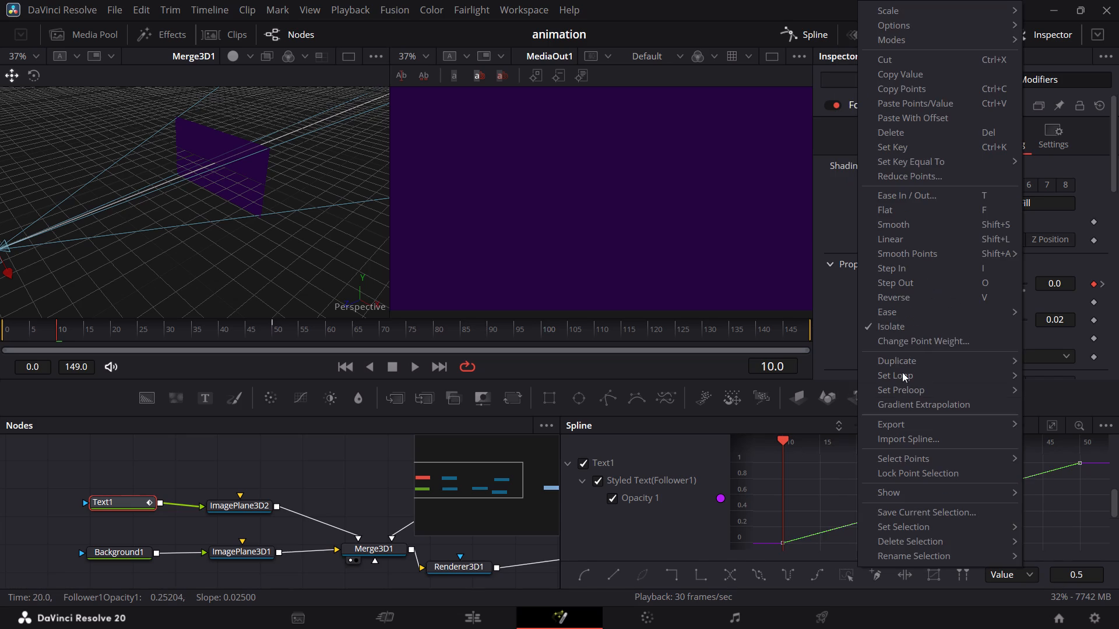
left_click(920, 318)
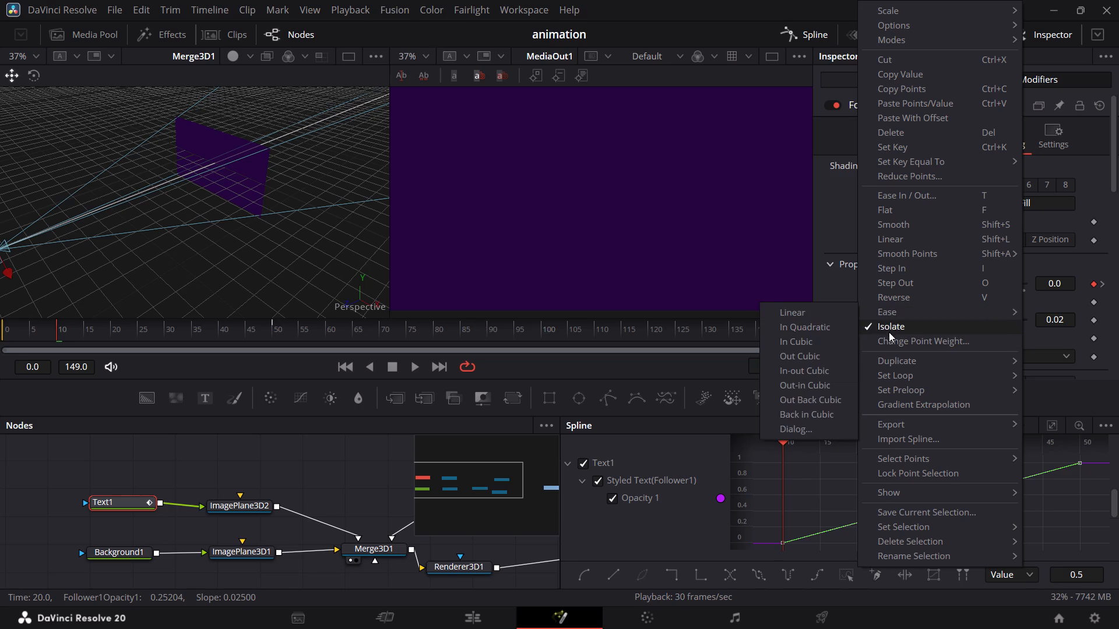
left_click(814, 354)
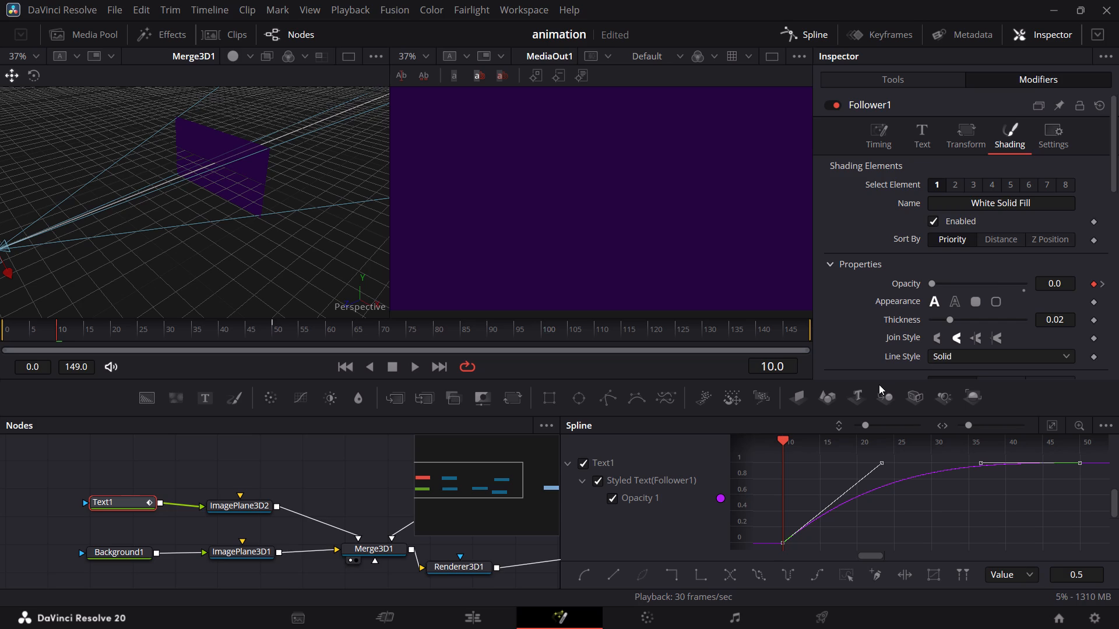
left_click(815, 33)
Play the animation in reverse and forward to examine the eased fade of the PRATIK text.
left_click(369, 364)
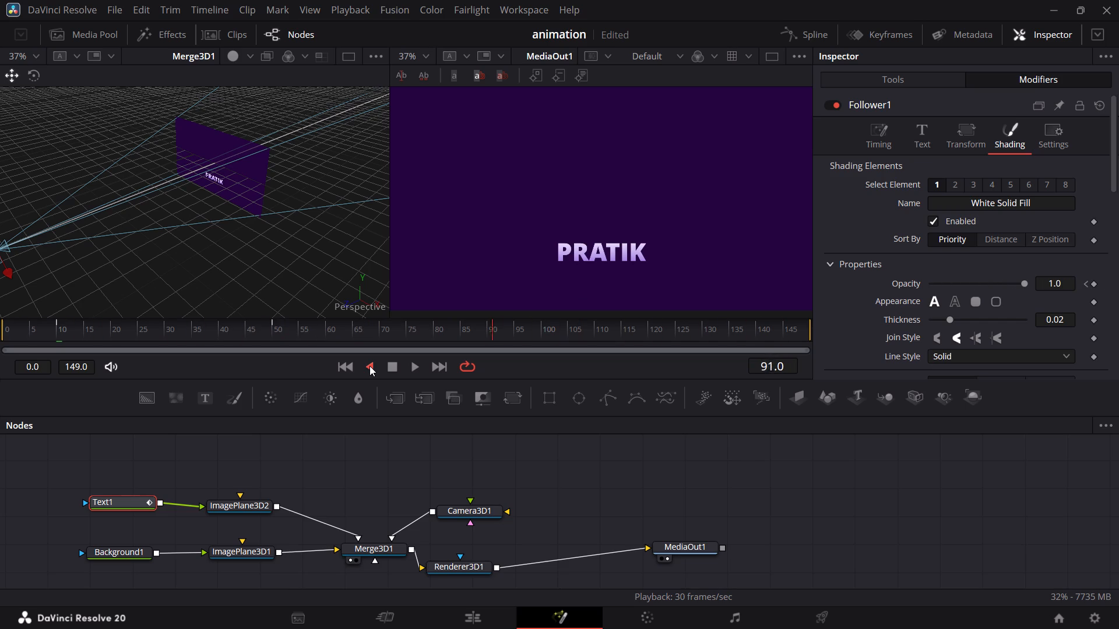
key("space")
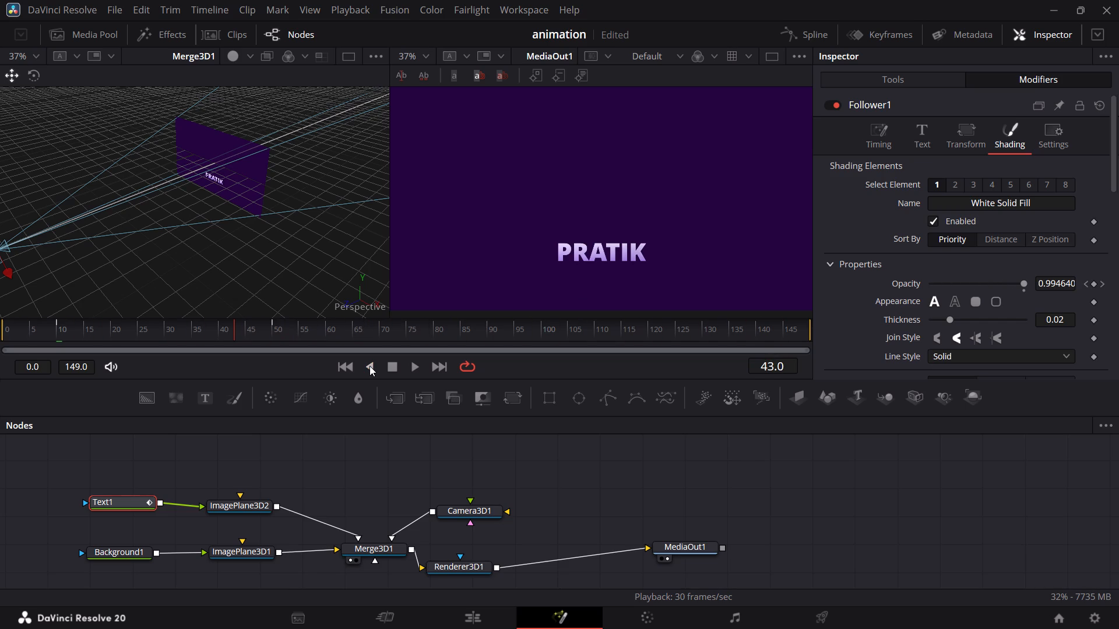
left_click(413, 368)
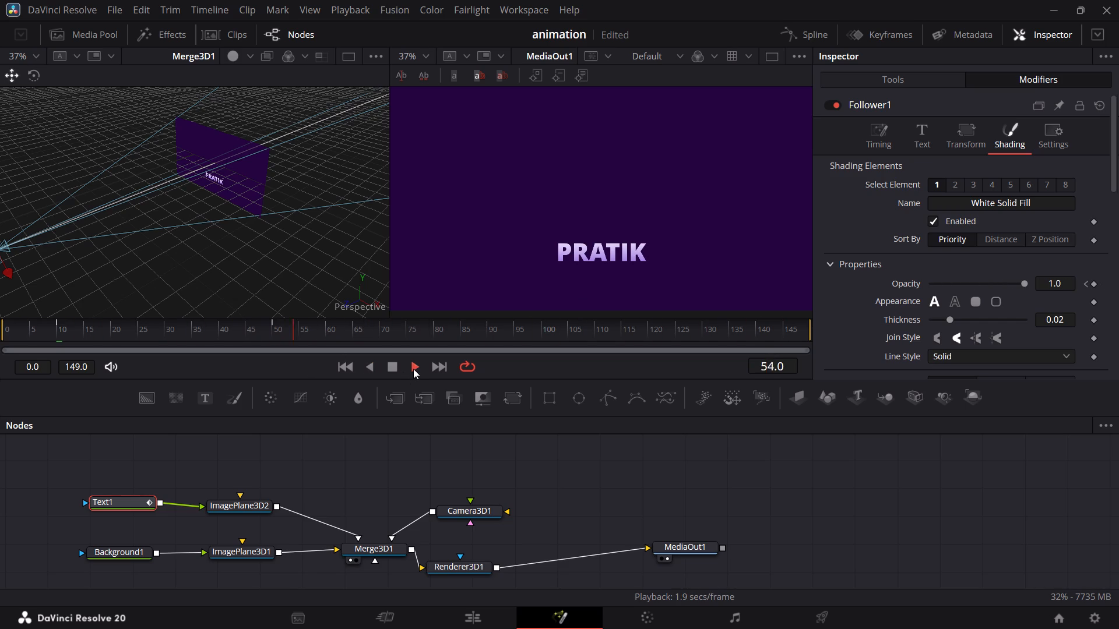
left_click(362, 366)
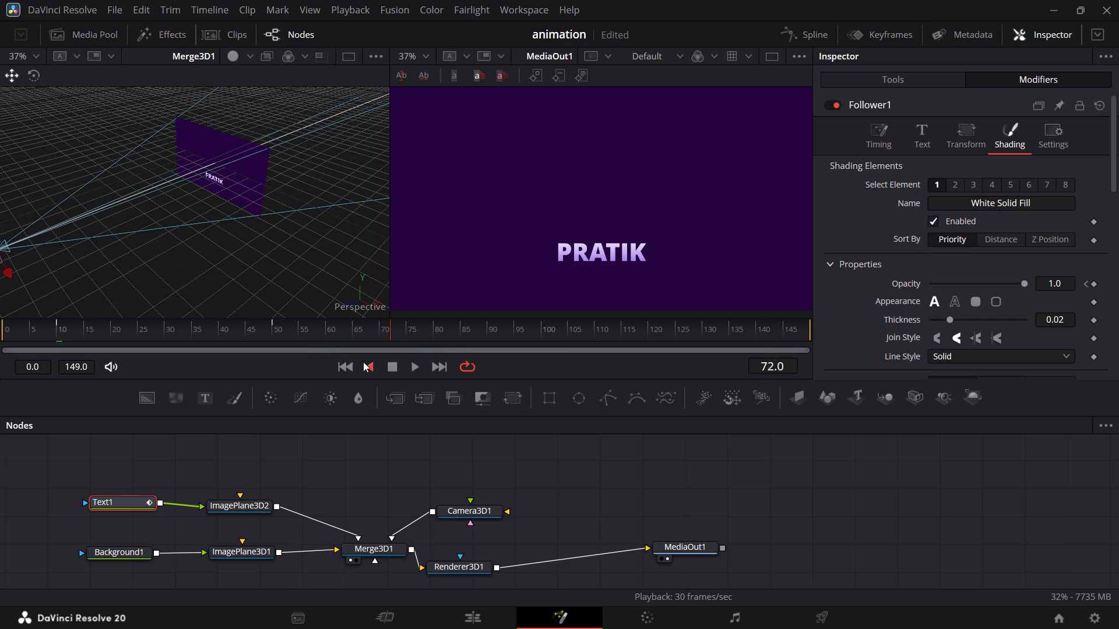
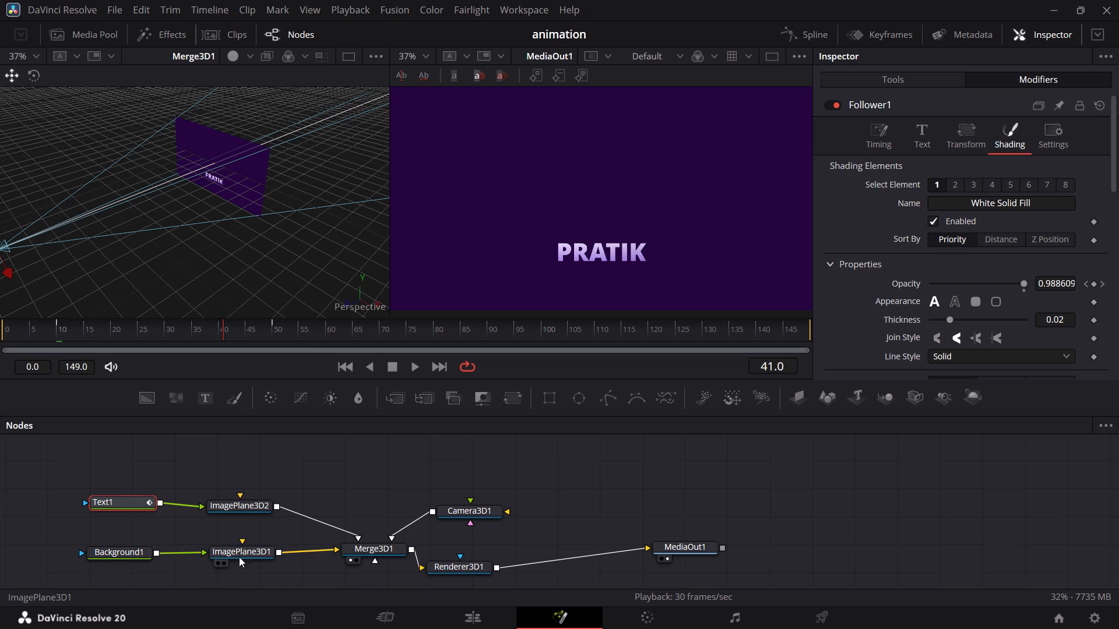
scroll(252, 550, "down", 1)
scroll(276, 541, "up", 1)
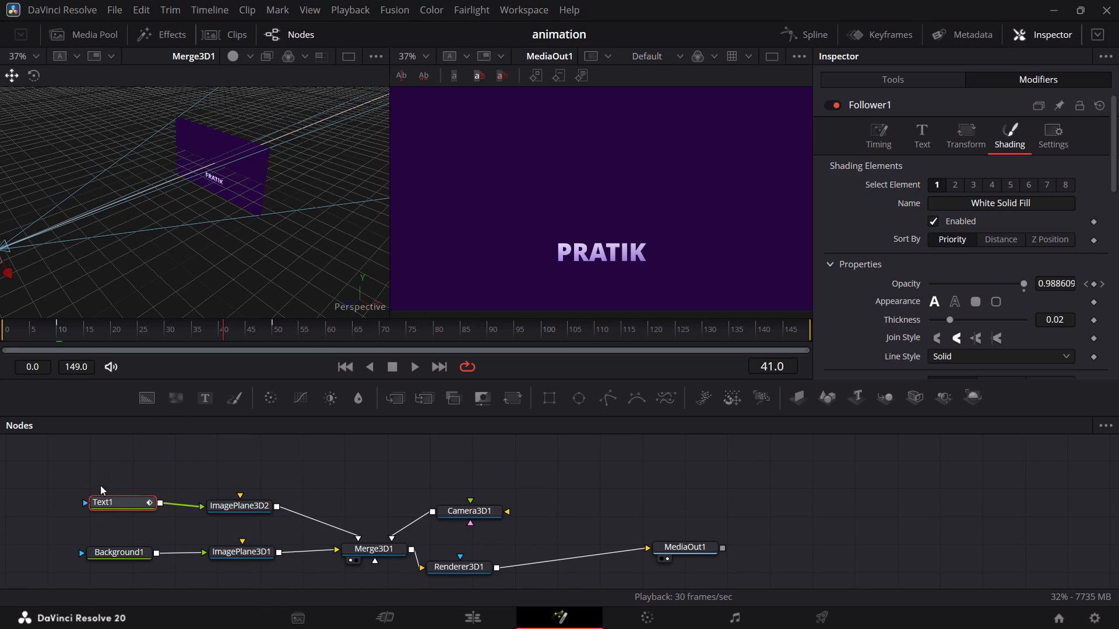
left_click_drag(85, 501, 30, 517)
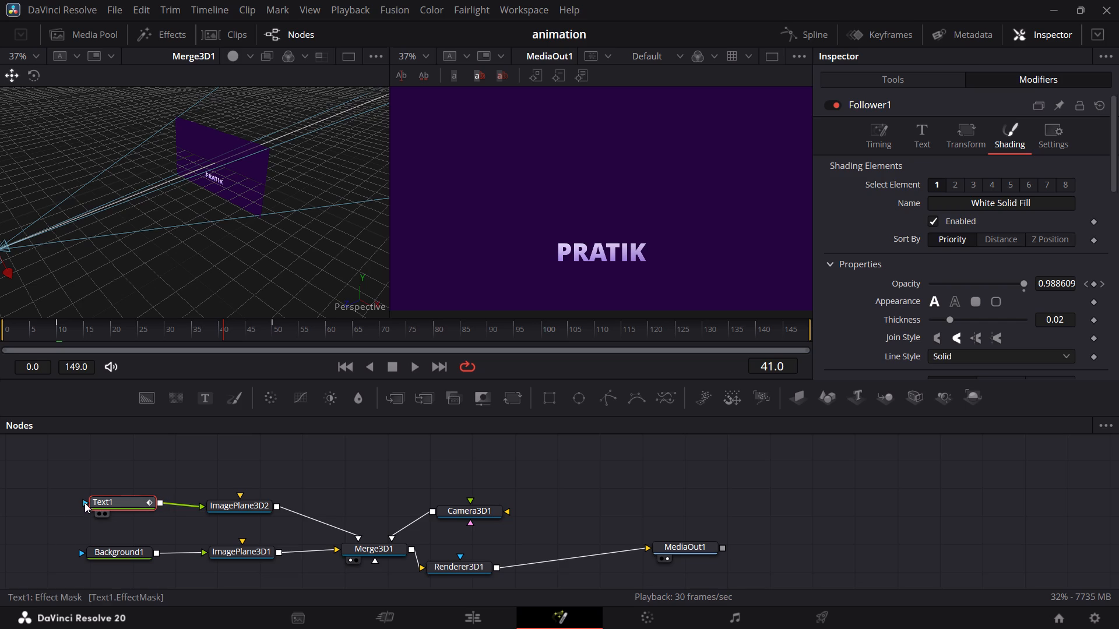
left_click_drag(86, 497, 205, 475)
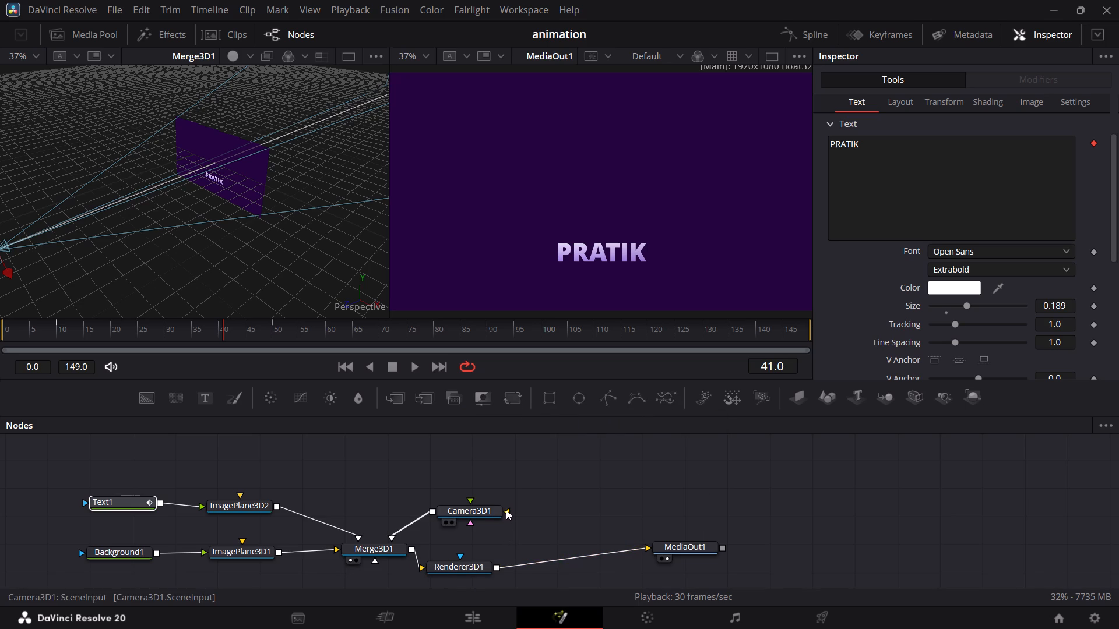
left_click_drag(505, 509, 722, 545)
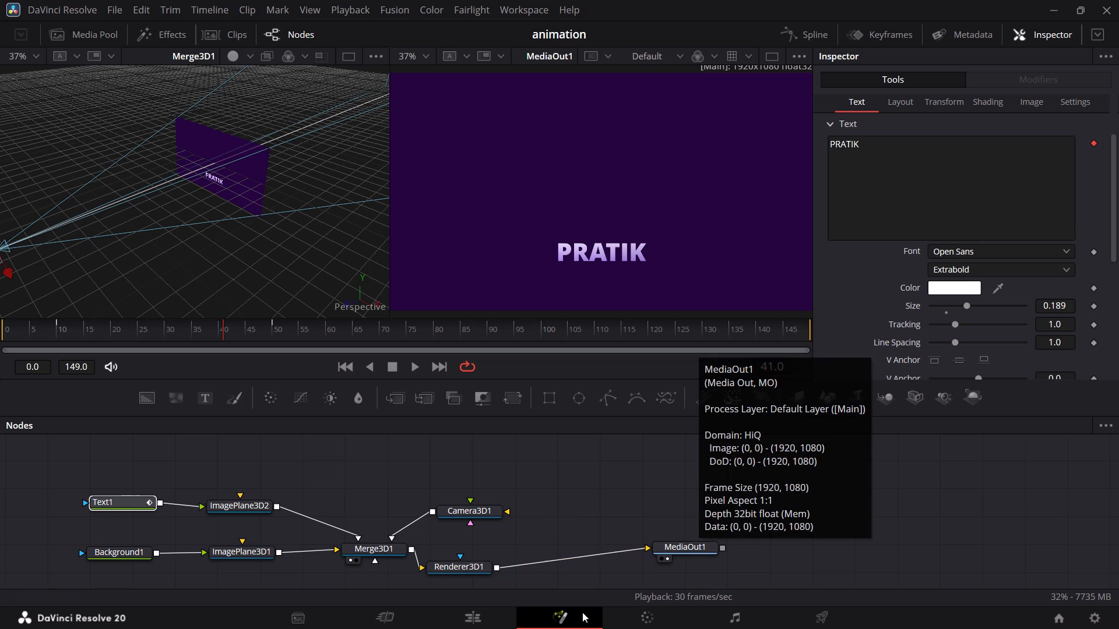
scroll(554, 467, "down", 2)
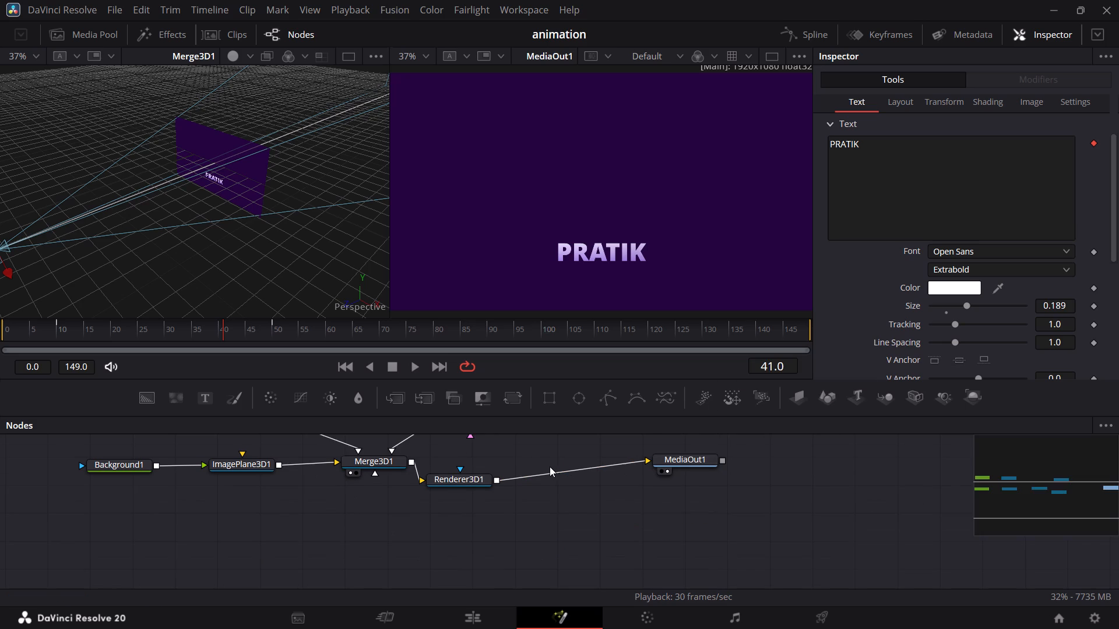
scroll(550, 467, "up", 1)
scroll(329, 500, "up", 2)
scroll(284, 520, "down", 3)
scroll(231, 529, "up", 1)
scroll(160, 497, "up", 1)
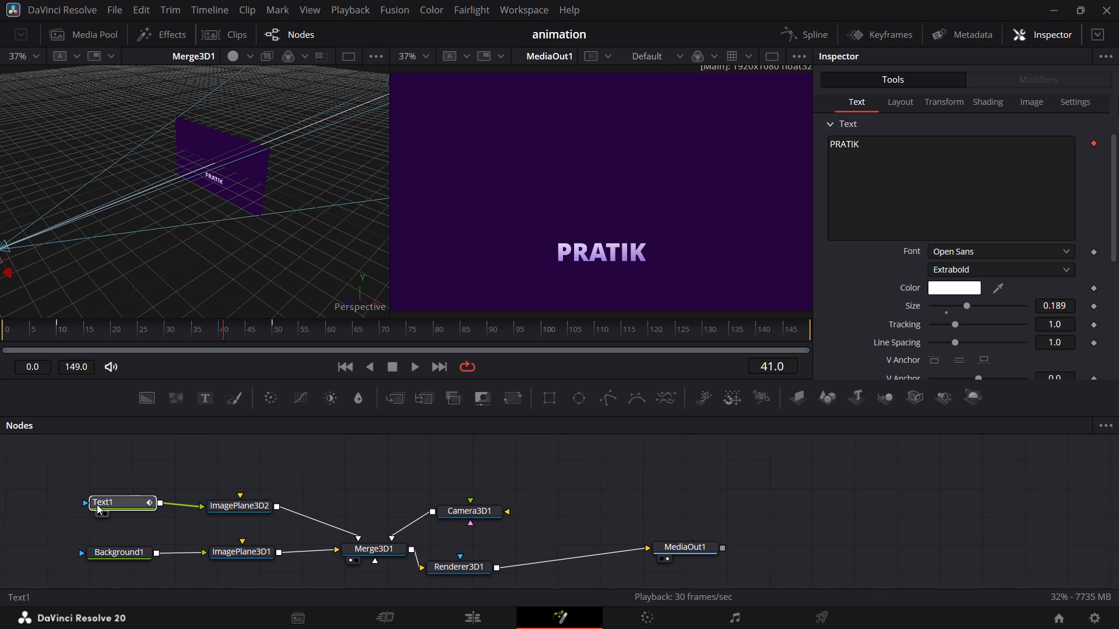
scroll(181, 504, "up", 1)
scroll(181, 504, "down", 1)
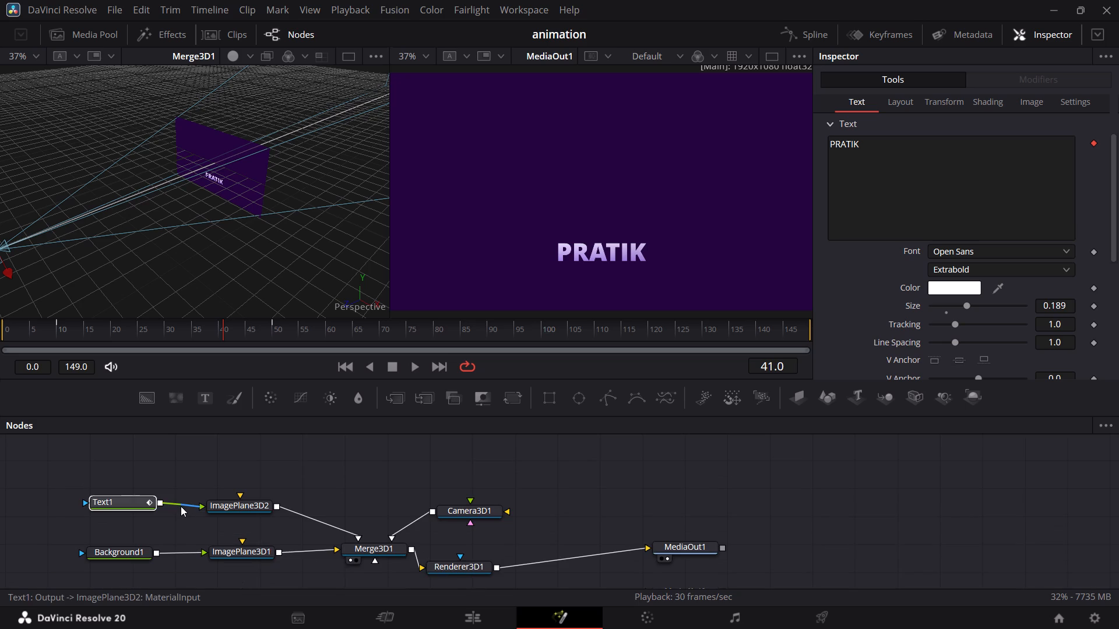
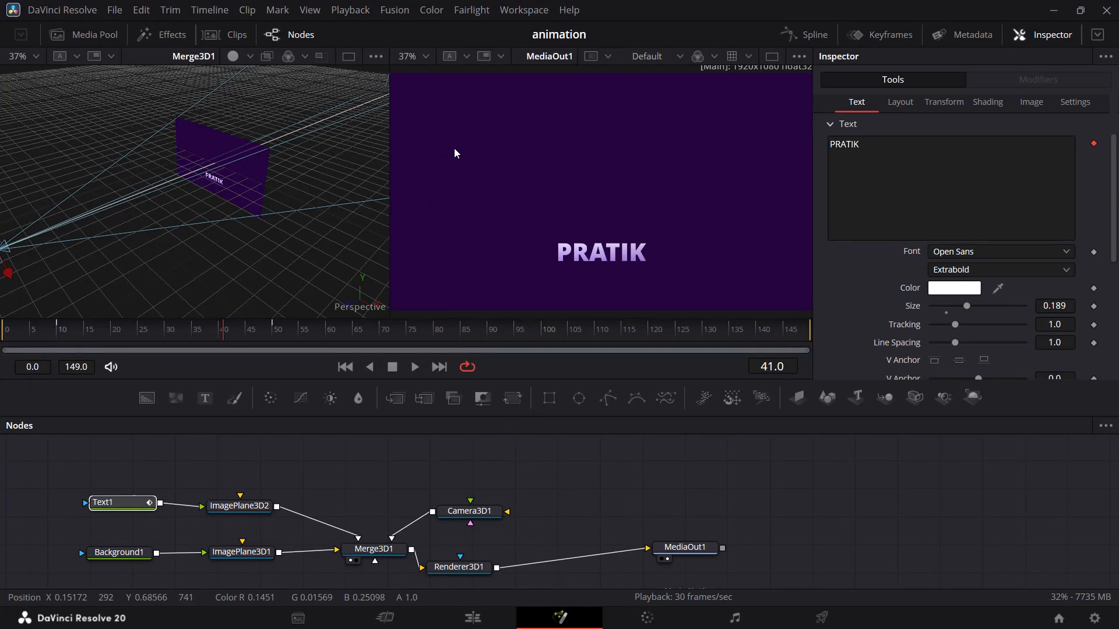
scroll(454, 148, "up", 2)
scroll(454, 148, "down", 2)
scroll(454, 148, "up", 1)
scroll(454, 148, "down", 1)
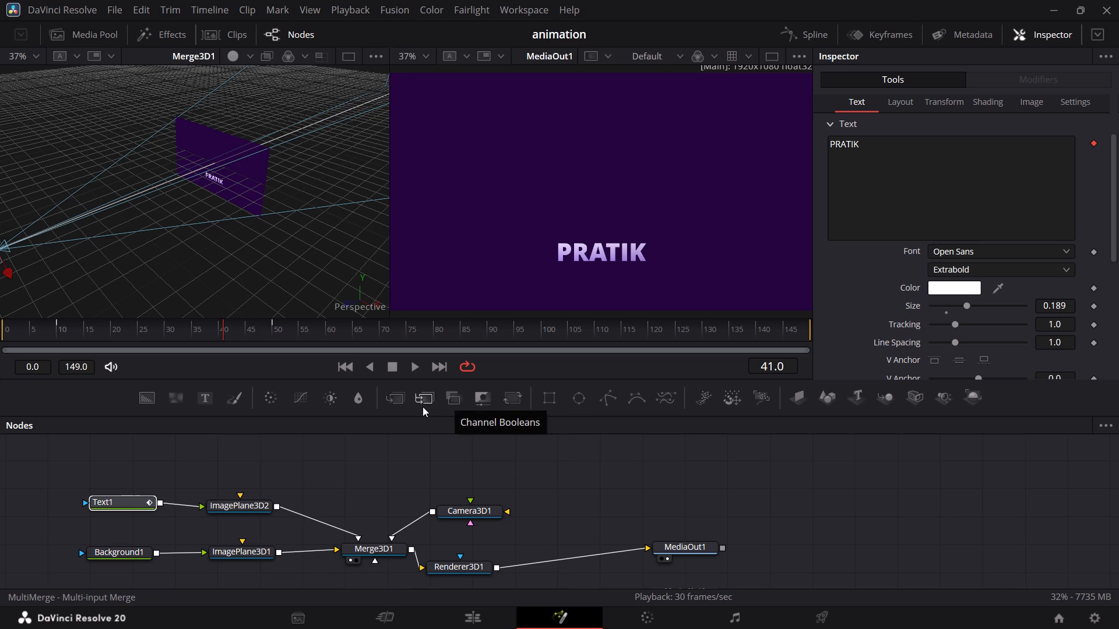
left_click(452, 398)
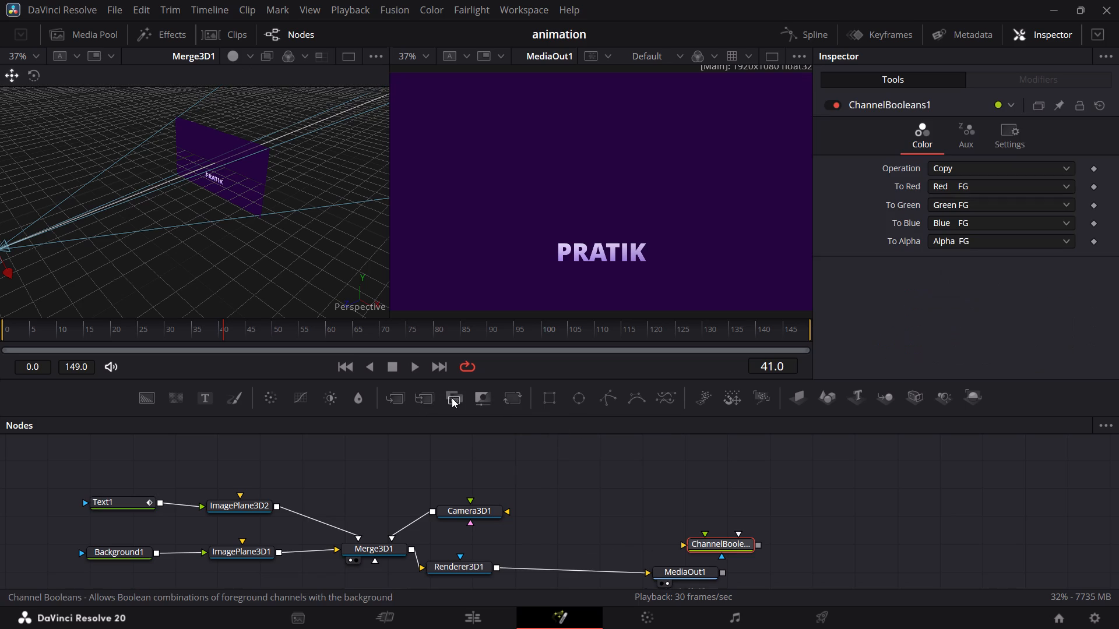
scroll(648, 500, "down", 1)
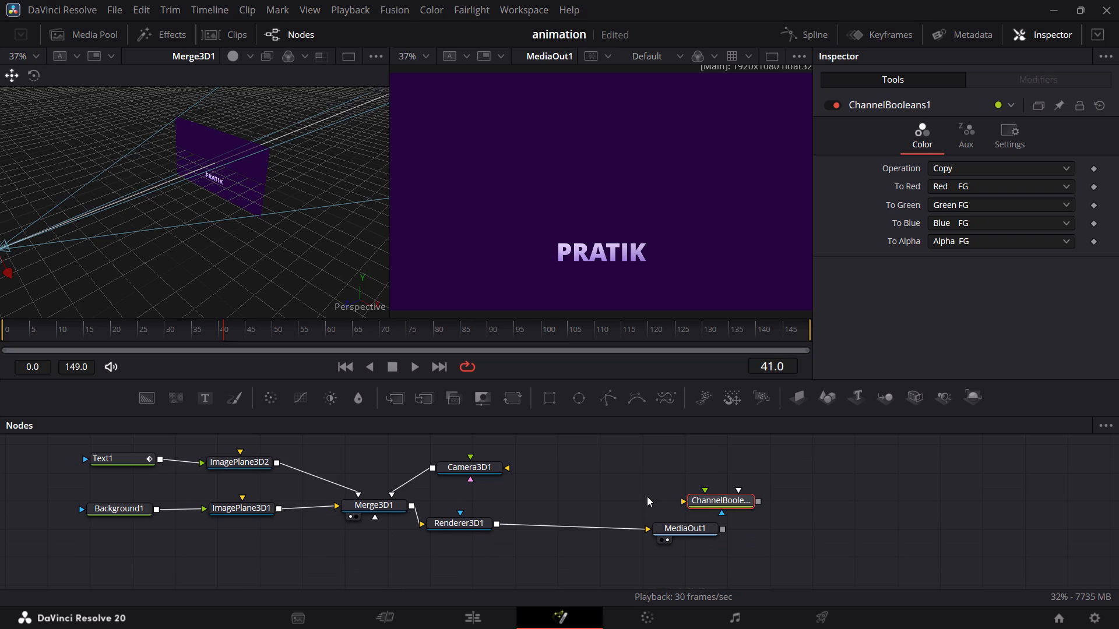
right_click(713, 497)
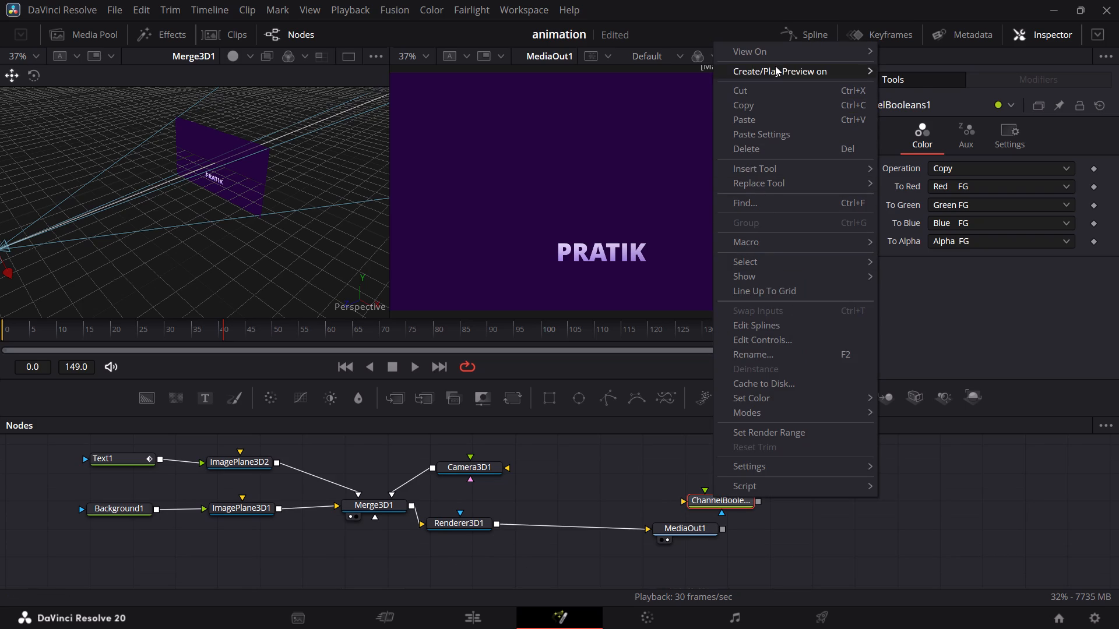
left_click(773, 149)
Insert a Merge node after Text1, feeding ImagePlane3D2, and position it between those two nodes.
scroll(622, 444, "up", 2)
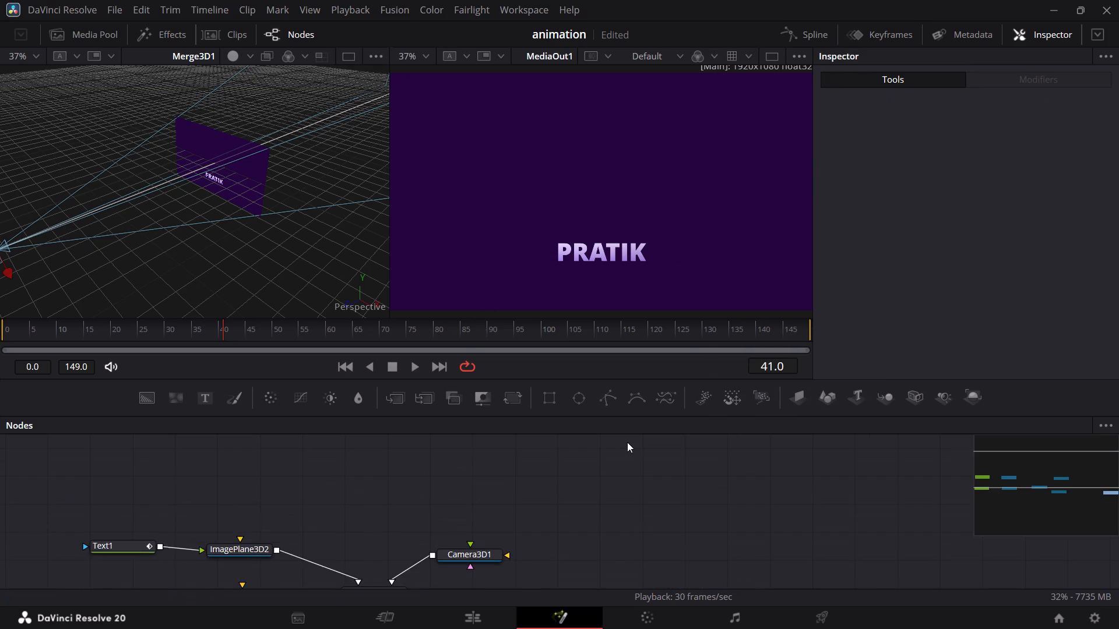
scroll(631, 441, "down", 2)
left_click(111, 457)
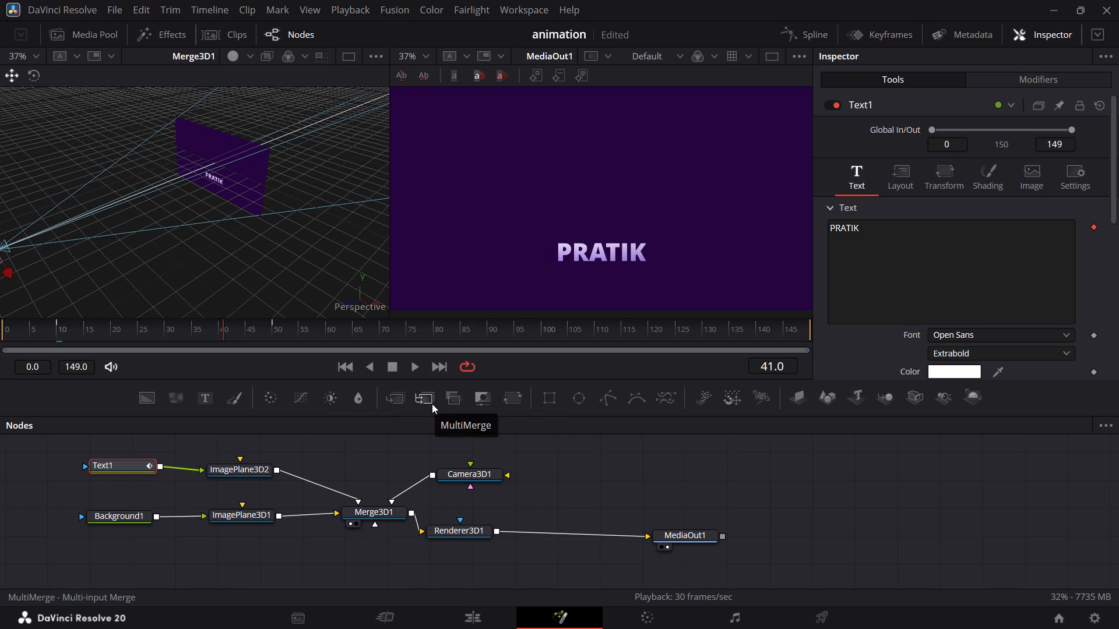
left_click(396, 402)
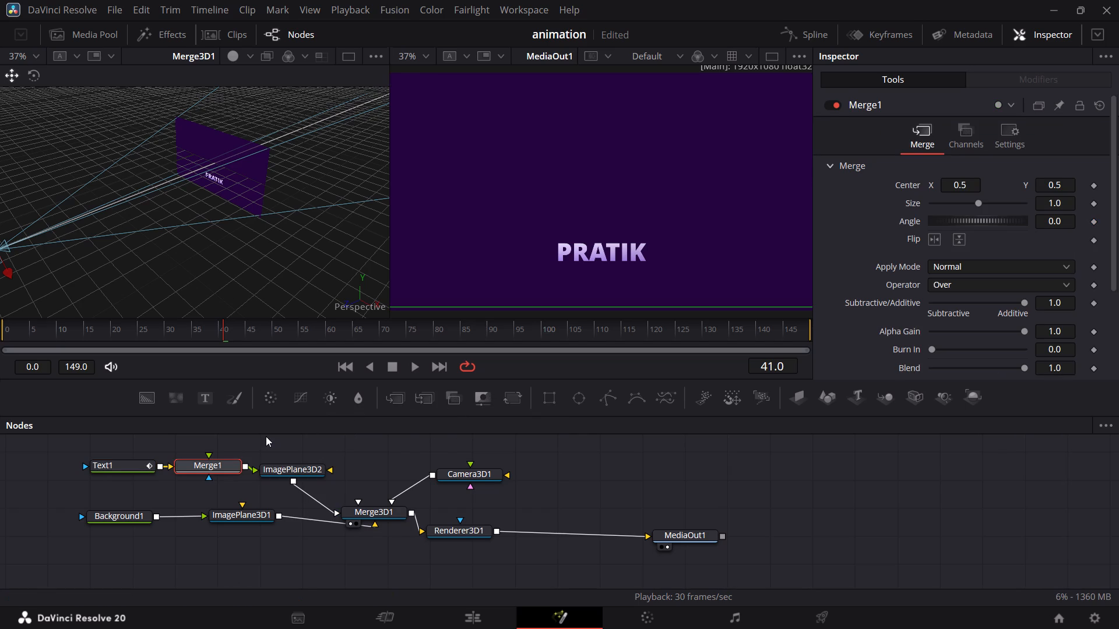
left_click_drag(216, 467, 95, 458)
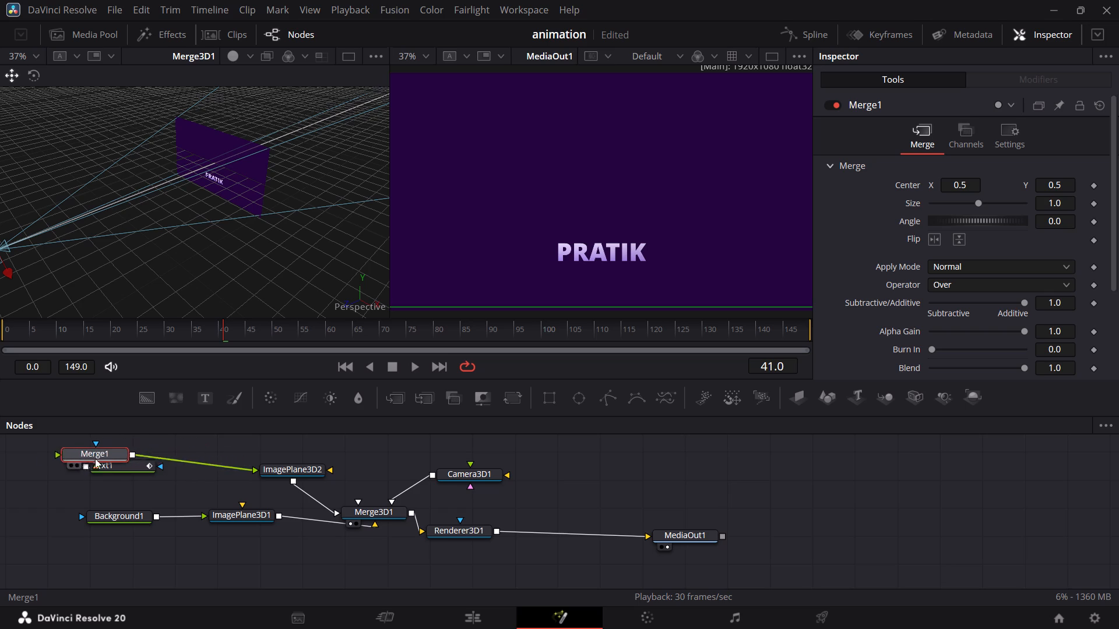
left_click_drag(95, 458, 224, 465)
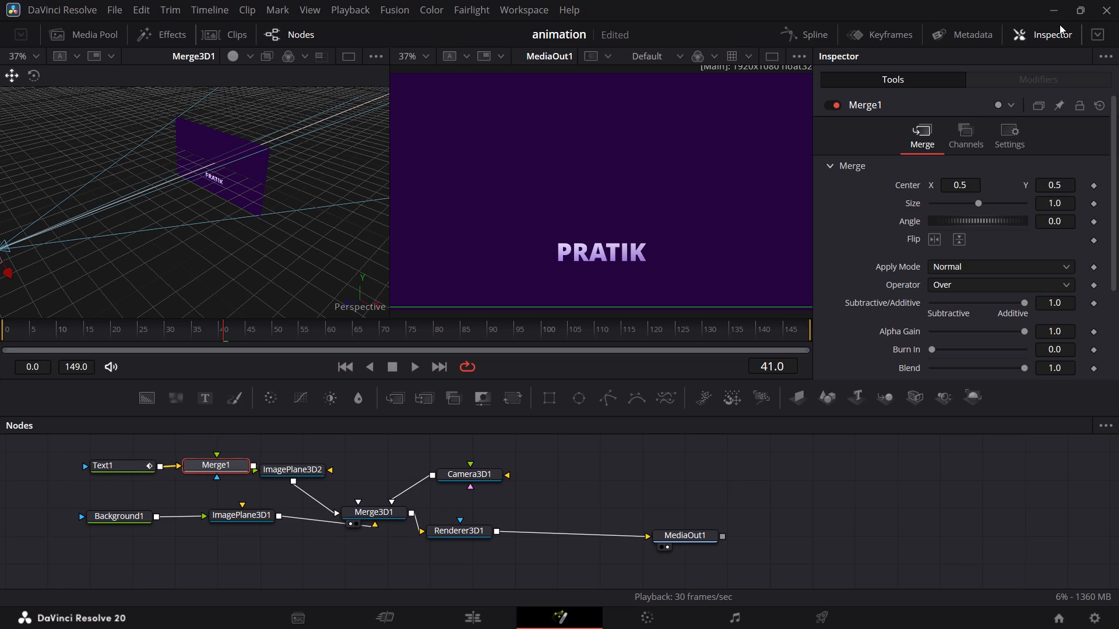
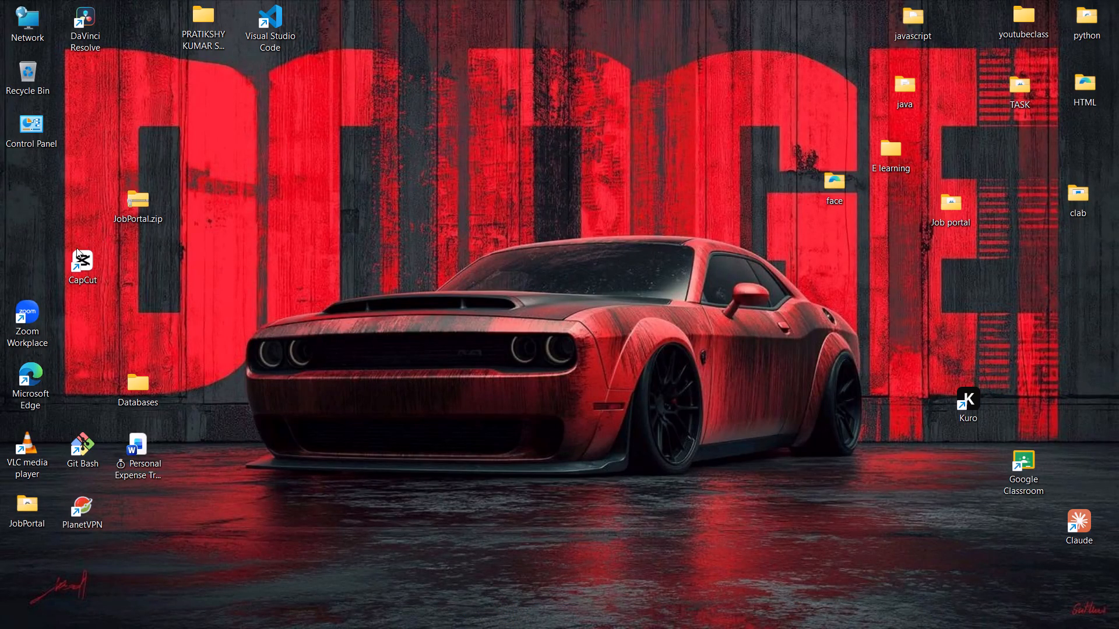
Place Recycle Bin and Network at the top of the first desktop icon column, moving DaVinci Resolve and Control Panel aside.
left_click_drag(37, 310, 40, 202)
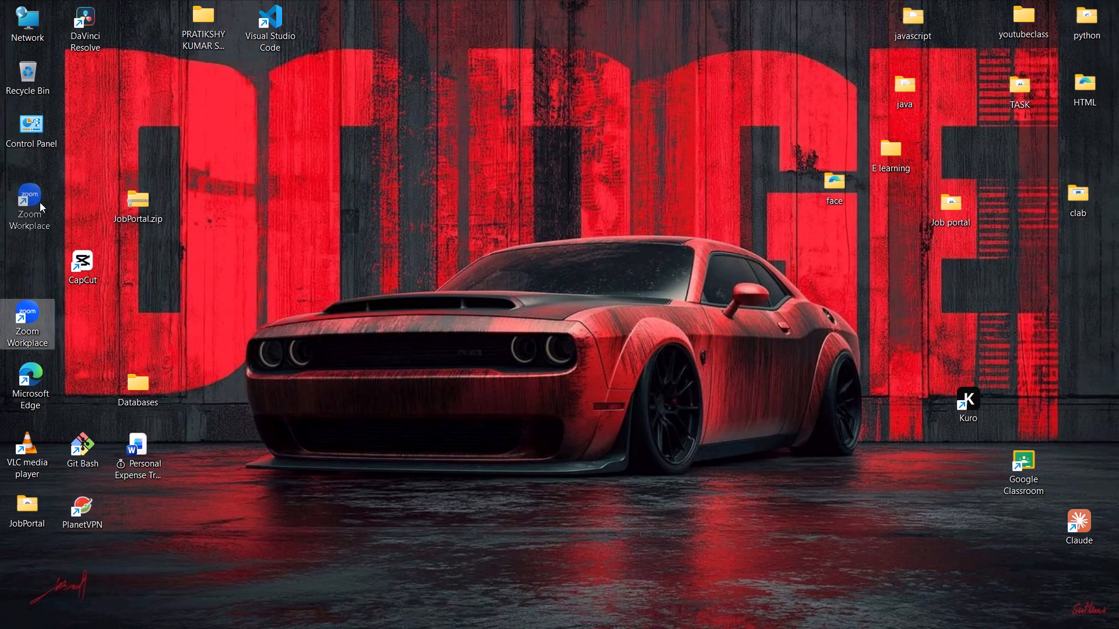
left_click_drag(40, 202, 34, 295)
left_click(30, 20)
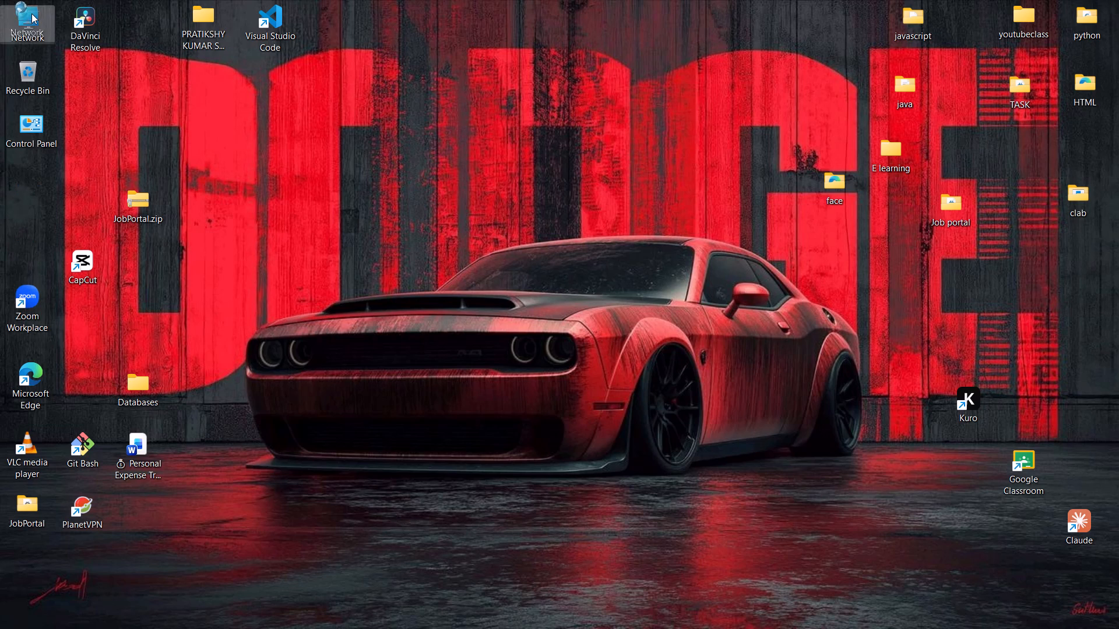
left_click_drag(24, 73, 25, 29)
left_click_drag(79, 20, 363, 209)
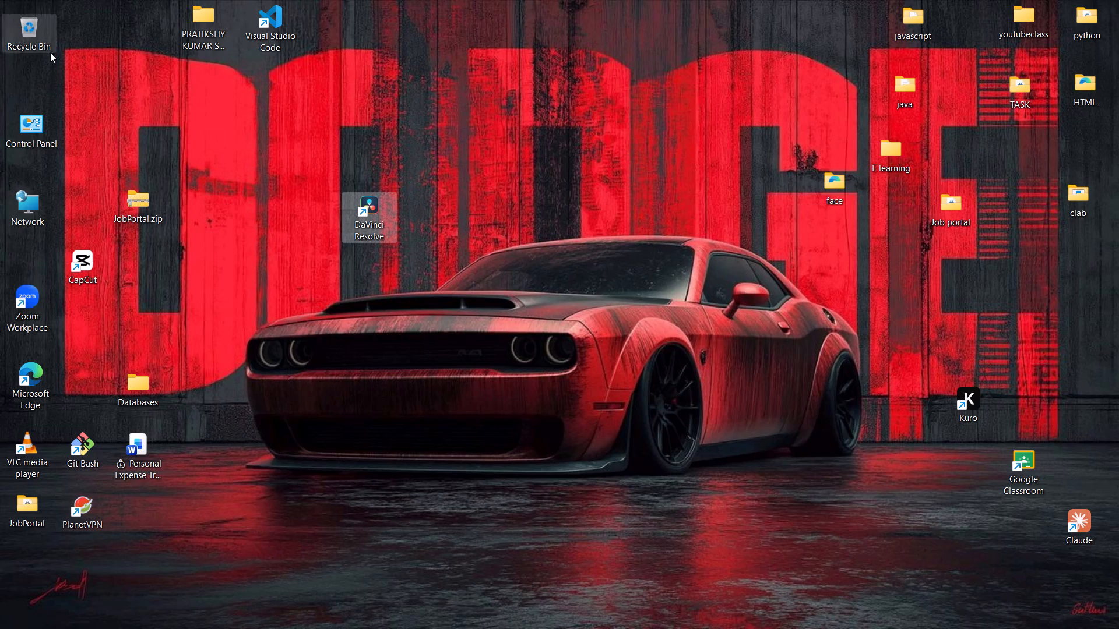
left_click_drag(34, 128, 29, 87)
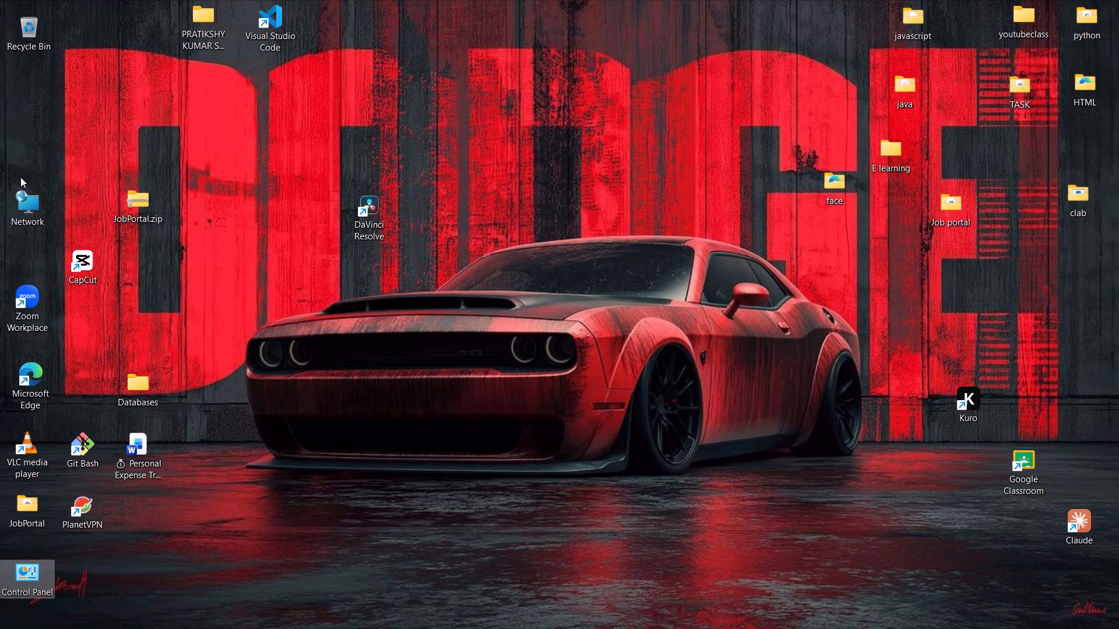
left_click_drag(32, 206, 33, 88)
left_click(98, 62)
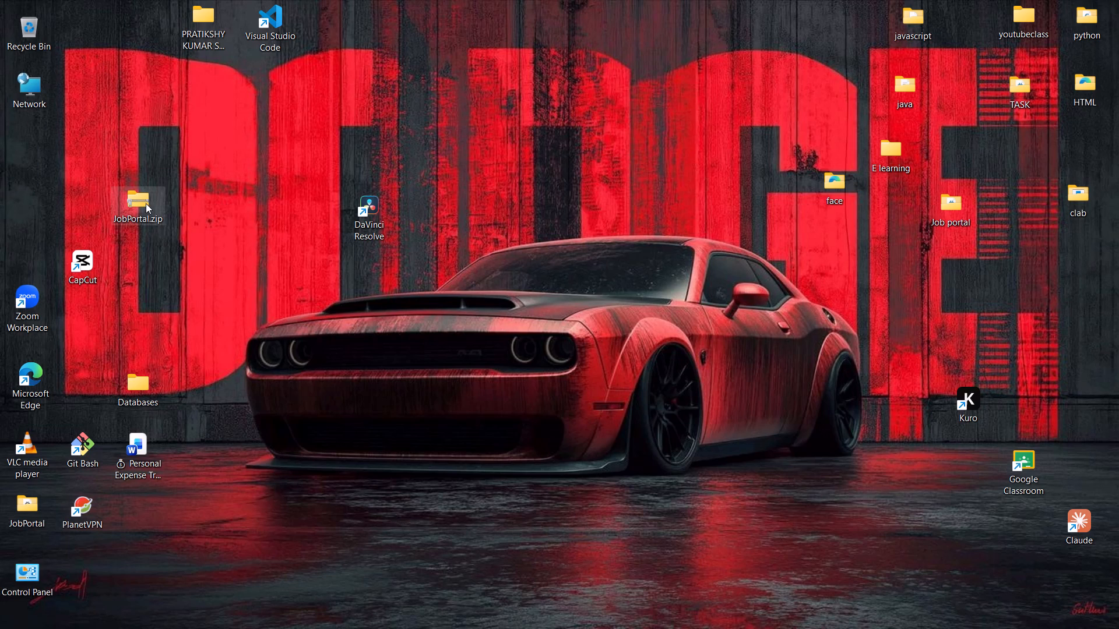
Move JobPortal.zip aside to open desktop space and place CapCut at the top of the second icon column.
left_click_drag(143, 204, 329, 220)
left_click_drag(96, 263, 110, 50)
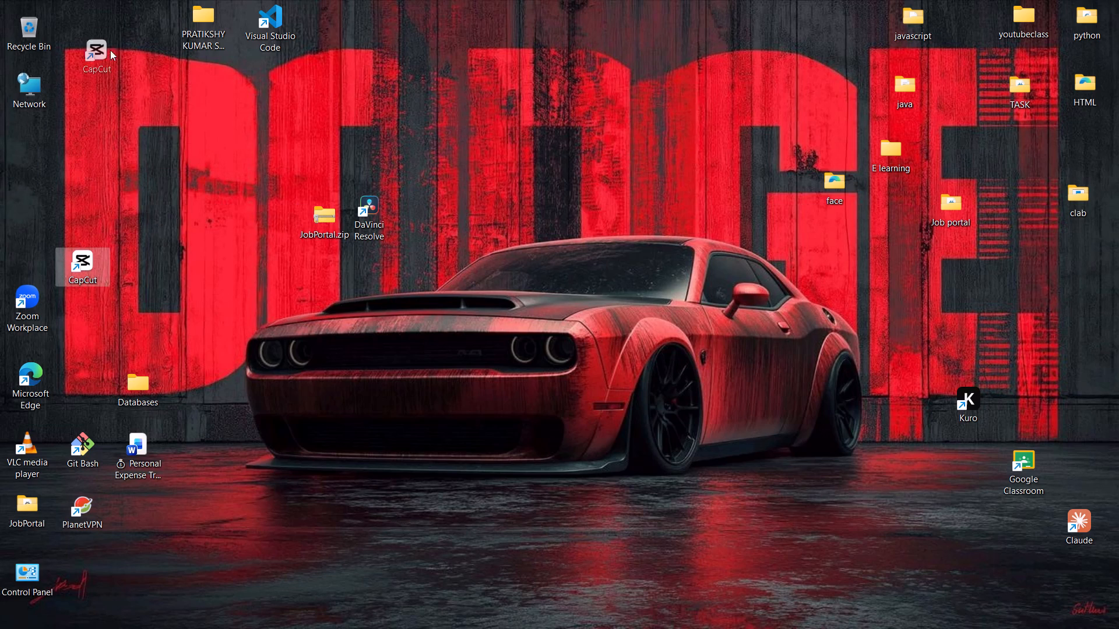
left_click_drag(110, 50, 117, 29)
Stack Zoom Workplace, Microsoft Edge and the Databases folder below Network in the first icon column.
left_click_drag(41, 291, 22, 192)
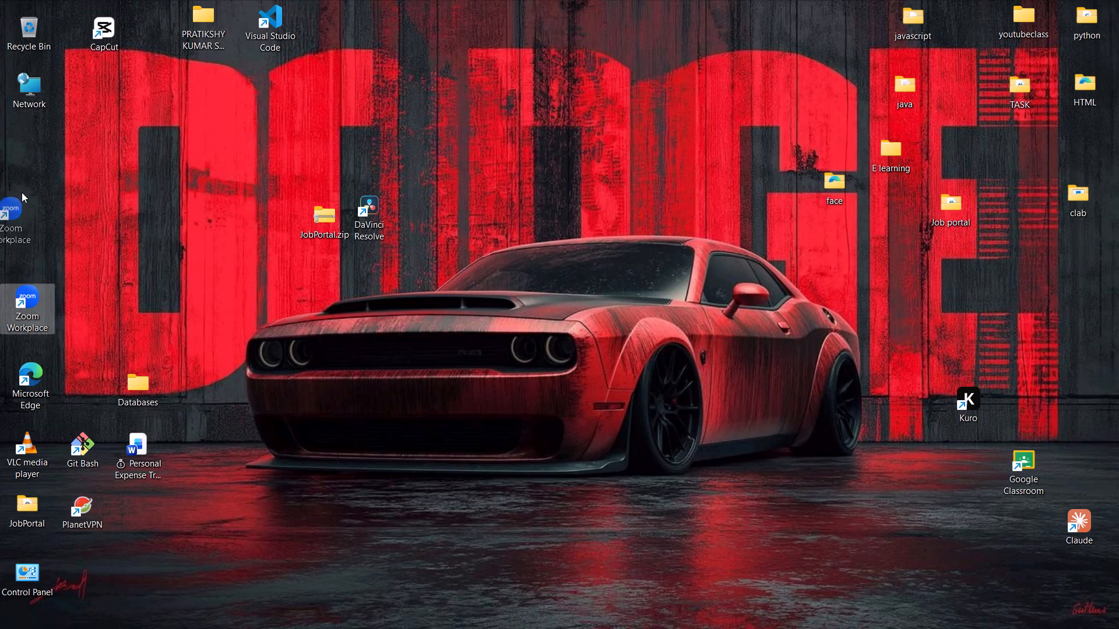
left_click_drag(22, 192, 39, 139)
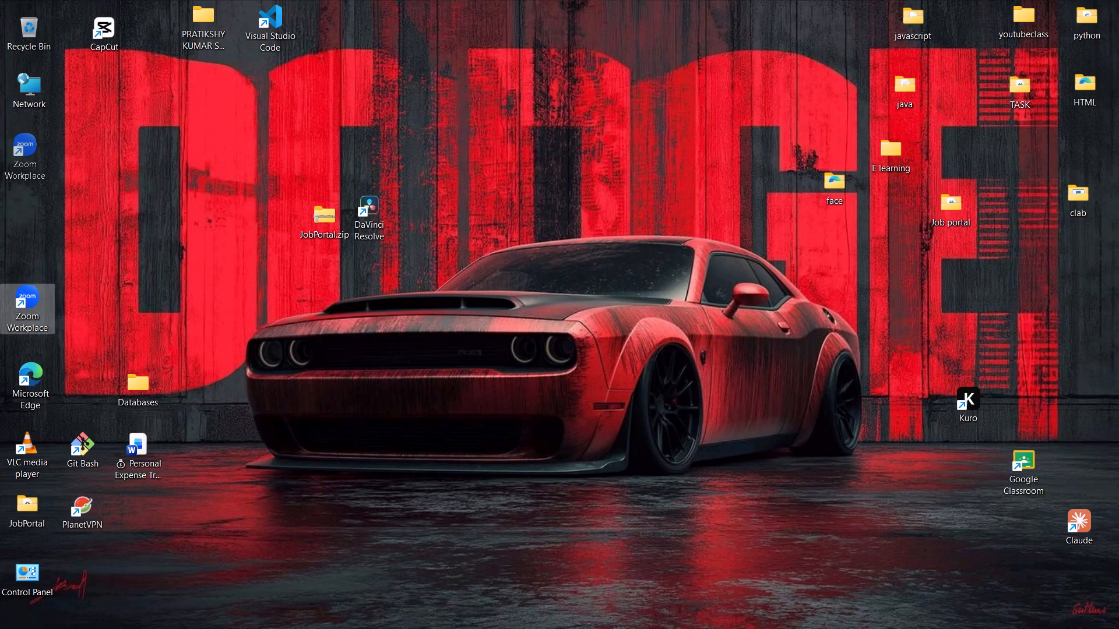
left_click_drag(33, 212, 37, 160)
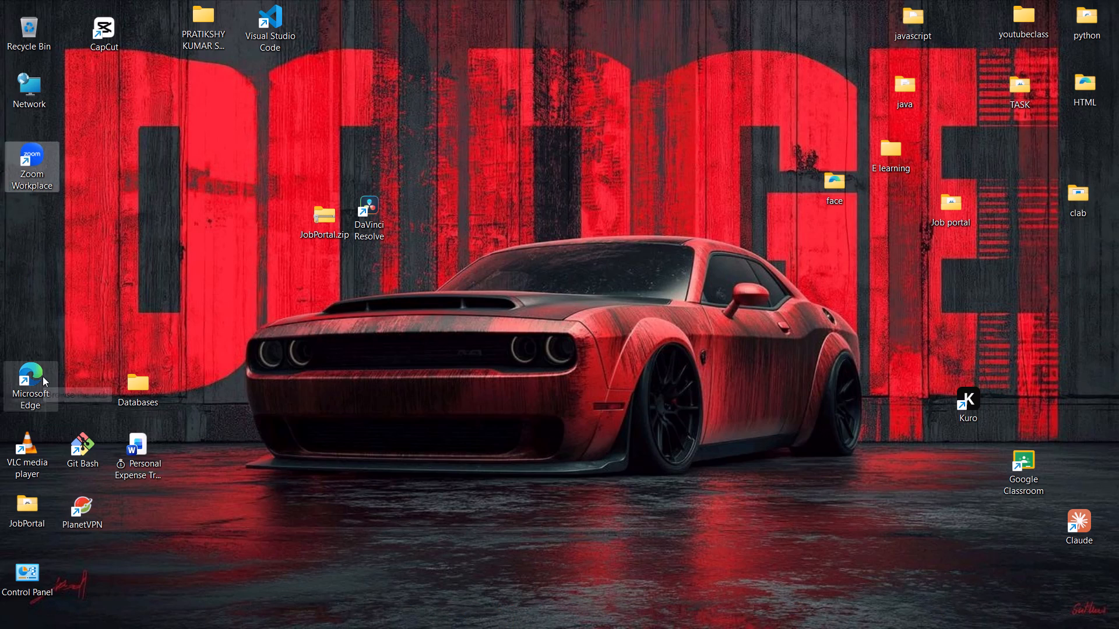
left_click_drag(43, 376, 40, 234)
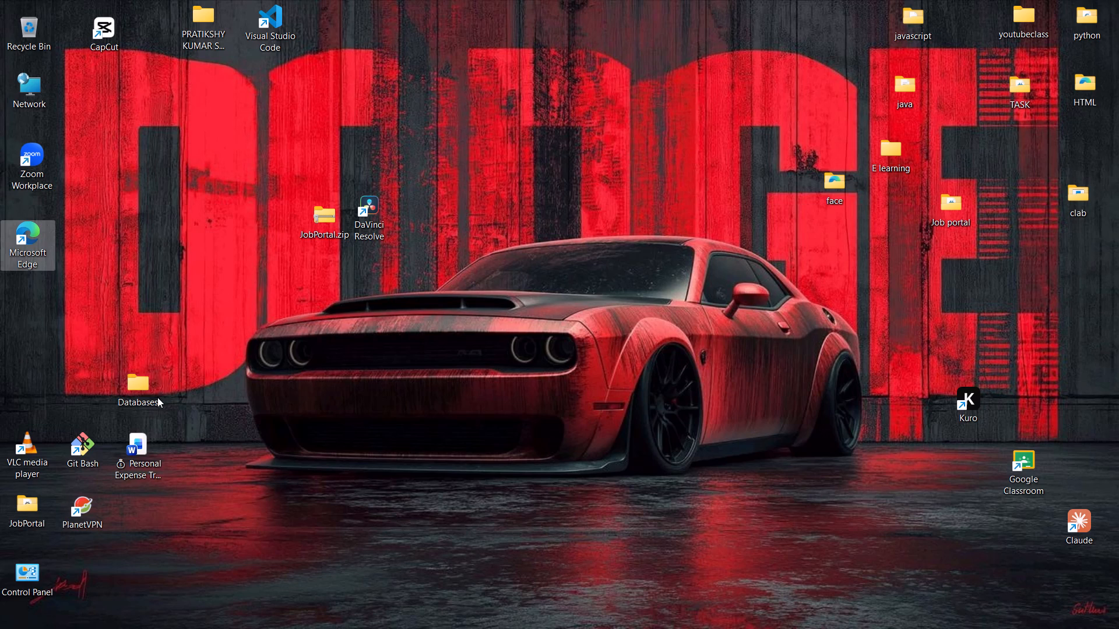
left_click_drag(151, 390, 43, 316)
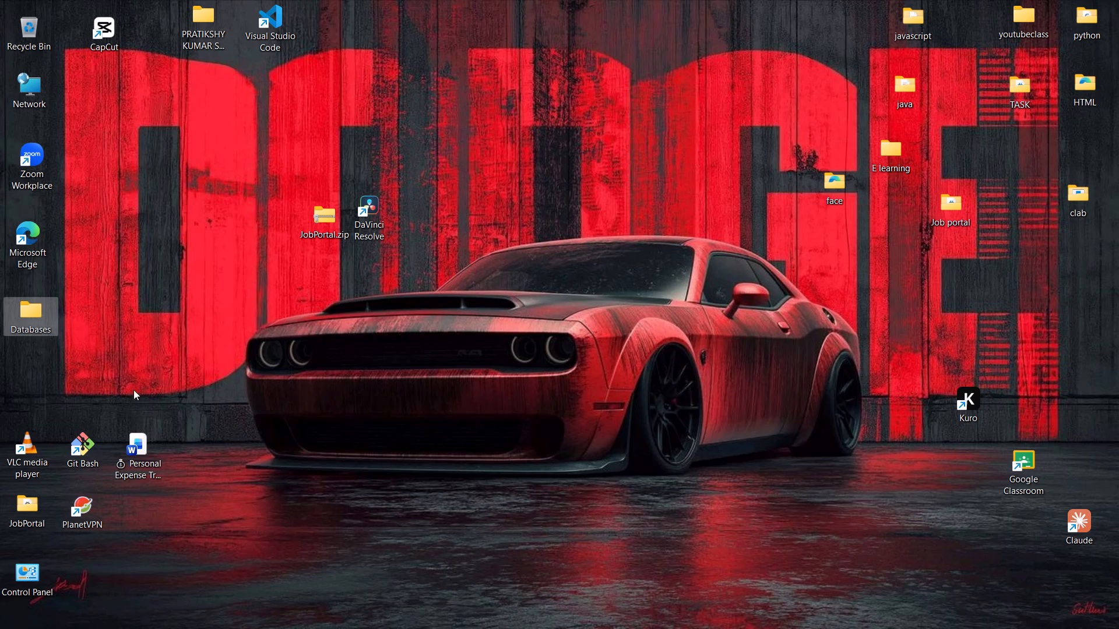
Stack the Personal Expense Tracker document, PlanetVPN, DaVinci Resolve and Visual Studio Code below CapCut, and put Git Bash under Databases.
left_click_drag(140, 441, 108, 83)
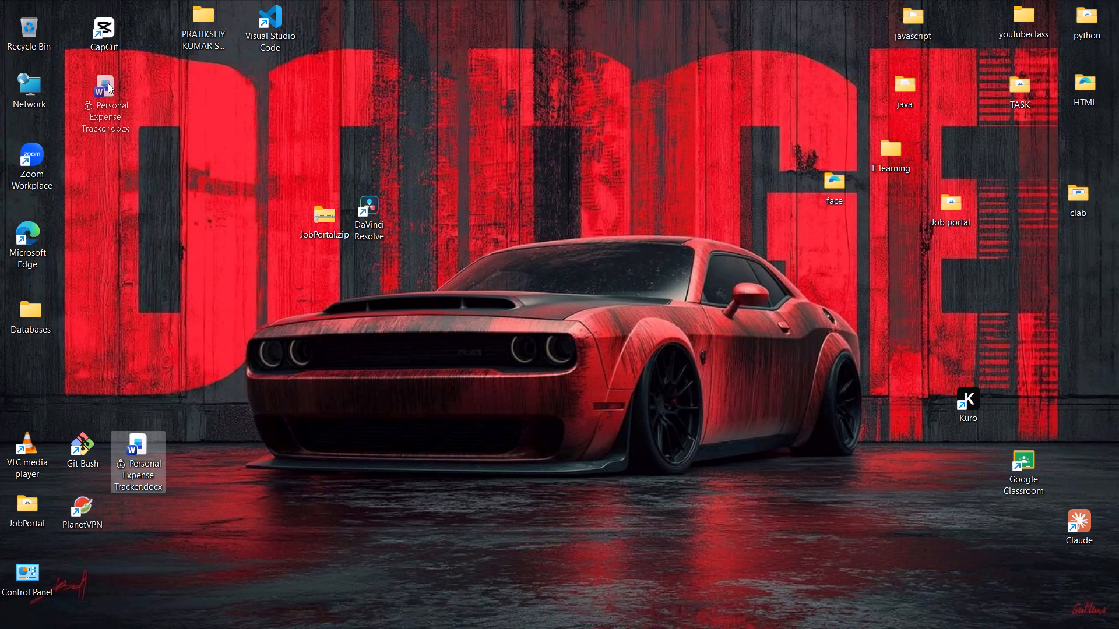
left_click_drag(108, 83, 108, 83)
left_click_drag(84, 447, 28, 369)
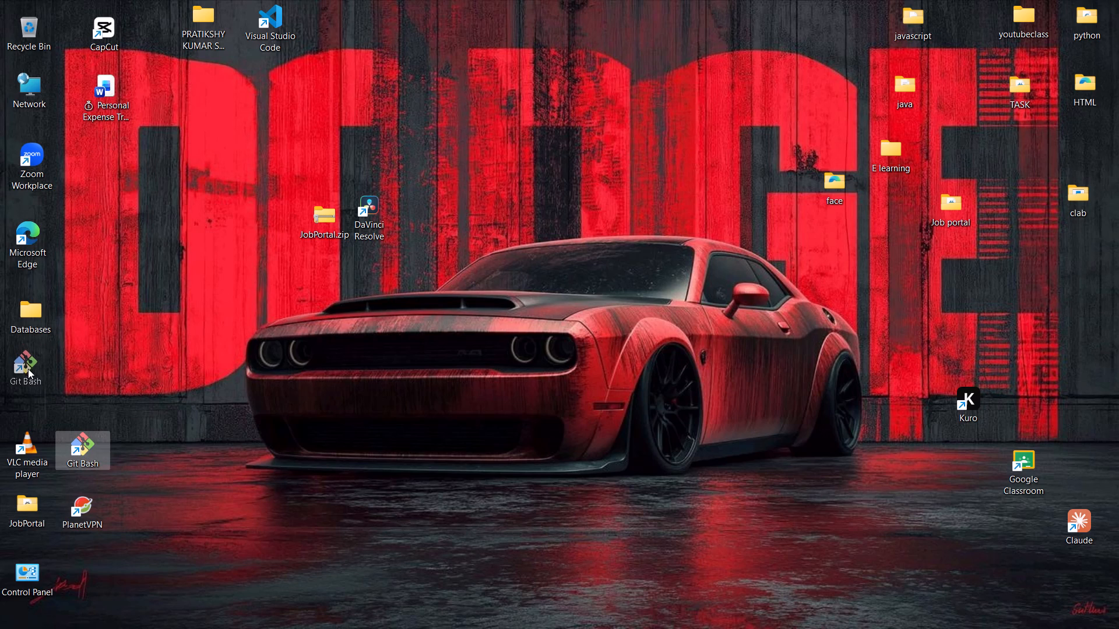
left_click_drag(28, 369, 32, 373)
left_click_drag(93, 506, 88, 218)
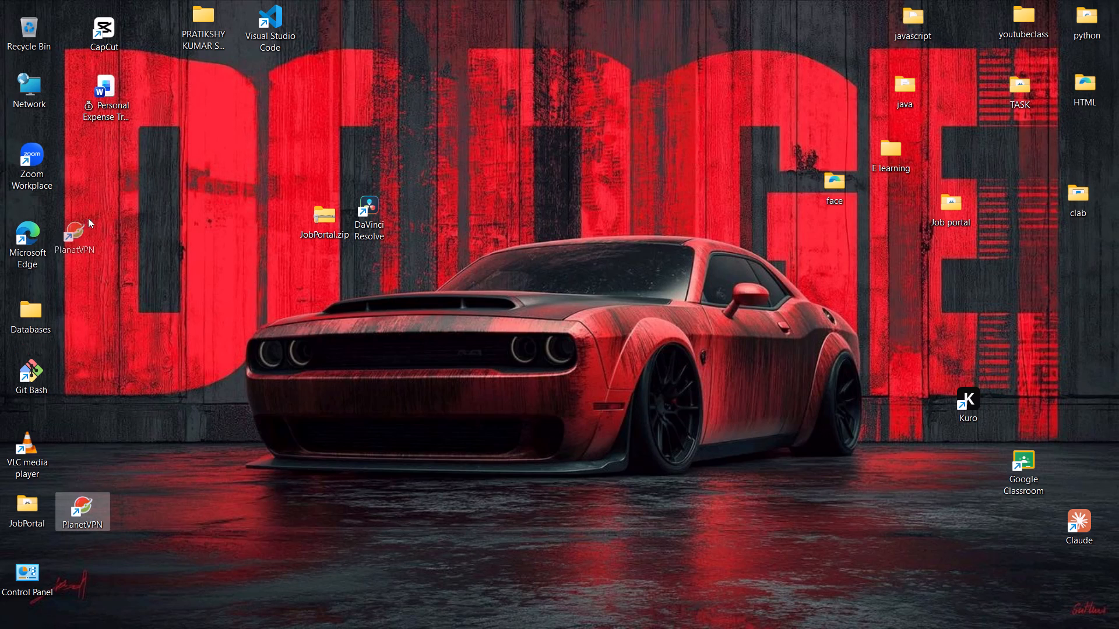
left_click_drag(88, 218, 114, 154)
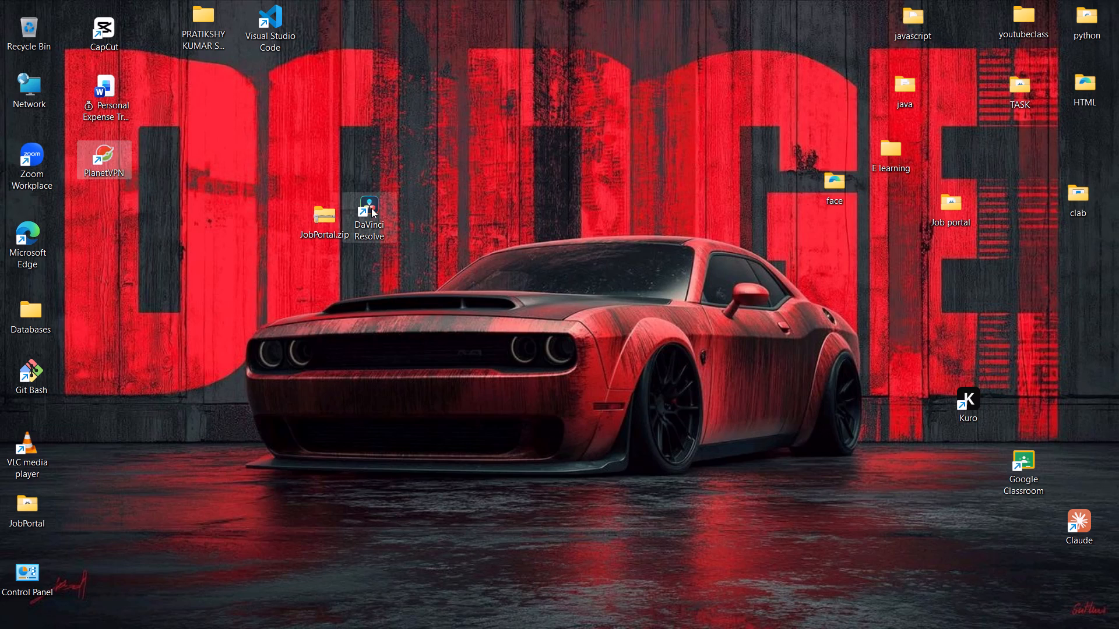
left_click_drag(371, 208, 103, 217)
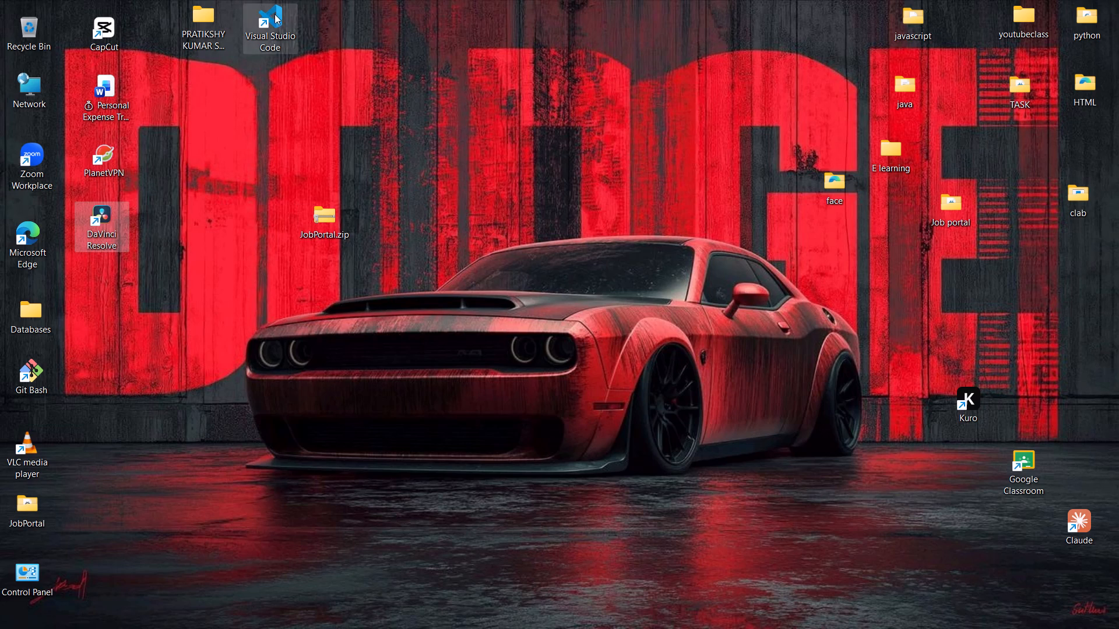
left_click_drag(274, 22, 104, 285)
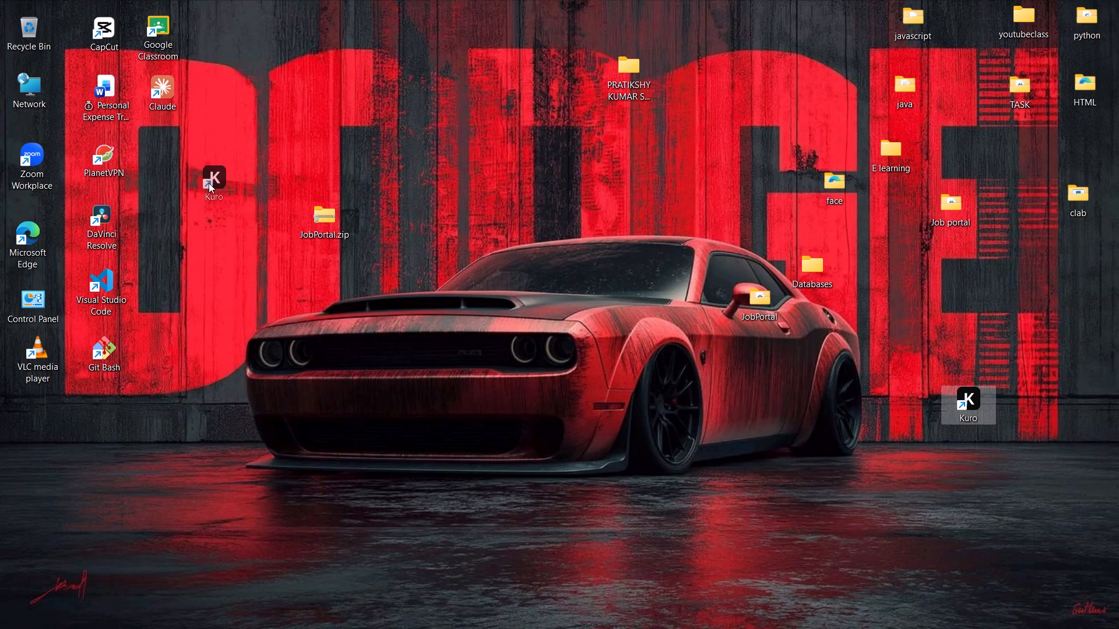
left_click_drag(209, 183, 157, 156)
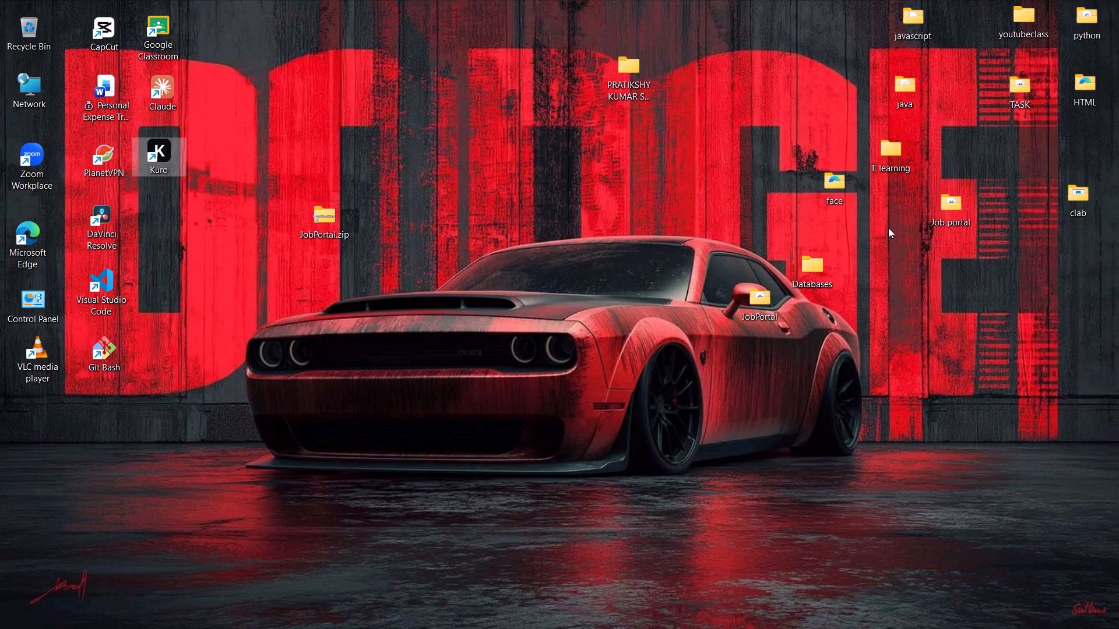
Form a folder column of javascript, java and Job portal alongside the youtubeclass and TASK folders.
left_click_drag(913, 26, 944, 24)
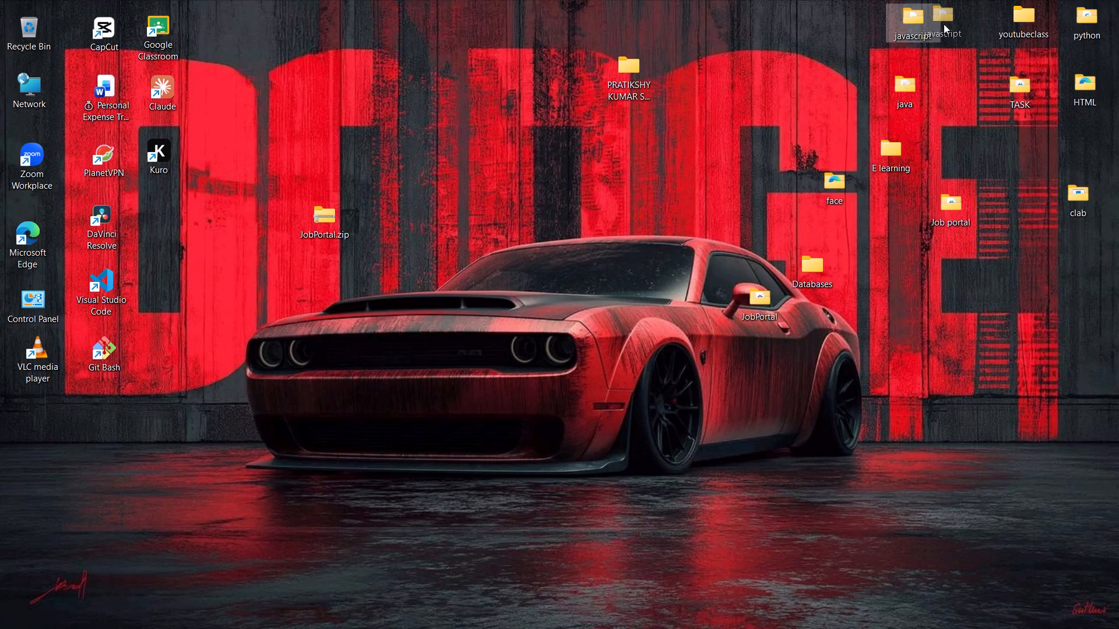
left_click_drag(944, 24, 955, 28)
left_click_drag(907, 98, 964, 83)
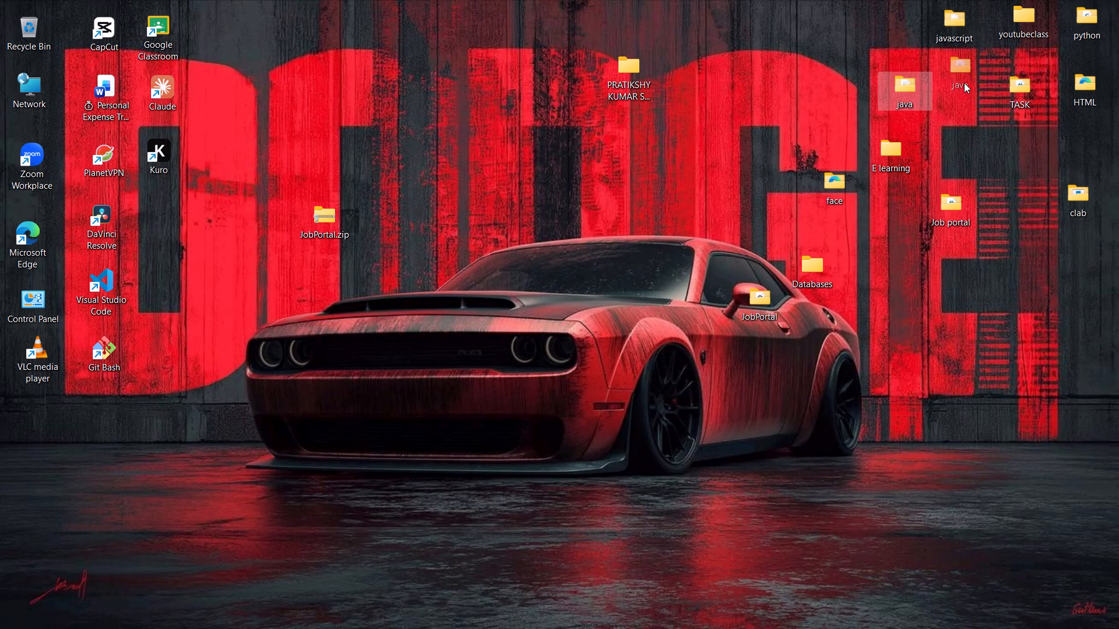
left_click_drag(964, 83, 966, 90)
left_click_drag(954, 202, 974, 140)
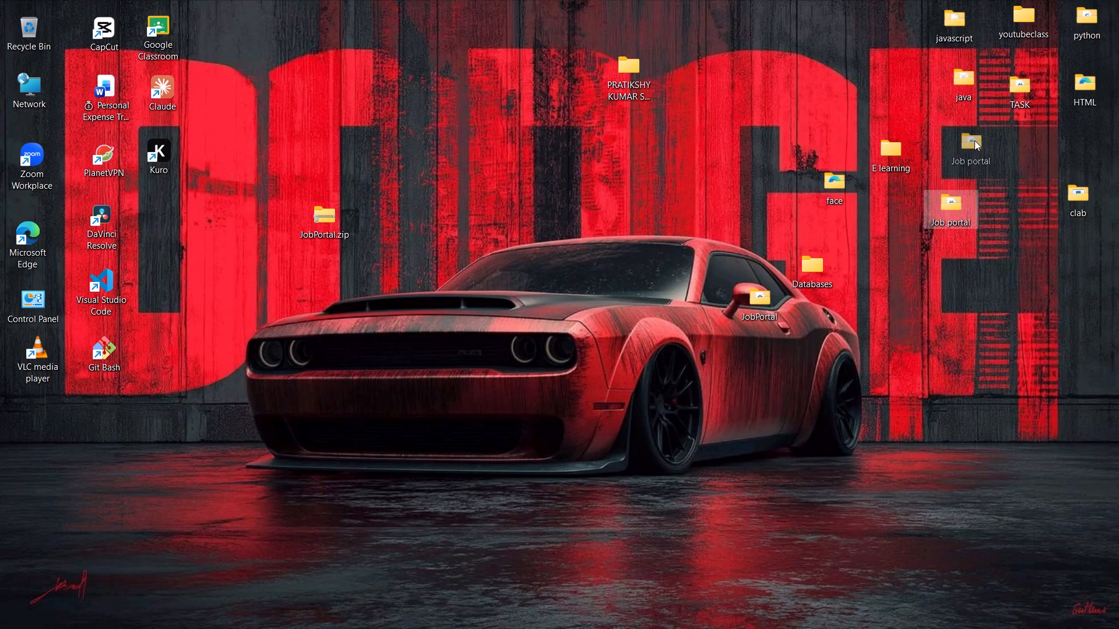
left_click_drag(974, 140, 978, 139)
Complete the third folder row by placing clab below TASK and E learning below HTML.
left_click_drag(1078, 193, 1038, 144)
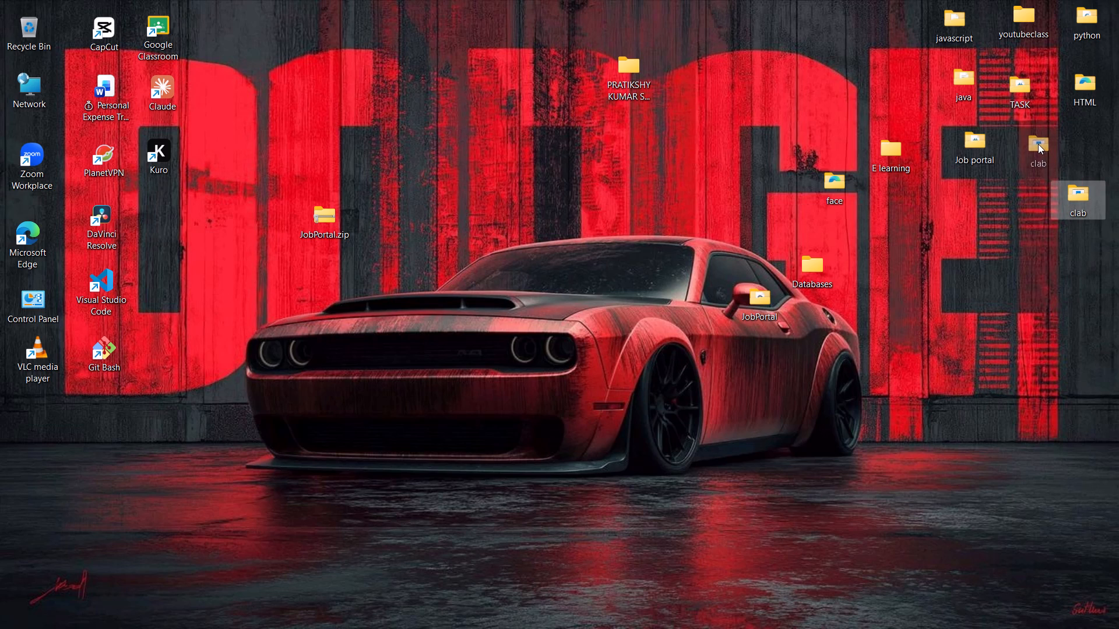
left_click_drag(1038, 144, 1027, 138)
left_click_drag(895, 160, 1068, 150)
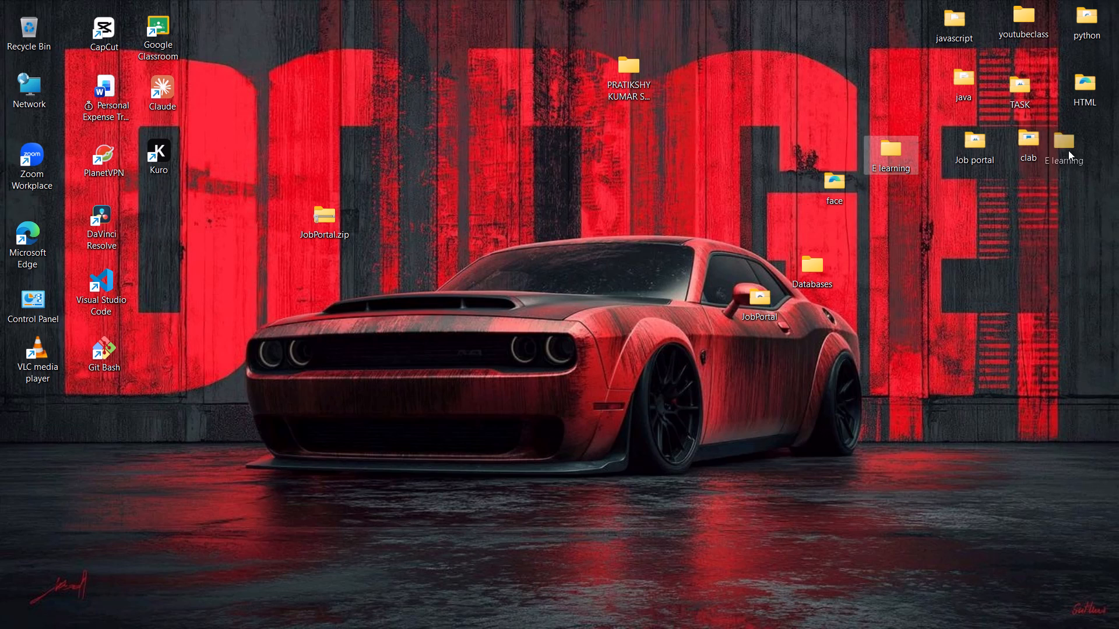
left_click_drag(1068, 150, 1086, 148)
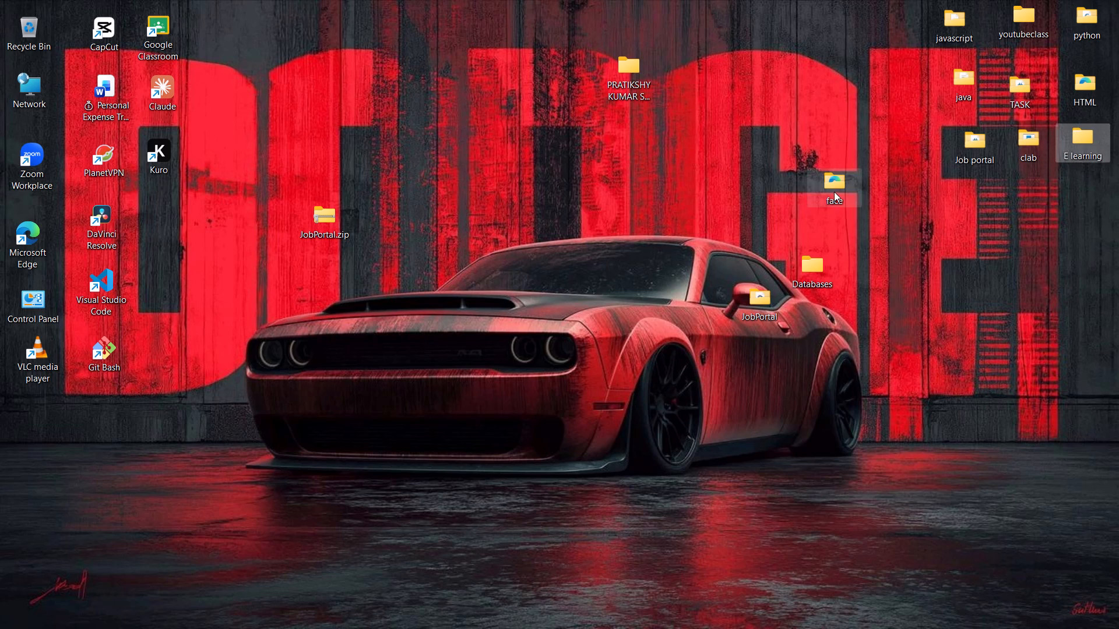
Stack the face and JobPortal folders below Job portal, and place Databases below clab.
left_click_drag(832, 187, 974, 200)
left_click_drag(823, 269, 1050, 199)
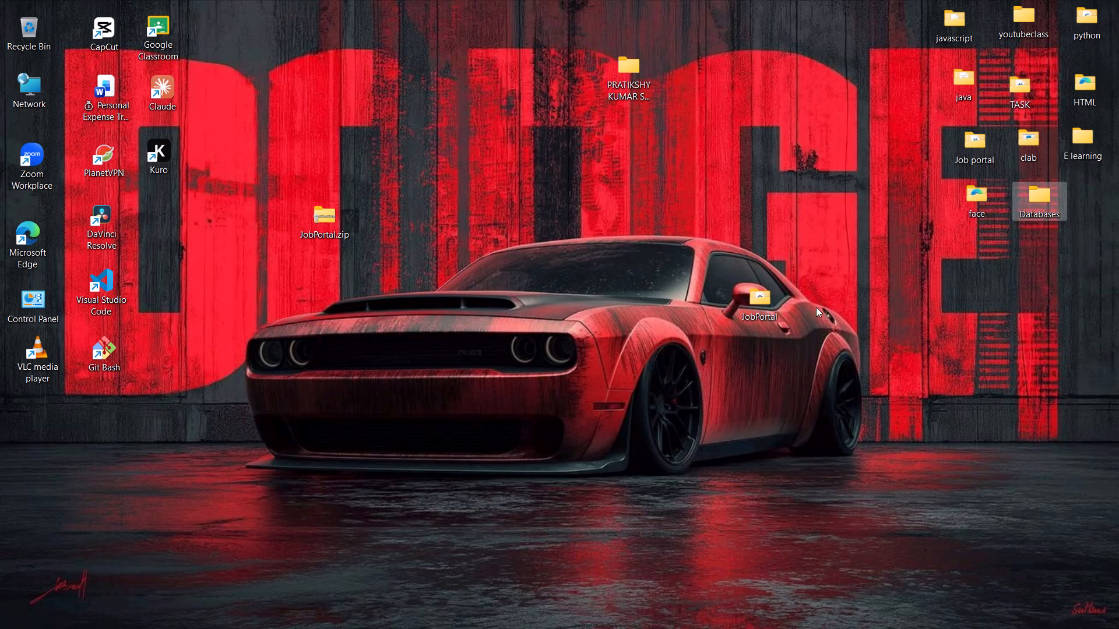
left_click_drag(759, 298, 979, 250)
Move the folder with a person's name into the third shortcut column, below Kuro.
left_click_drag(629, 77, 621, 80)
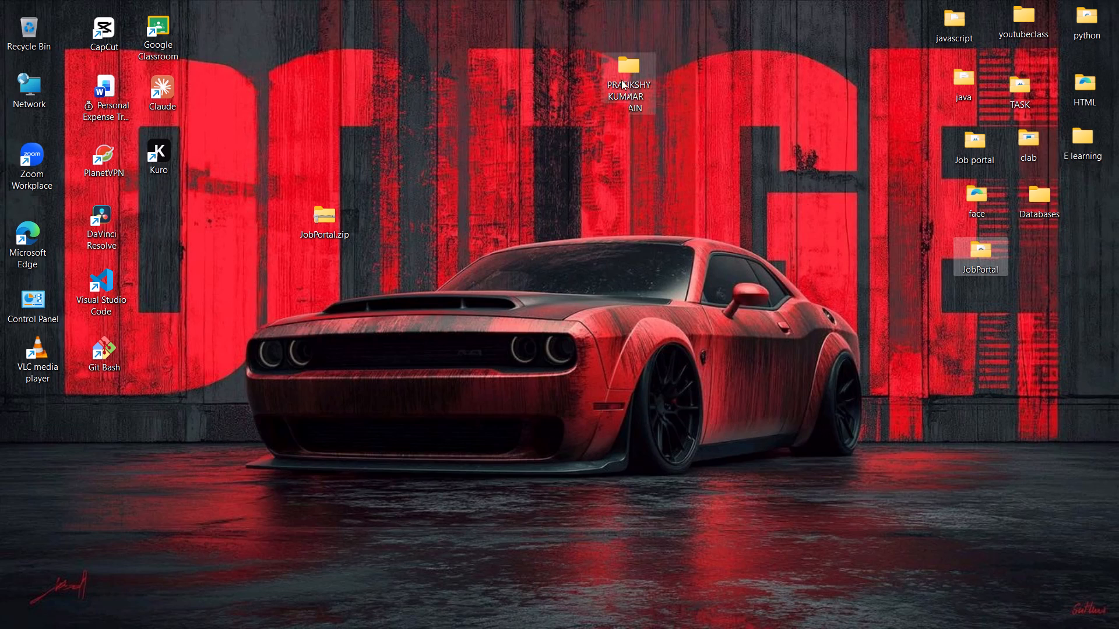
left_click_drag(621, 80, 166, 216)
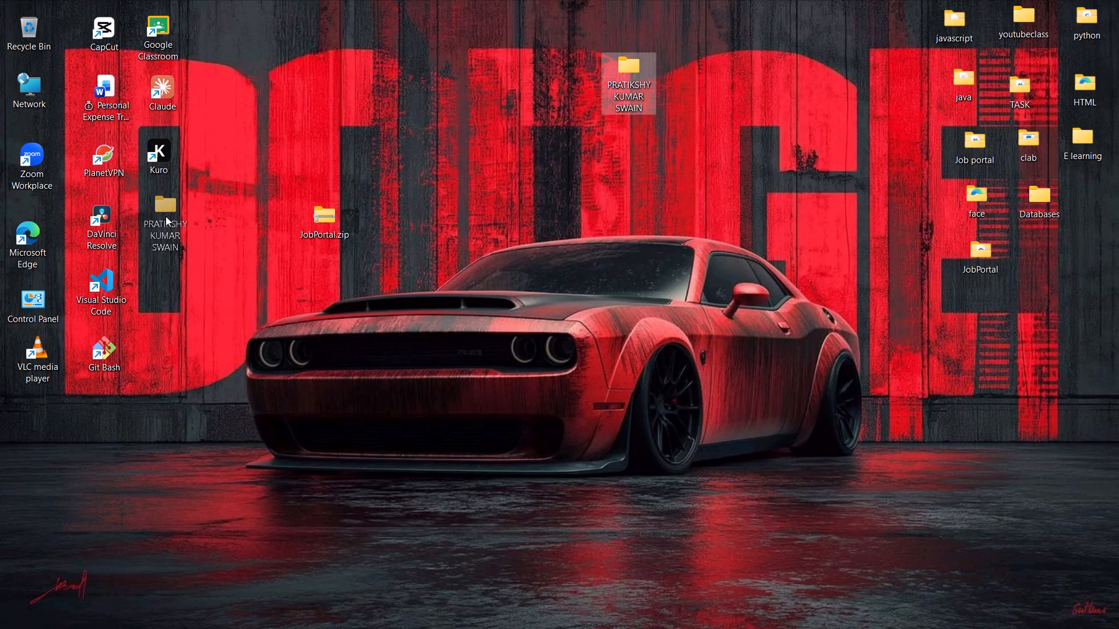
Place JobPortal.zip below the Databases folder, beside the JobPortal folder, and clear the selection.
left_click_drag(323, 222, 1041, 261)
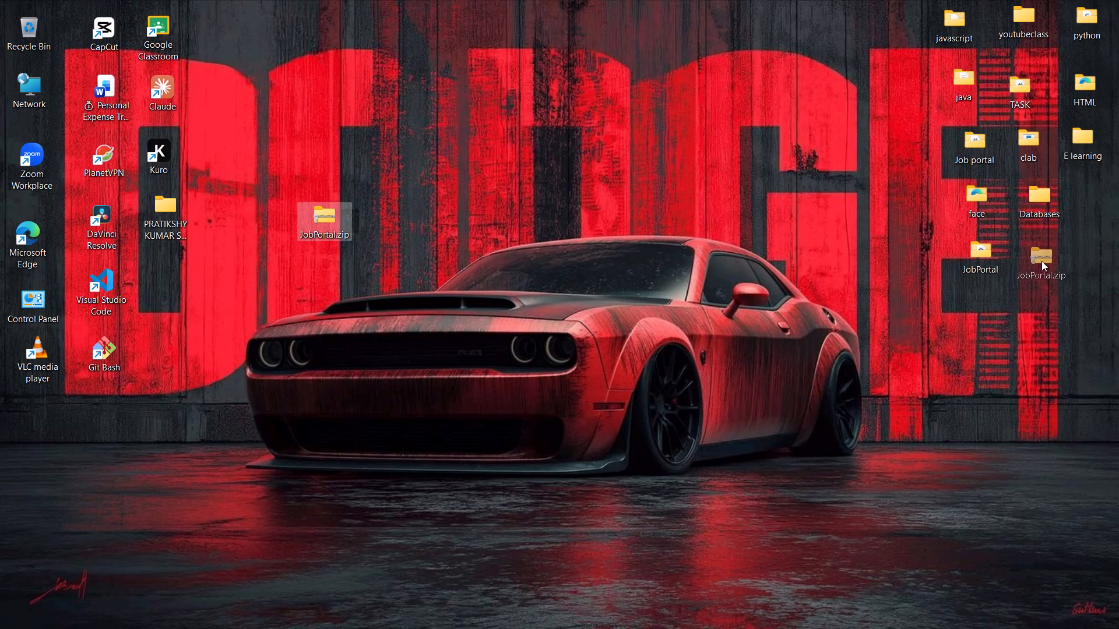
left_click_drag(1041, 261, 1043, 254)
left_click(1084, 327)
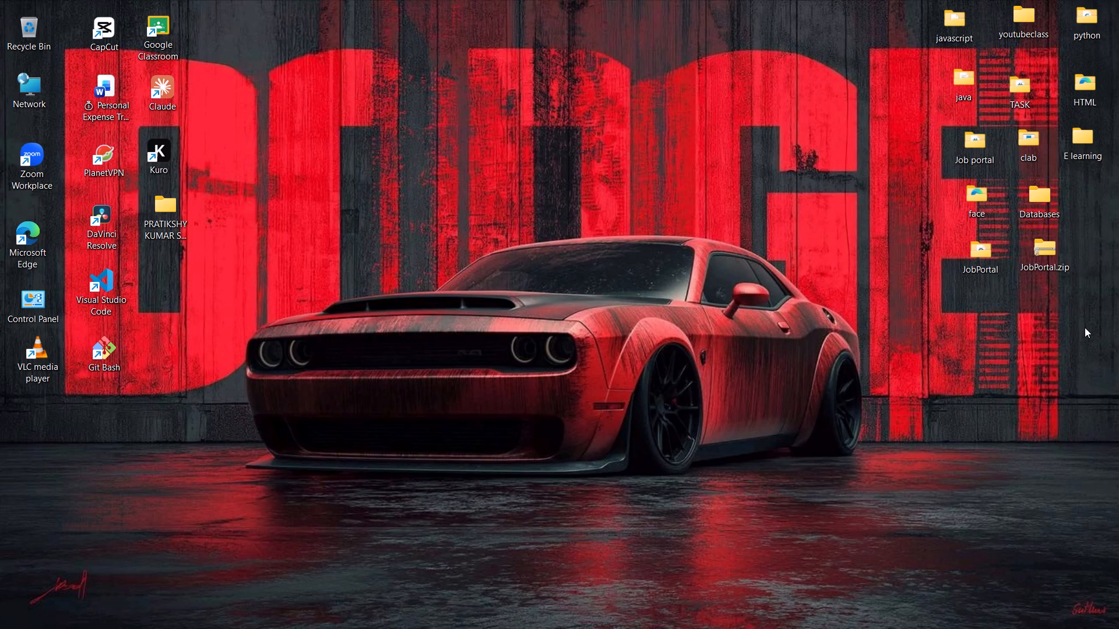